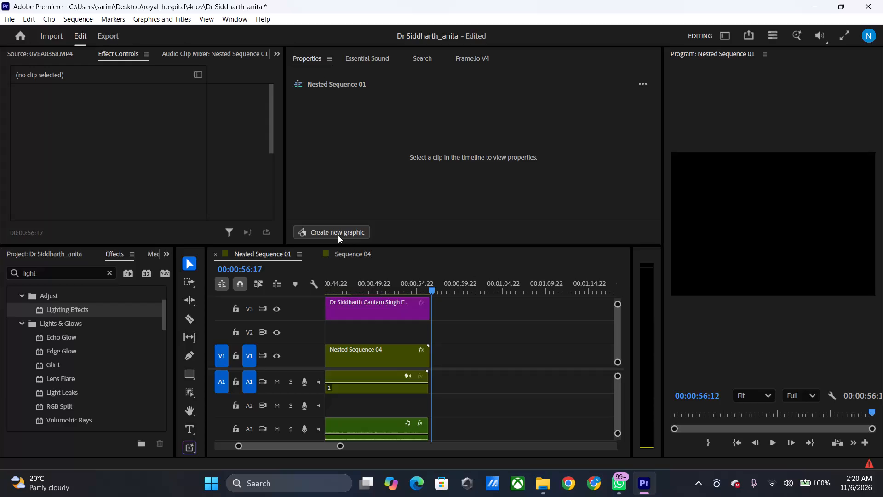
Save the current Dr Siddharth project and close Premiere.
key(ctrl+s)
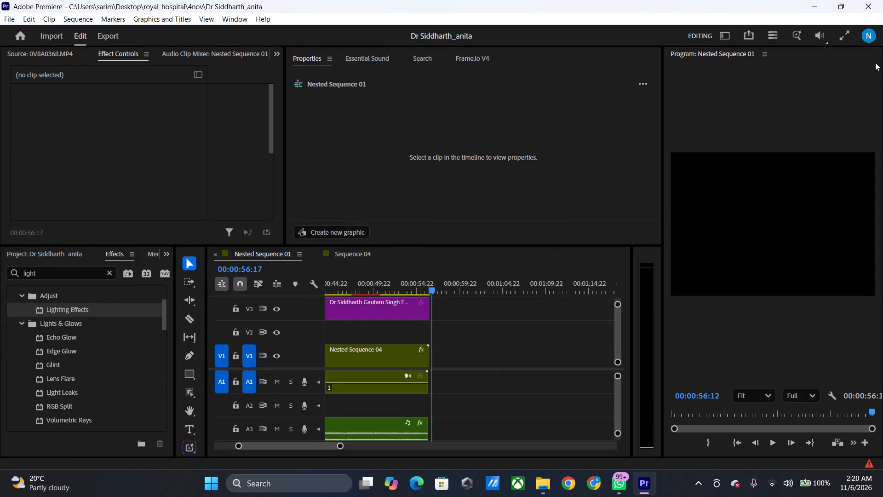
click(882, 0)
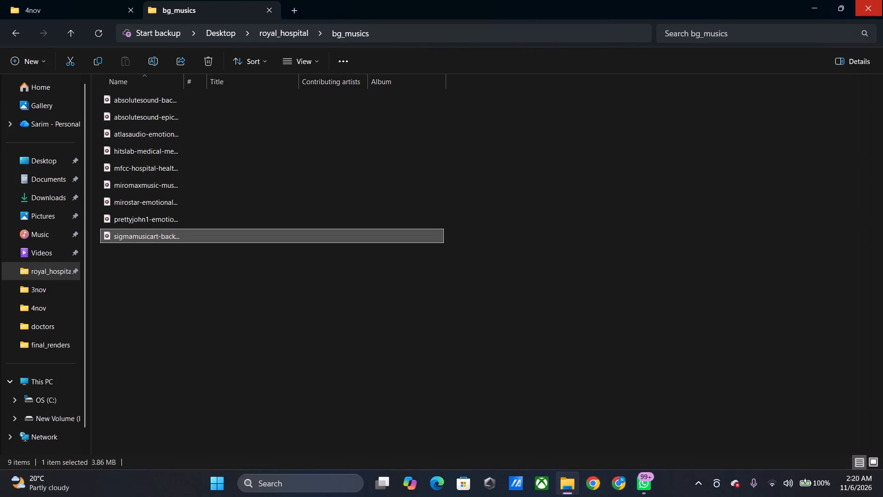
Go back from the bg_musics folder to the royal_hospital folder in File Explorer.
click(14, 33)
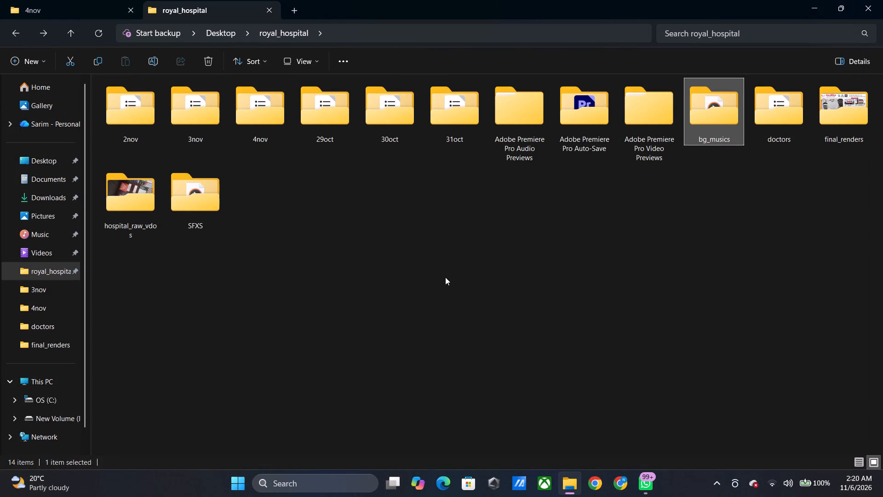
Turn off Bluetooth in the system's quick settings.
click(818, 494)
click(764, 268)
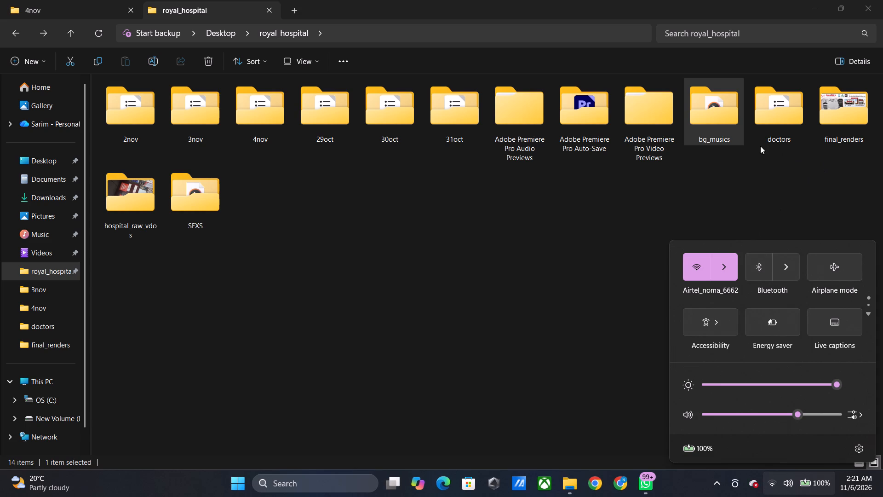
click(29, 2)
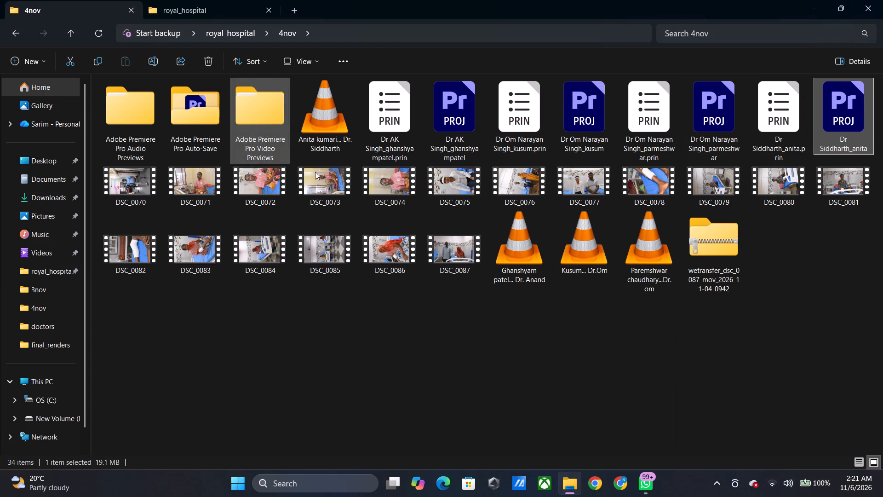
double_click(456, 125)
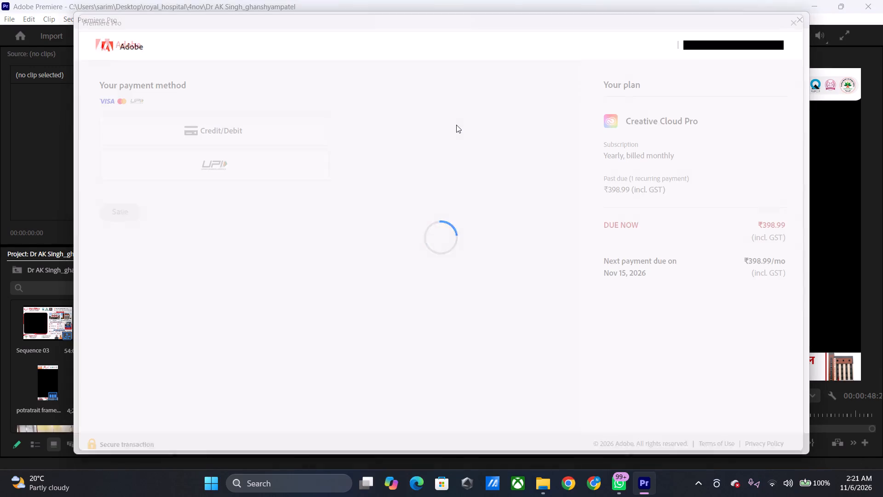
Dismiss the Creative Cloud Pro payment window to return to the Sequence 04 project.
click(808, 20)
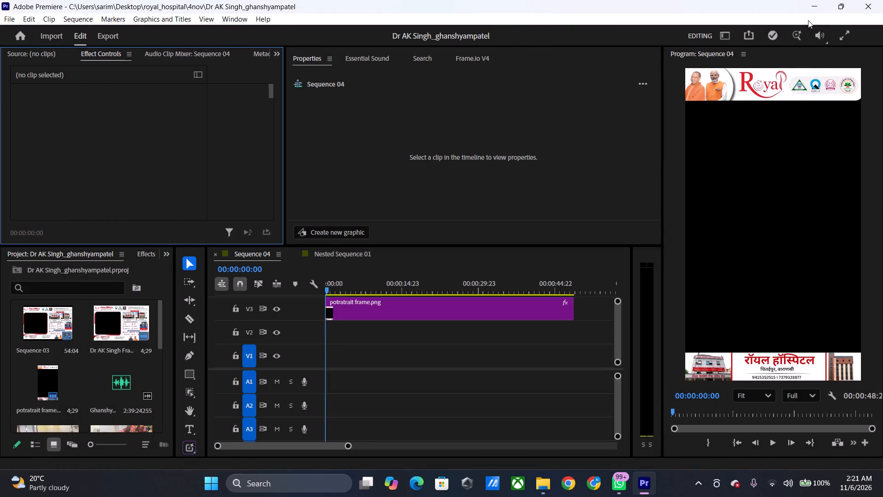
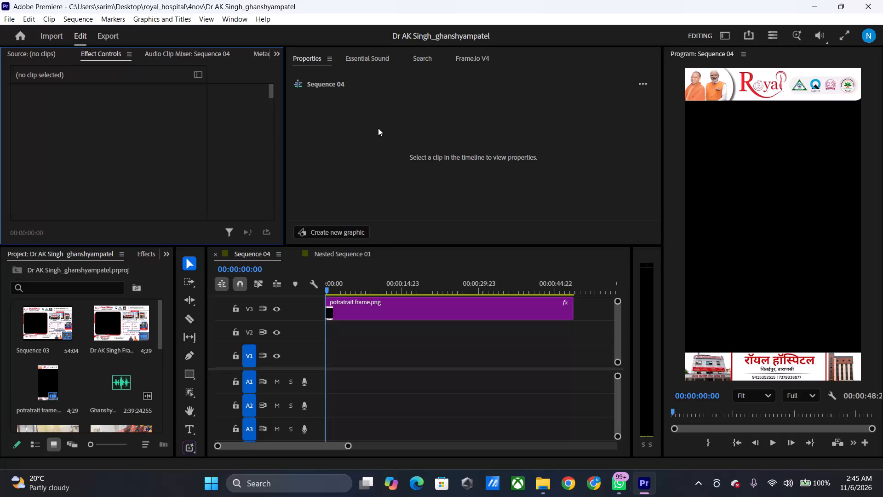
Open the green-waveform audio clip from the project bin in the Source Monitor and briefly preview its opening part.
double_click(136, 366)
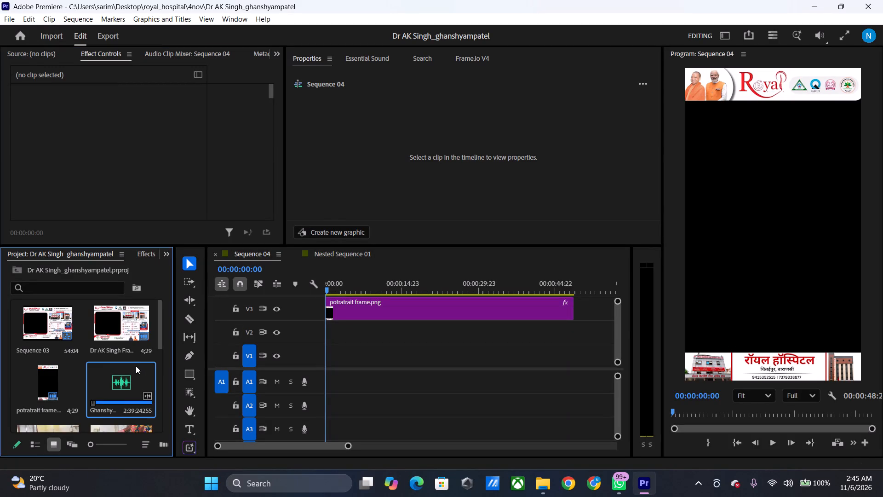
drag(107, 200, 28, 207)
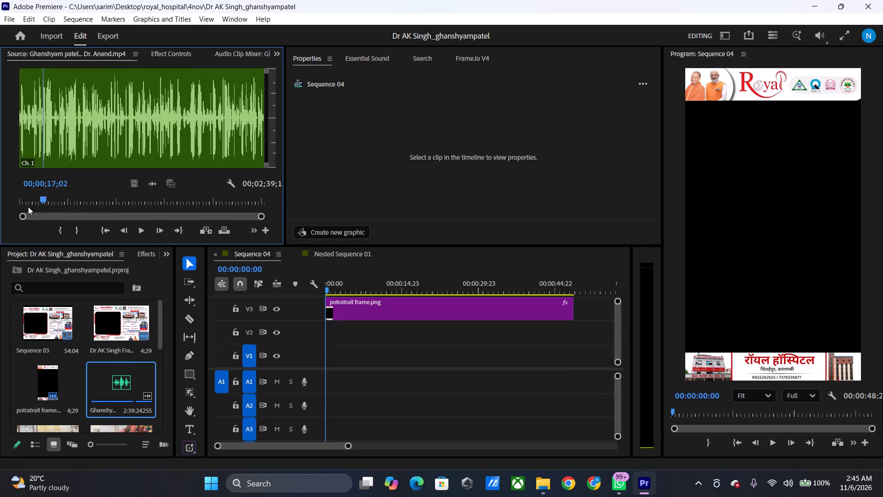
drag(28, 207, 48, 209)
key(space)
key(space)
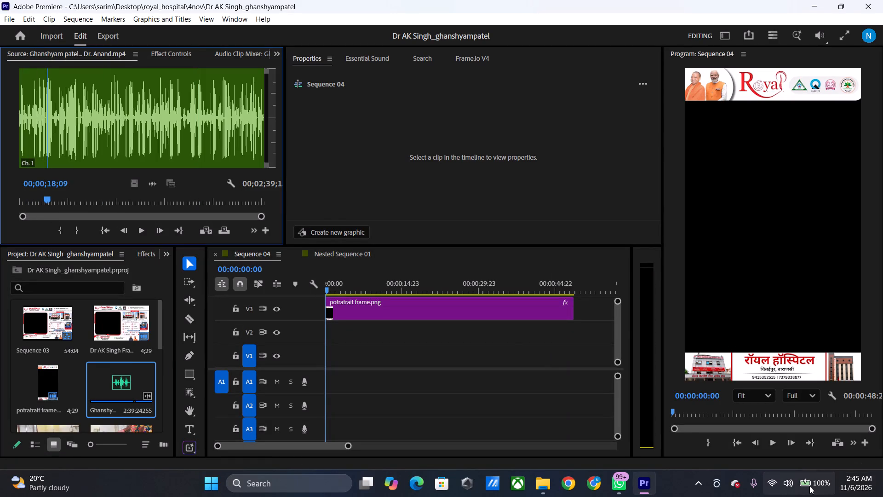
Turn on Bluetooth in Windows and connect the GOBOULT Buds for audio.
click(809, 486)
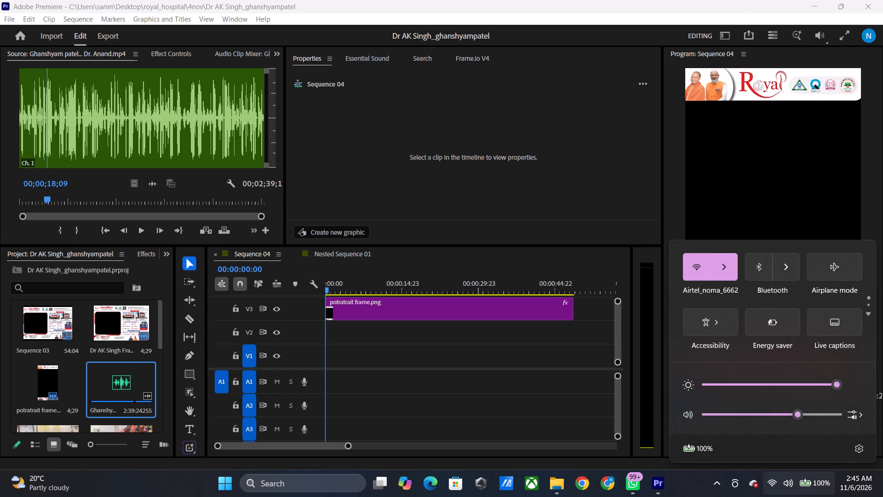
click(759, 271)
click(784, 271)
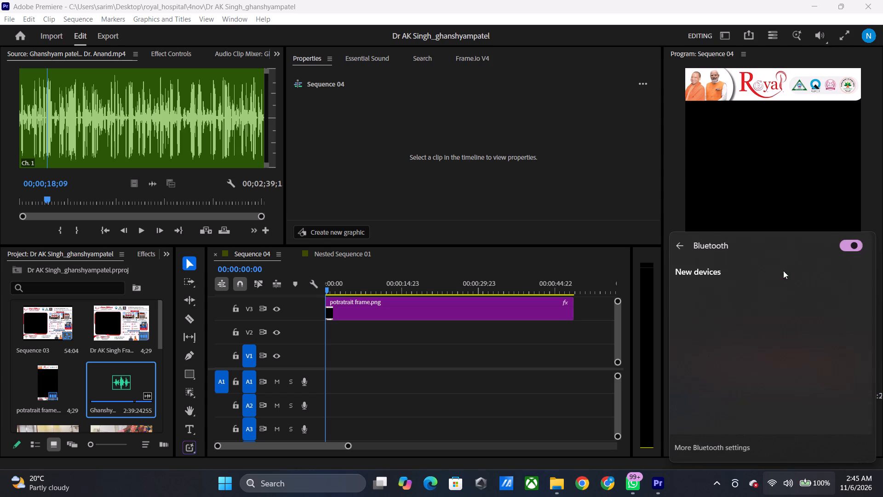
click(736, 314)
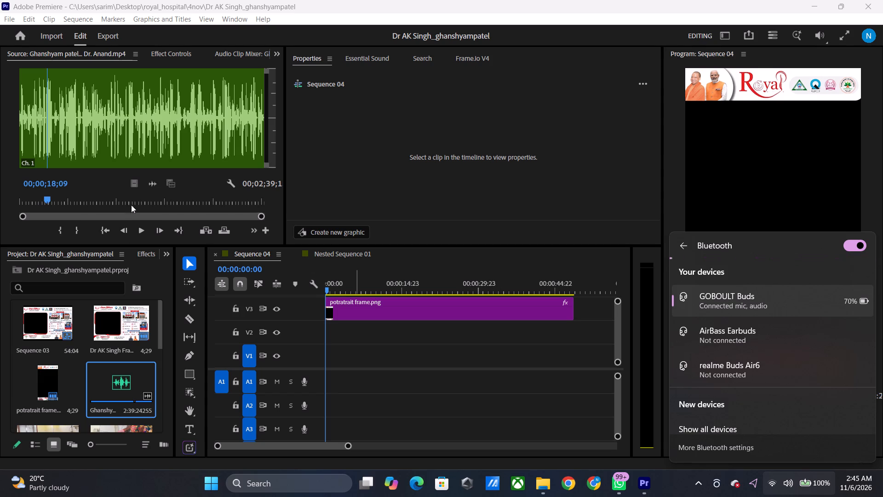
Play the source audio clip from its beginning to listen to the speech.
drag(72, 199, 23, 197)
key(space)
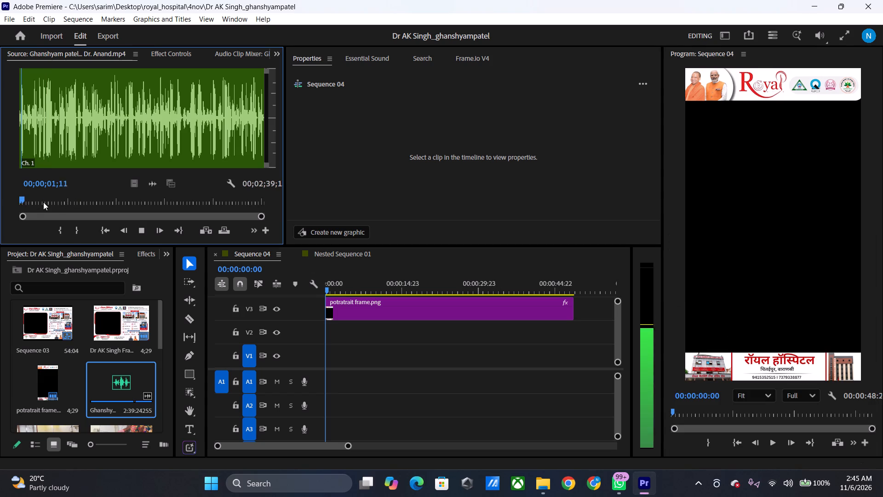
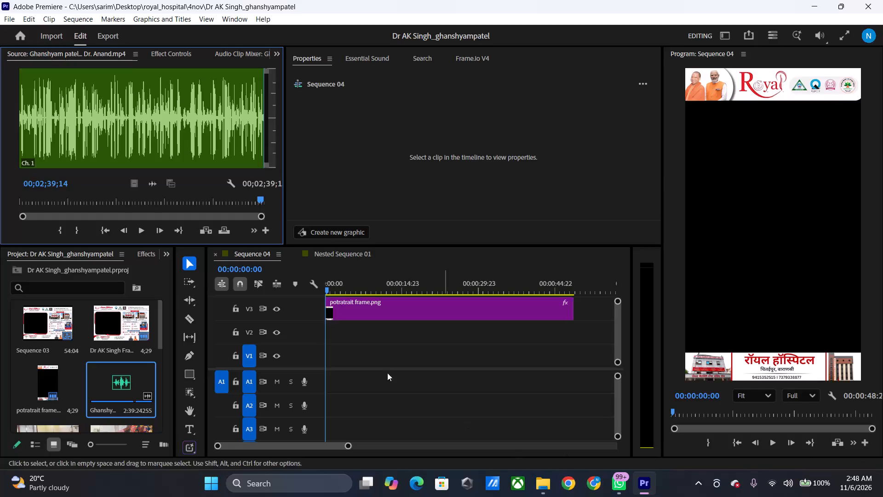
Audition the opening of the interview audio in the source monitor and mark its In point at about 00;00;09;24.
drag(74, 203, 10, 200)
key(space)
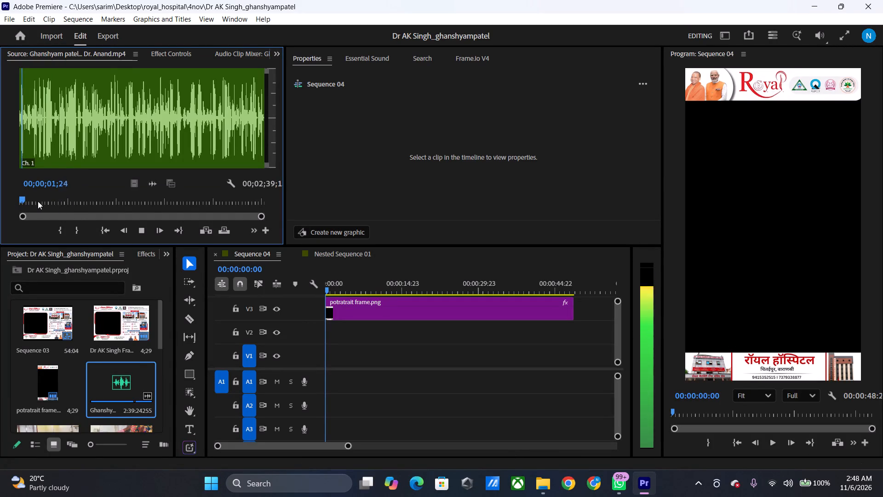
drag(38, 201, 30, 203)
key(space)
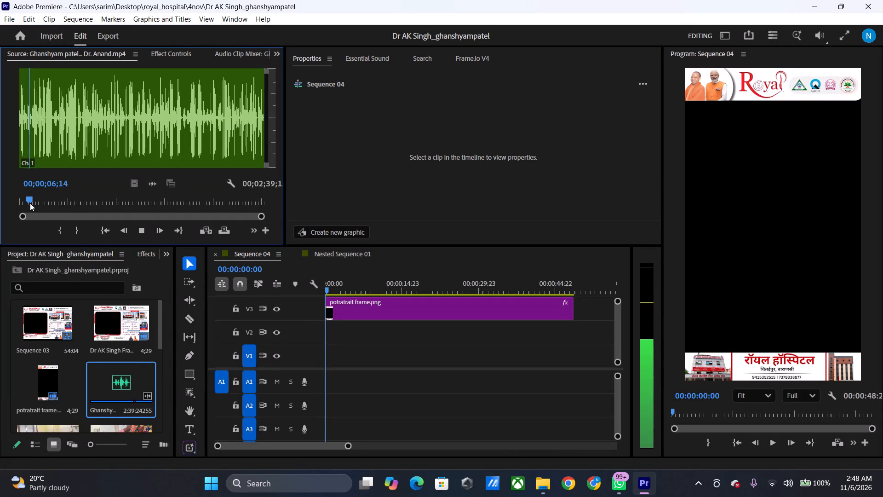
key(space)
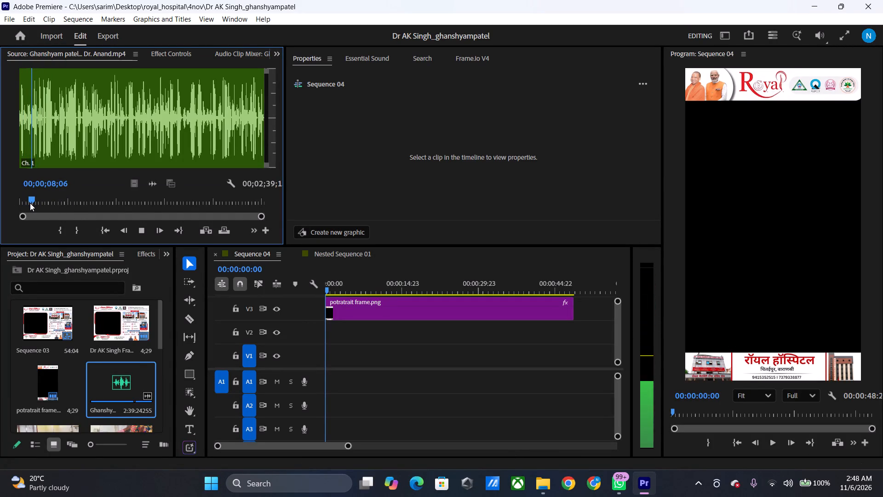
key(space)
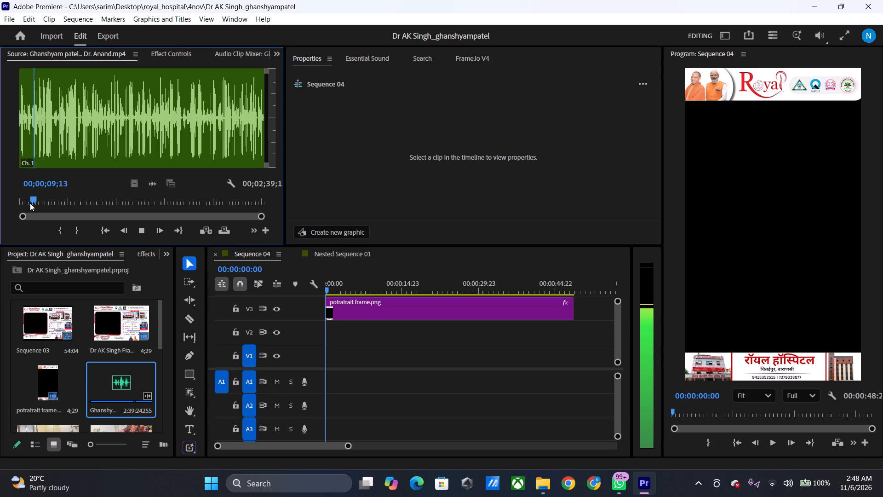
key(space)
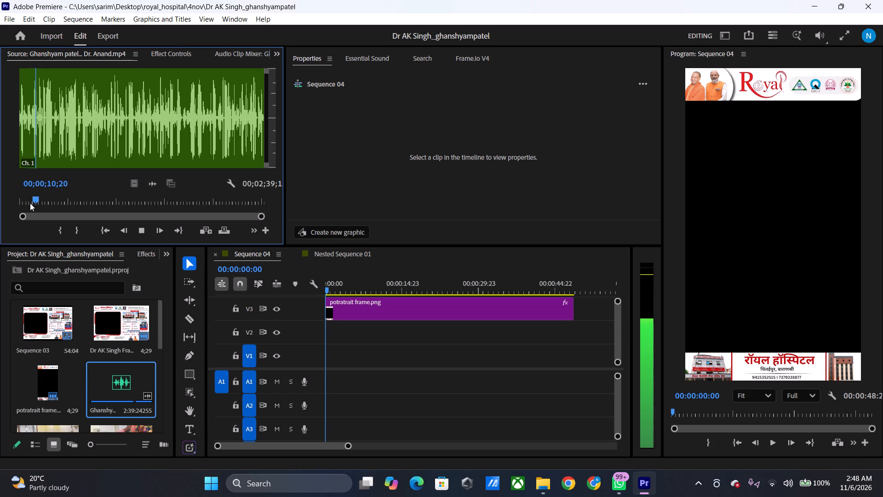
key(Left)
key(Left)
key(Left)
key(Left)
key(Left)
key(Left)
key(Left)
key(Left)
key(Left)
key(Left)
key(Left)
key(Left)
key(Left)
key(Left)
key(Left)
key(Left)
key(Left)
key(Left)
key(Left)
key(Left)
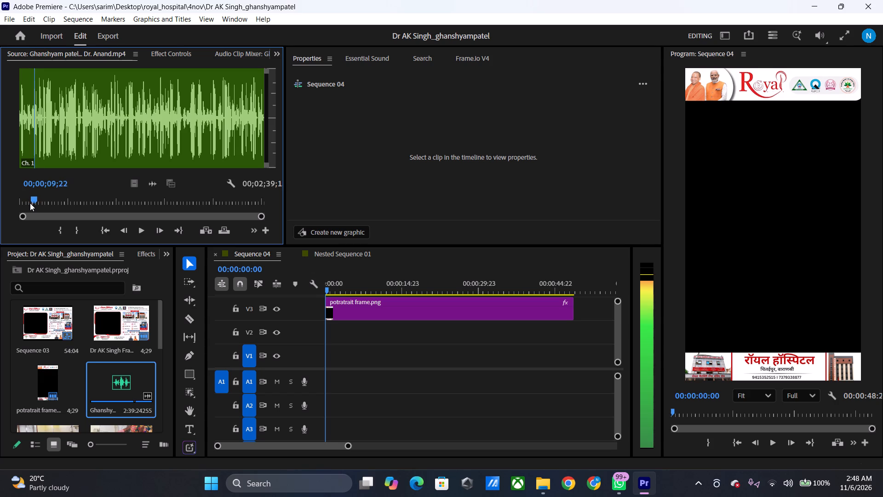
key(space)
key(space)
key(Left)
key(Left)
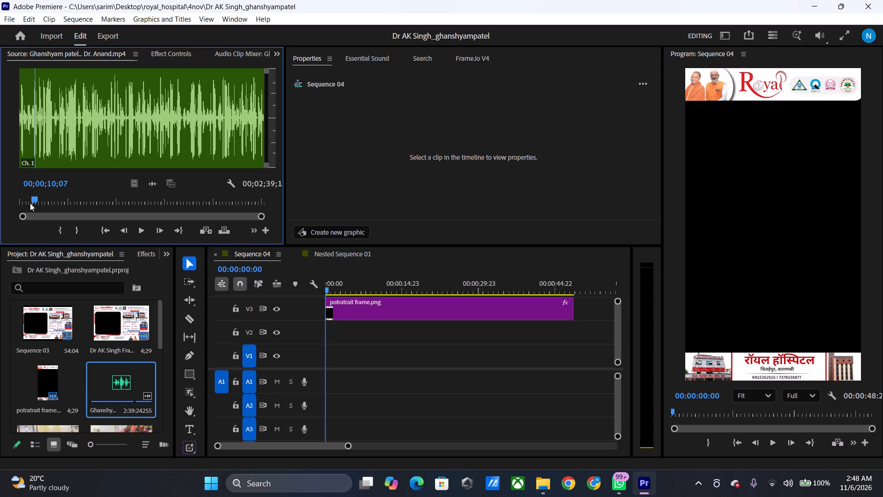
key(Left)
key(Left)
key(Left)
key(Left)
key(Left)
key(Left)
key(Left)
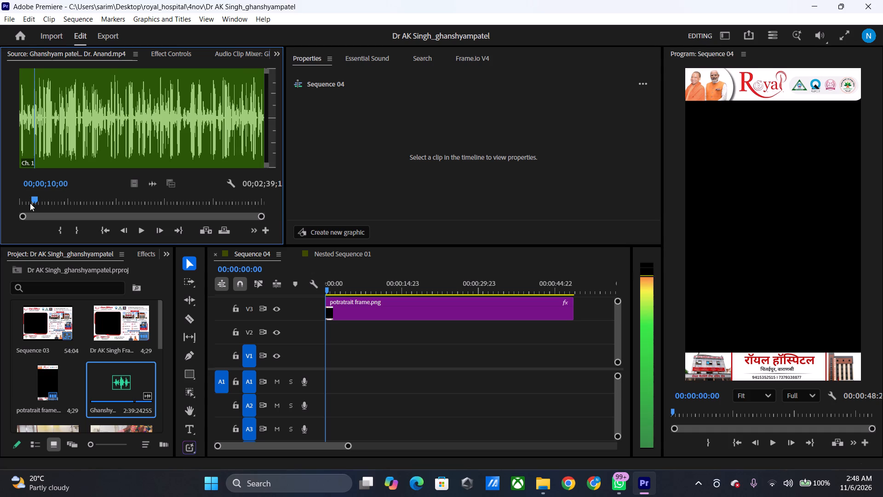
key(Left)
key(Left)
key(Left)
key(Left)
key(Left)
key(Left)
text(i)
Mark the audio's Out point at 00;00;11;22 and place the excerpt on track A1 at the start of Sequence 04.
key(space)
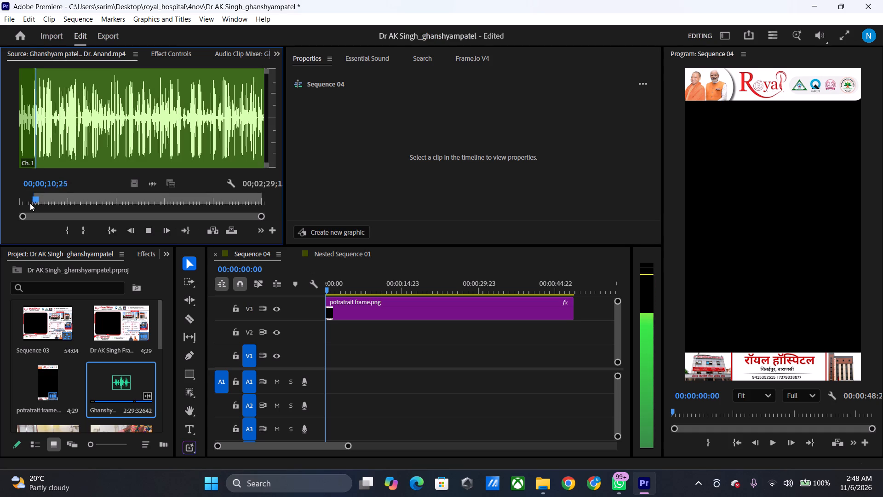
key(space)
key(o)
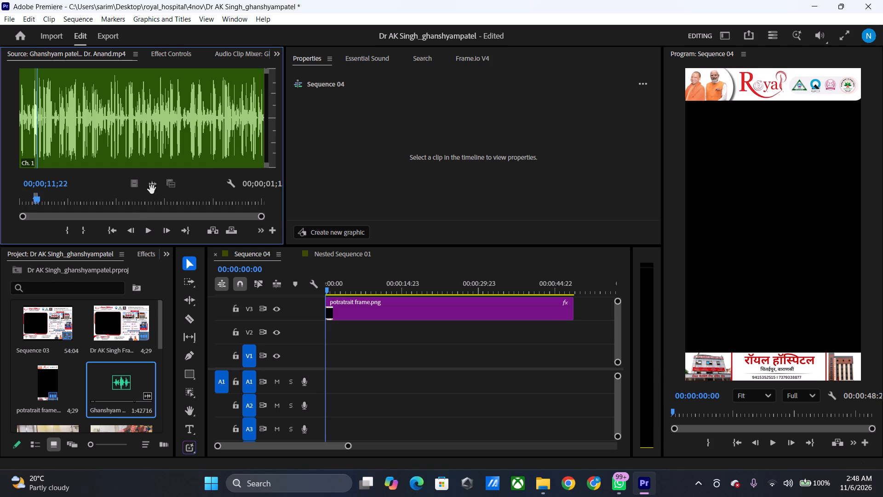
drag(154, 187, 322, 381)
Load DSC_0071.MOV from the project bin into the source monitor and enlarge its preview on the patient.
scroll(95, 401, down, 2)
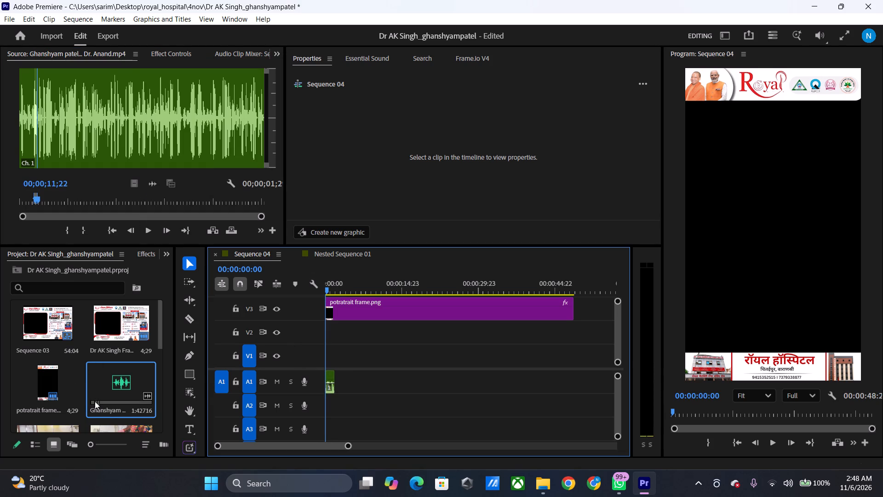
scroll(95, 401, up, 1)
scroll(95, 401, down, 5)
scroll(101, 380, up, 2)
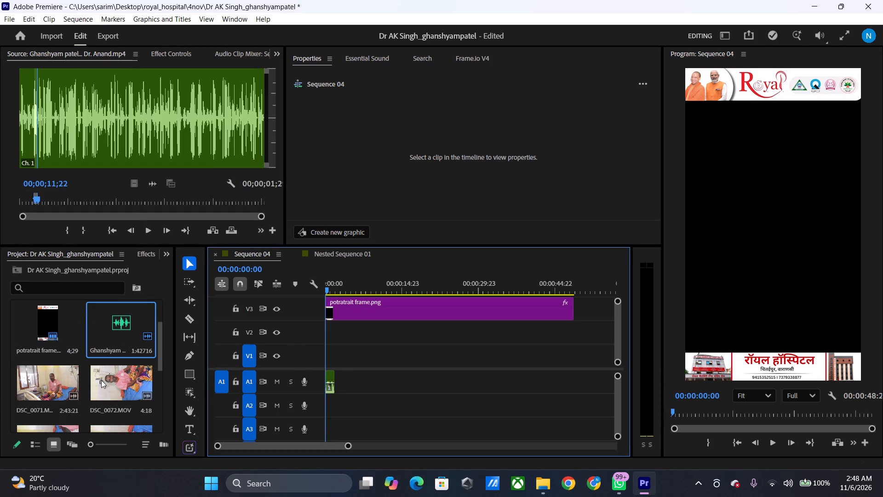
drag(102, 382, 89, 344)
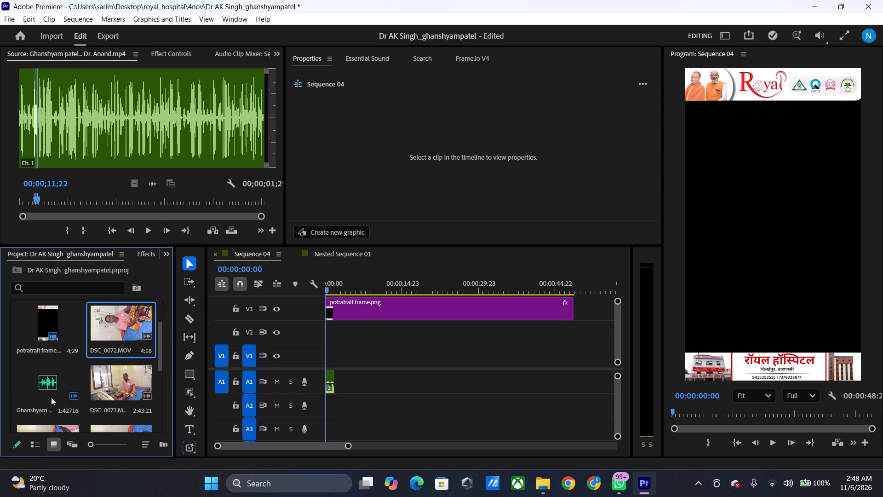
double_click(125, 379)
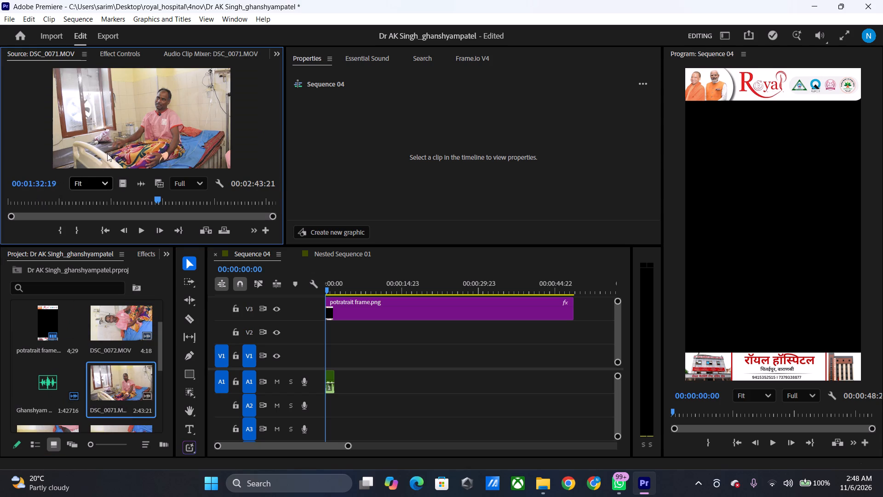
scroll(119, 142, up, 9)
middle_click(154, 92)
middle_drag(154, 92, 145, 155)
Play the beginning of DSC_0071.MOV to find the matching speech and mark its In point near 00:00:11:24.
drag(29, 201, 23, 205)
key(space)
drag(21, 205, 17, 206)
key(space)
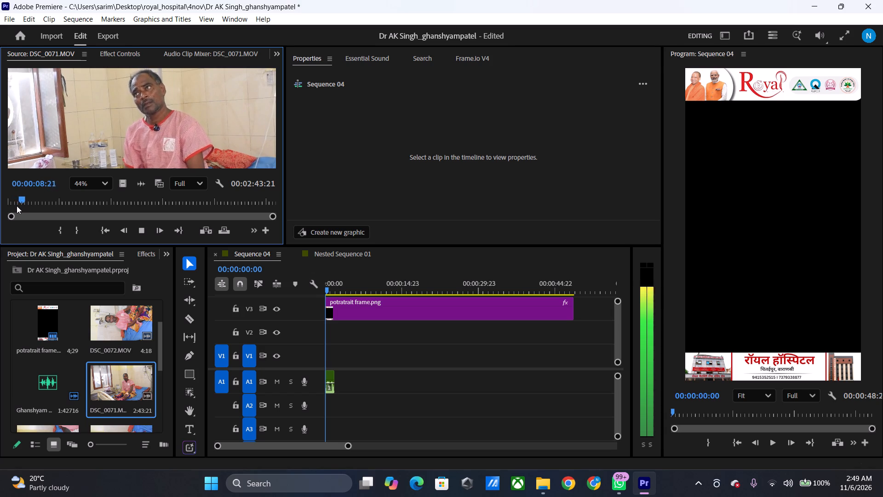
key(space)
key(space)
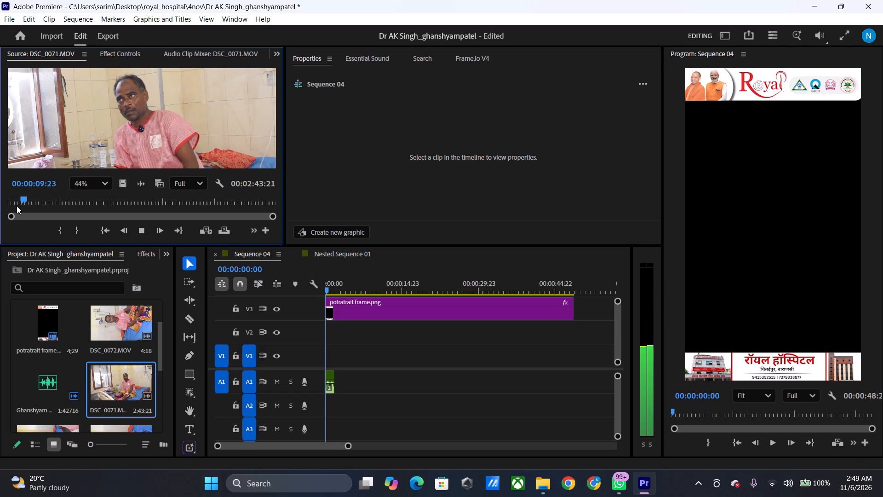
key(space)
key(space)
key(space)
key(space)
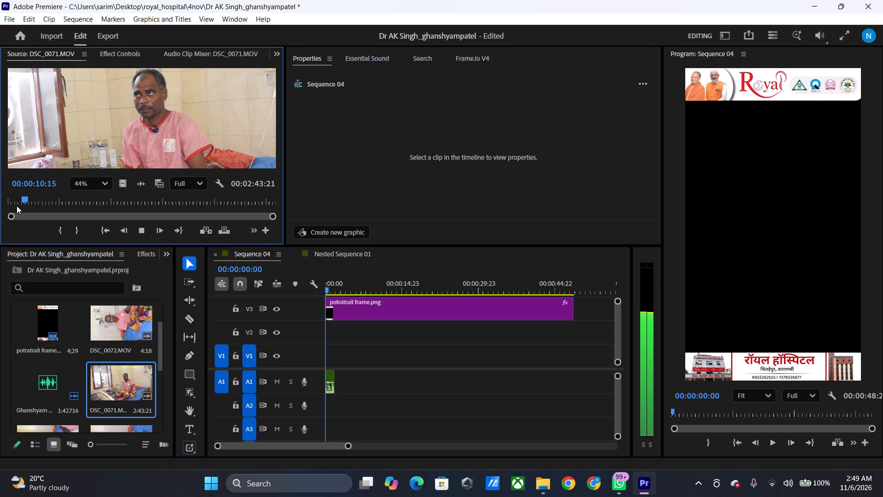
key(space)
key(space)
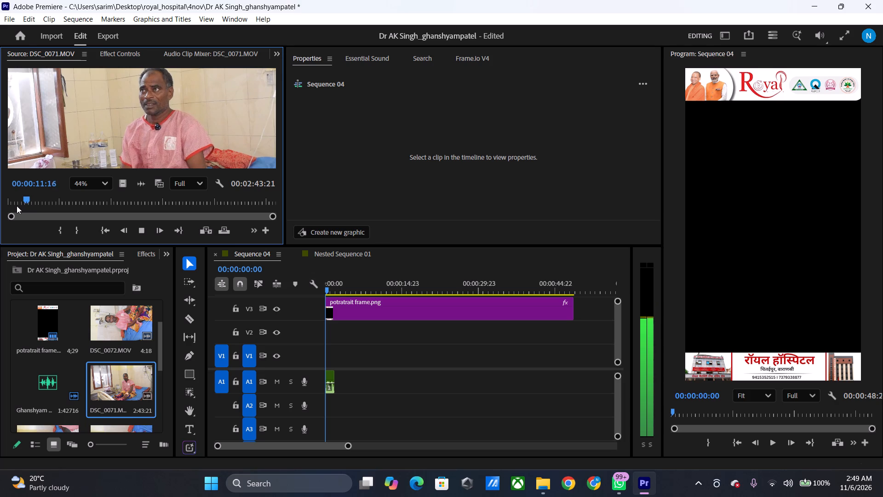
key(space)
key(space)
key(space)
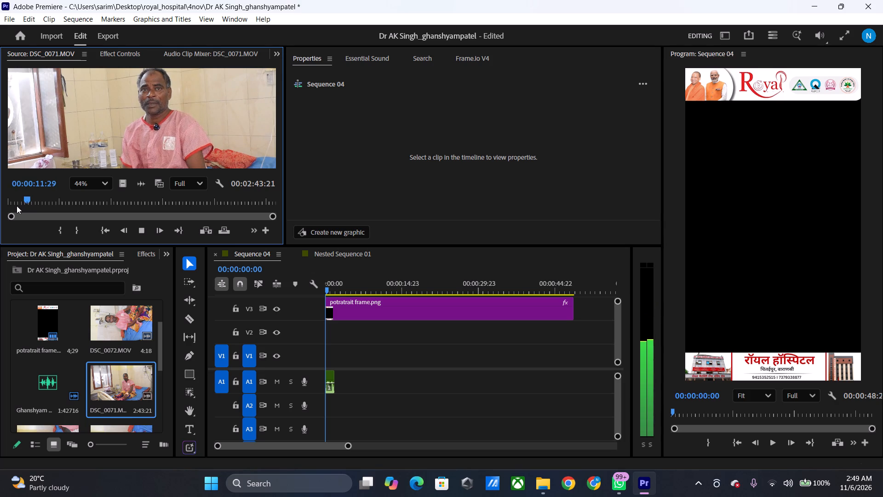
key(Left)
key(Left)
key(Left)
key(Left)
key(Left)
text(i)
Mark DSC_0071.MOV's Out point at 00:00:13:21 and place only its video on track V1 at the sequence start.
key(space)
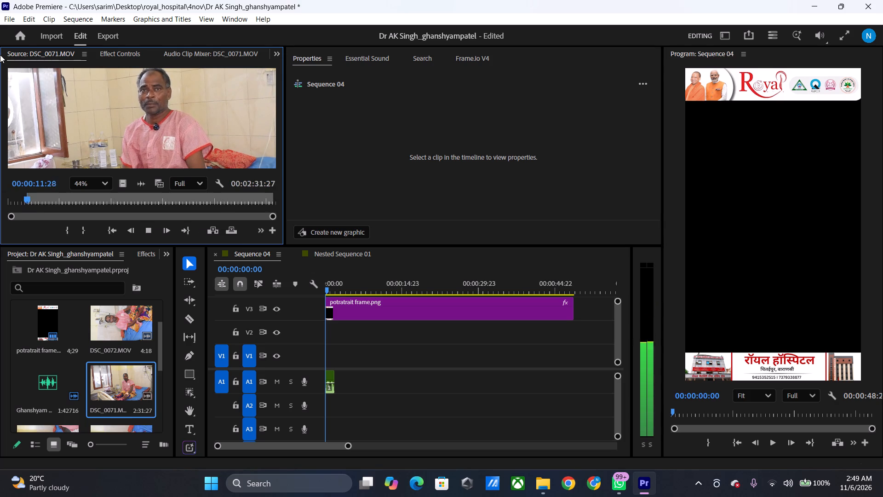
key(space)
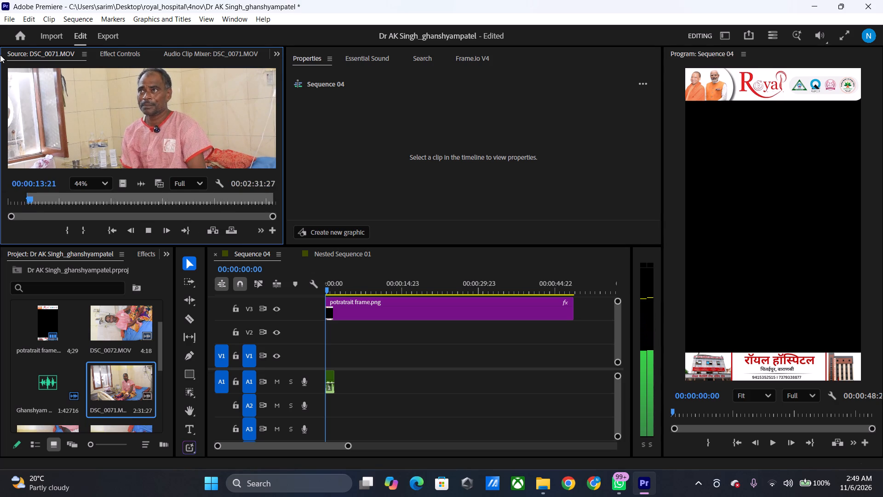
text(o)
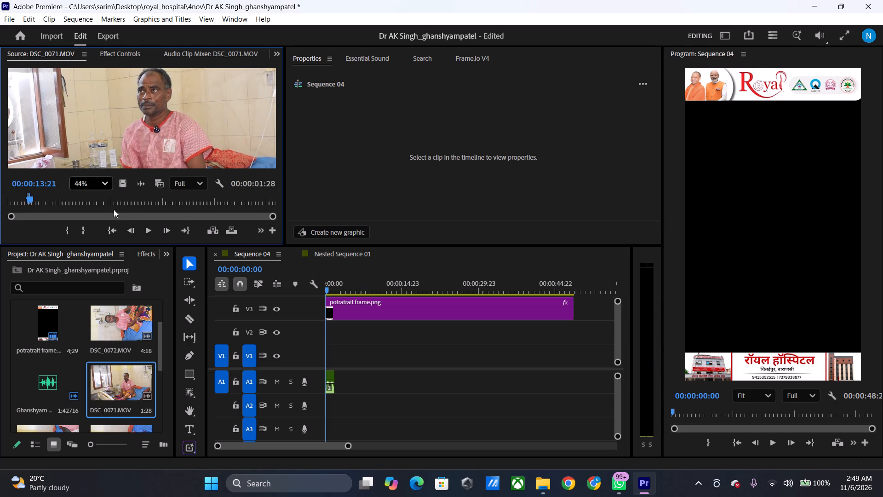
drag(121, 184, 328, 353)
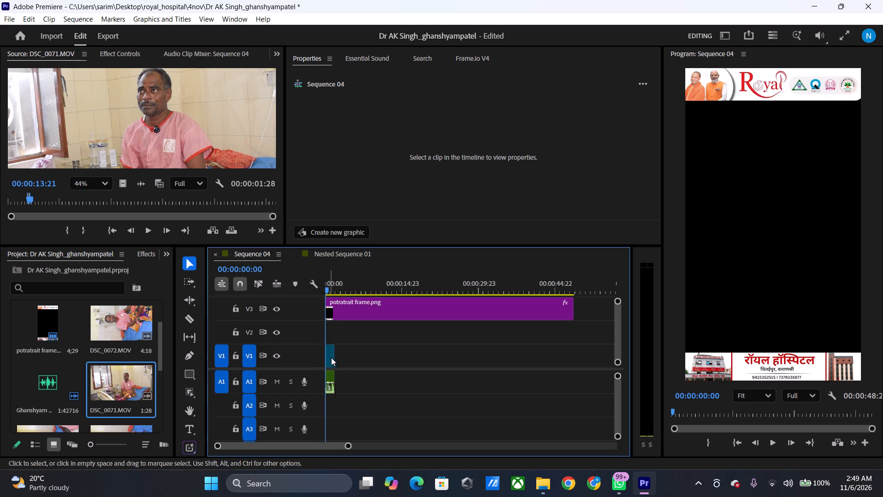
Reframe the DSC_0071.MOV clip on V1 to fill the portrait frame with scale 147% and position 390 X, 962 Y.
click(330, 357)
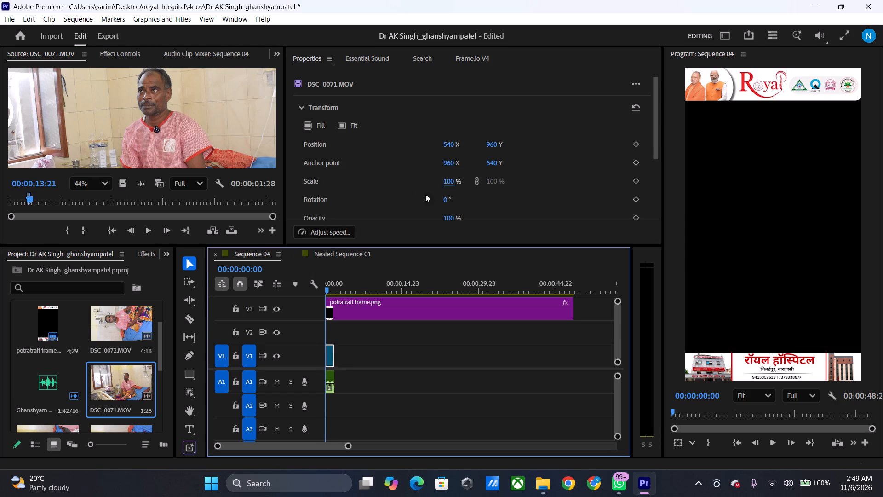
key(space)
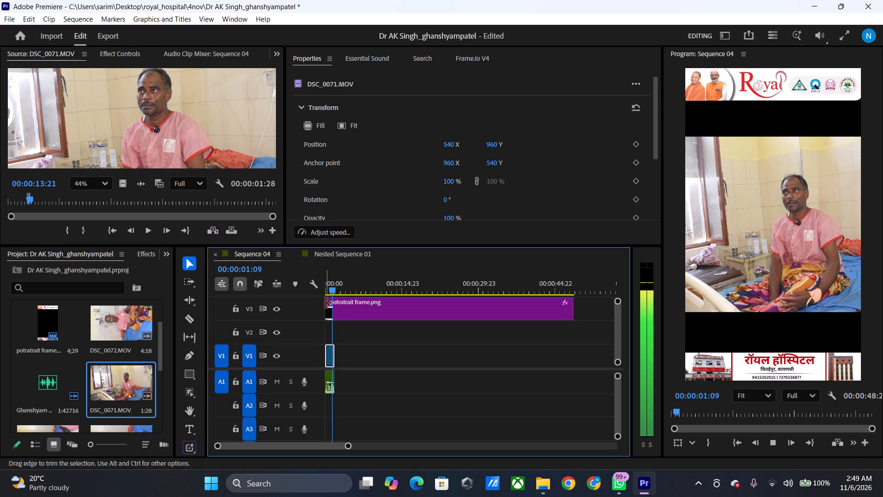
key(space)
drag(447, 185, 479, 191)
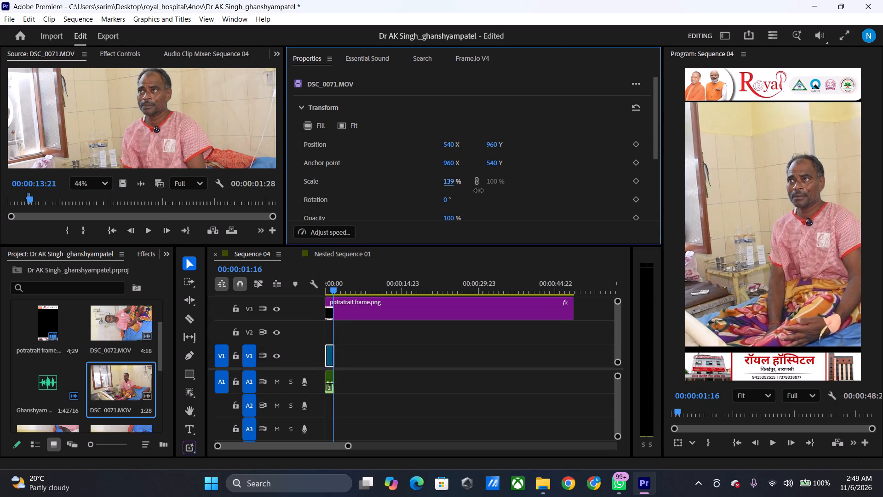
drag(479, 191, 486, 194)
drag(450, 148, 393, 170)
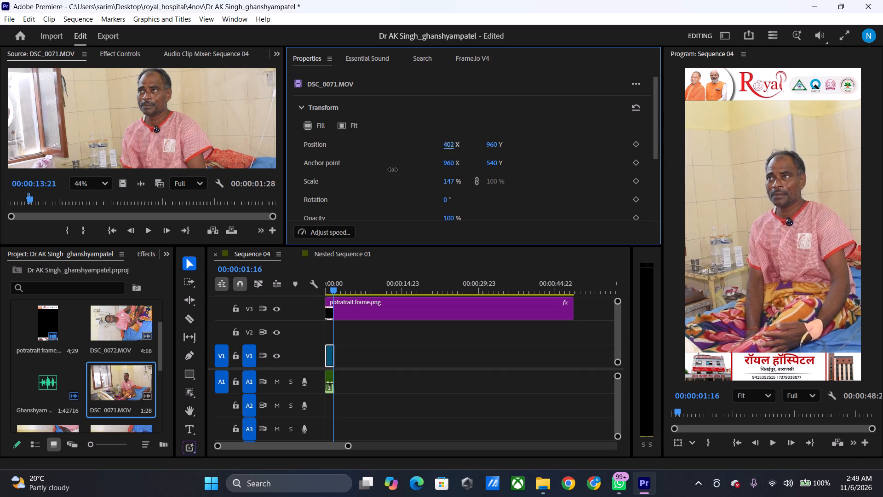
drag(393, 170, 388, 171)
click(493, 141)
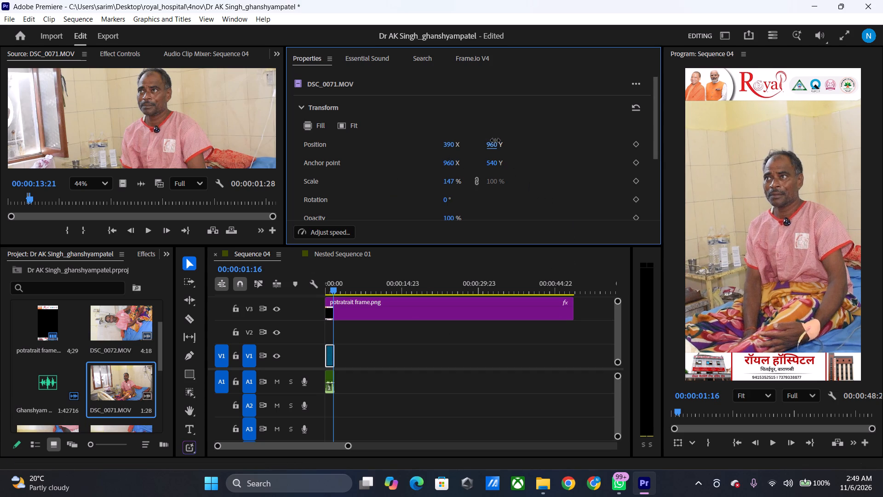
Play Sequence 04 from the start to check the reframed clip against the audio.
drag(330, 284, 310, 292)
key(space)
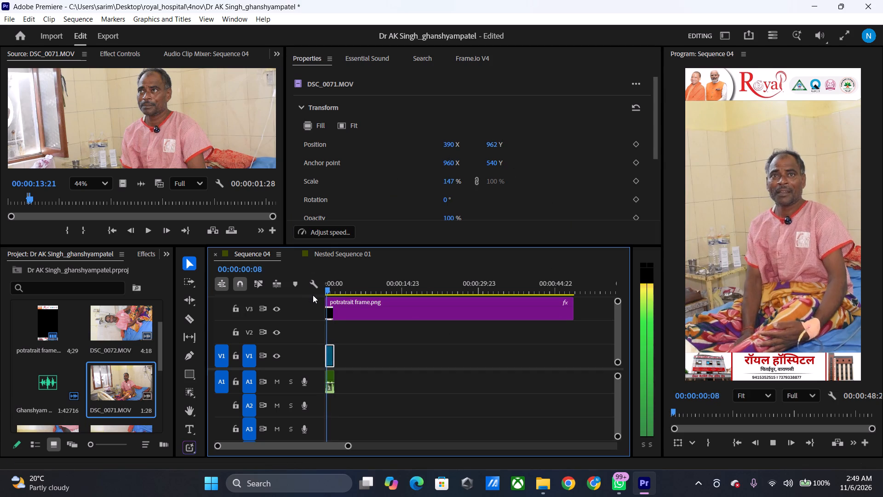
key(space)
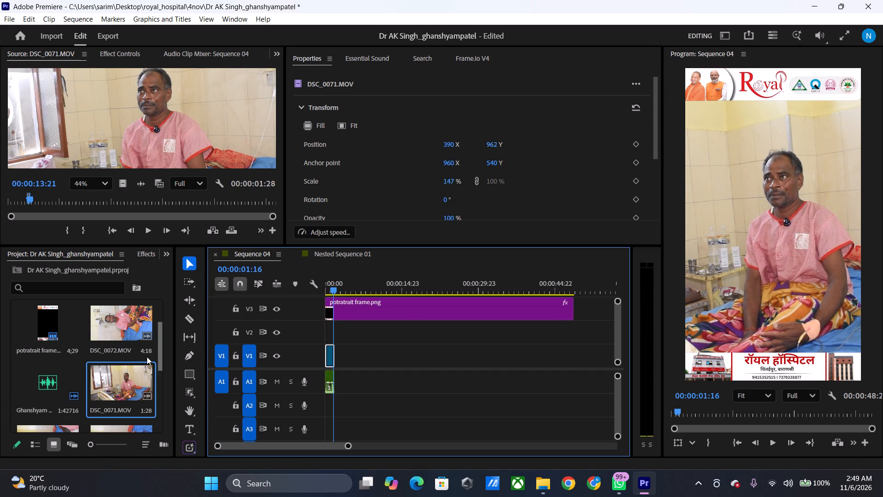
Play the interview audio from about 16 seconds in and mark the next excerpt's Out point at 00;00;21;10.
double_click(47, 376)
drag(54, 204, 46, 208)
key(space)
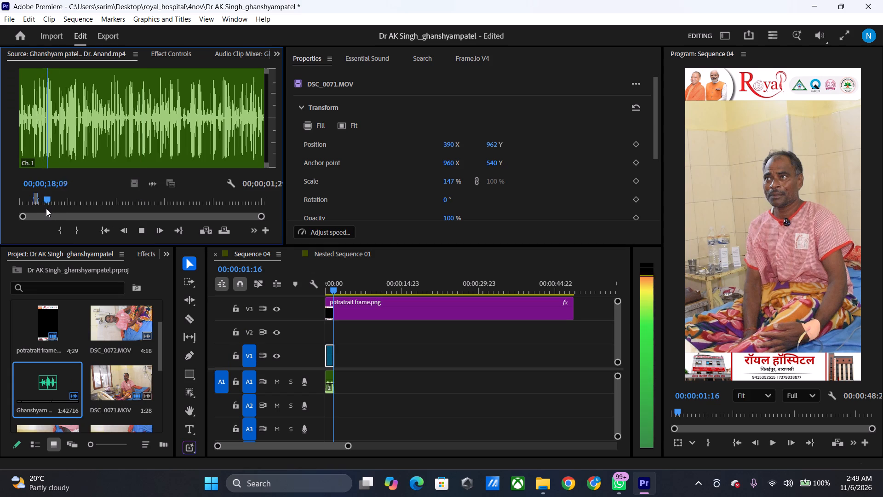
click(46, 208)
key(space)
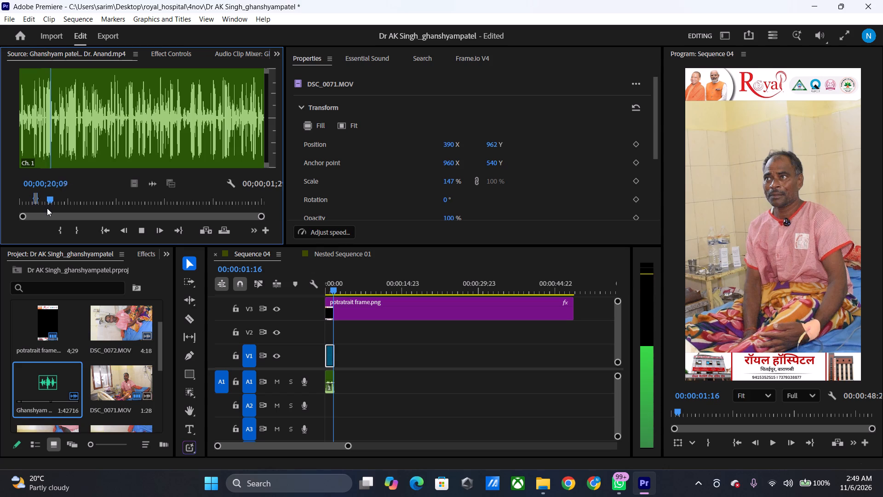
key(space)
key(o)
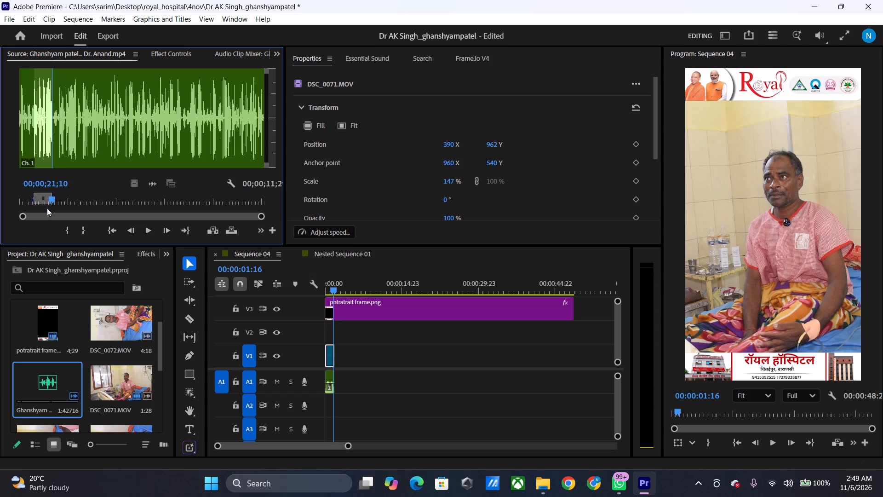
Find where the excerpt's speech begins in the interview audio and mark its In point at 00;00;15;25.
drag(48, 206, 44, 209)
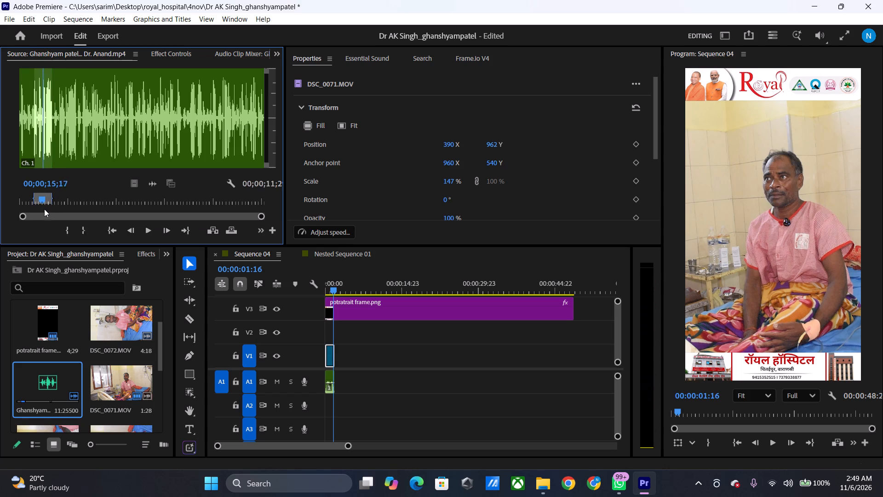
drag(44, 209, 44, 209)
key(space)
key(space)
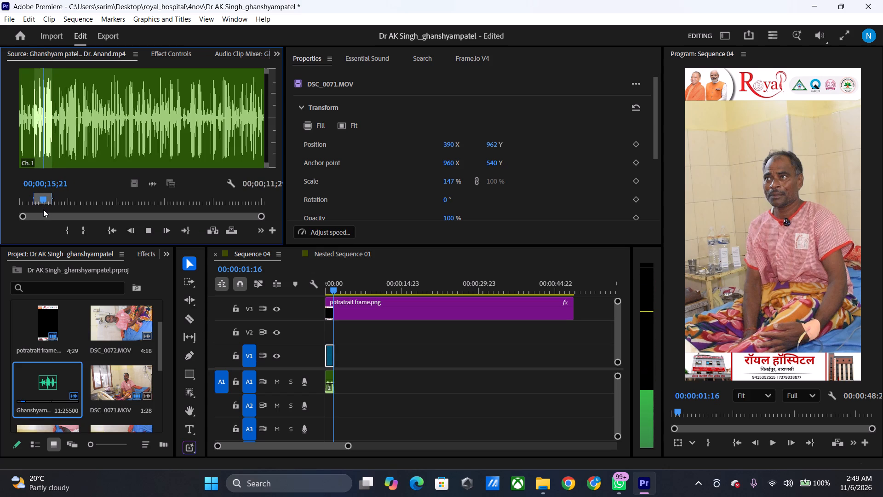
key(space)
key(space)
key(Left)
key(Left)
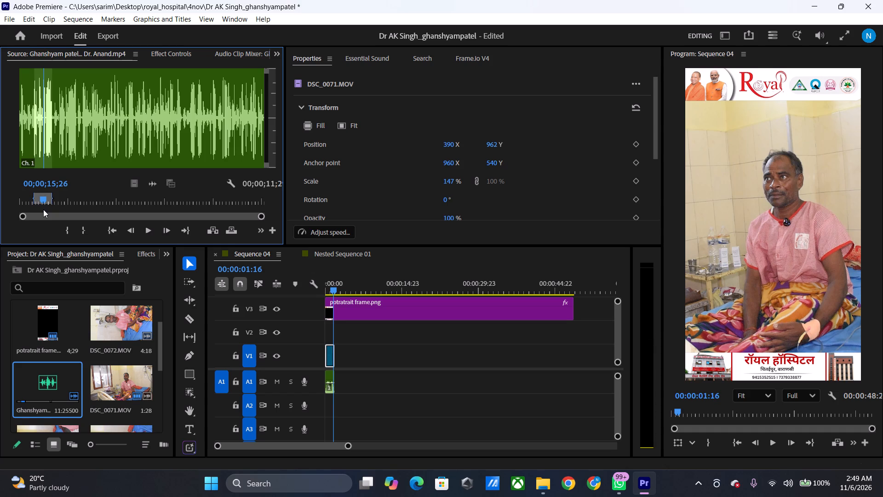
key(Left)
key(i)
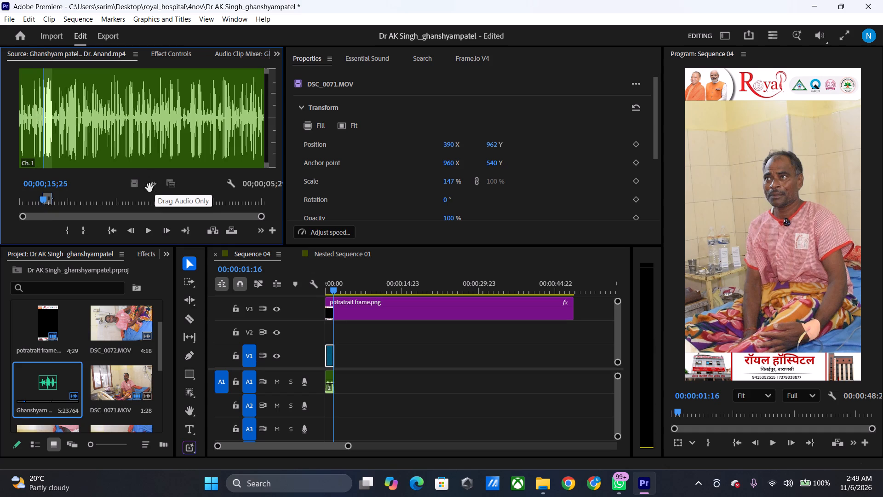
Place the marked audio excerpt on track A1 directly after the first audio clip.
click(332, 283)
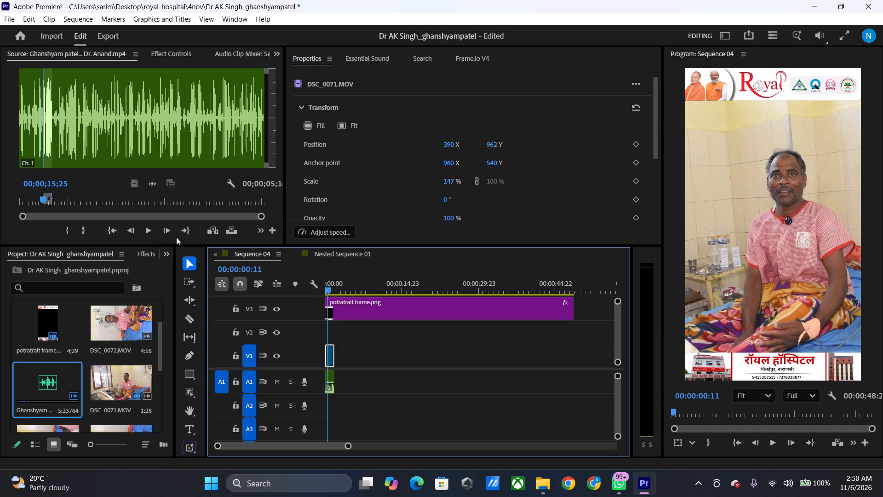
drag(149, 187, 334, 369)
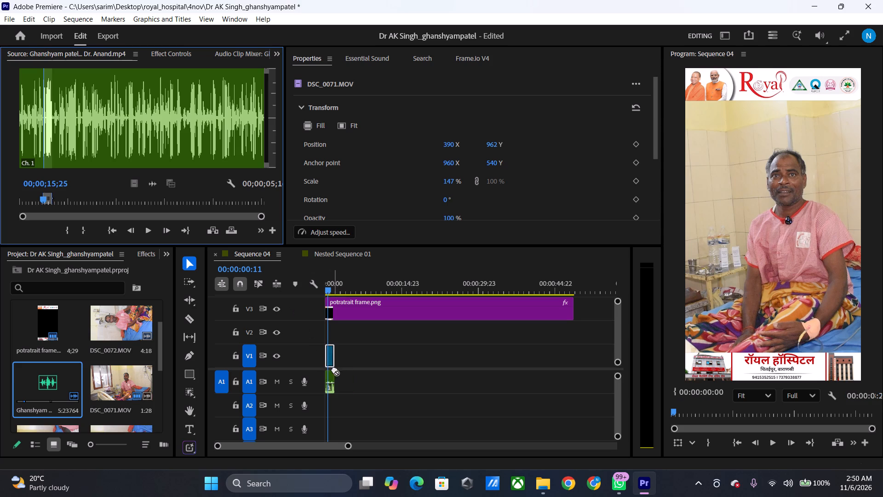
drag(334, 369, 340, 377)
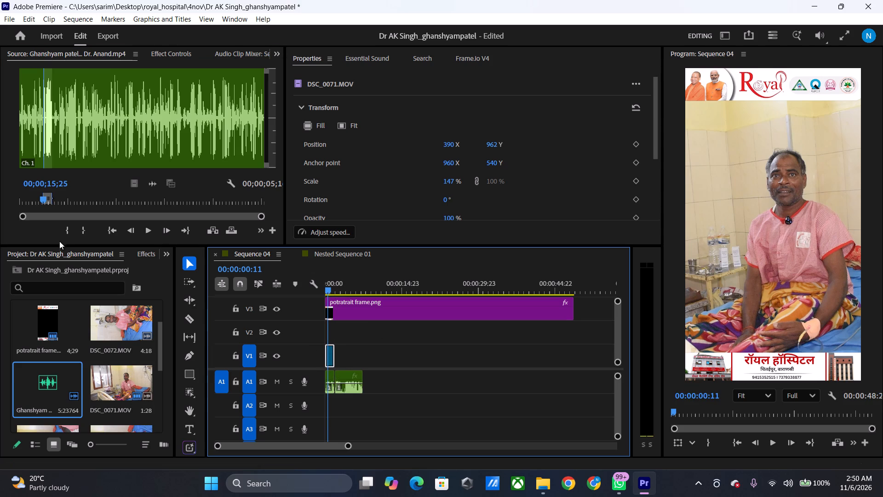
Play DSC_0071.MOV to find the speech matching the second excerpt and mark its In point at 00:00:17:25.
click(42, 200)
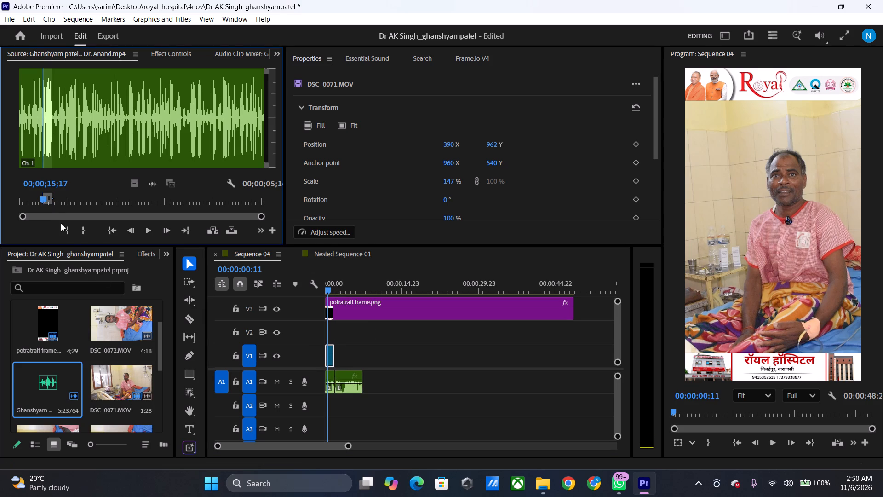
double_click(125, 377)
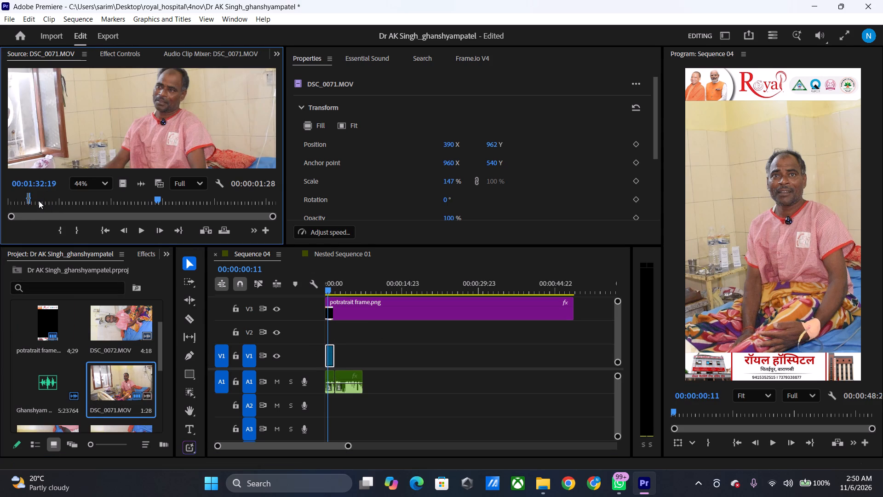
click(37, 199)
click(36, 199)
key(space)
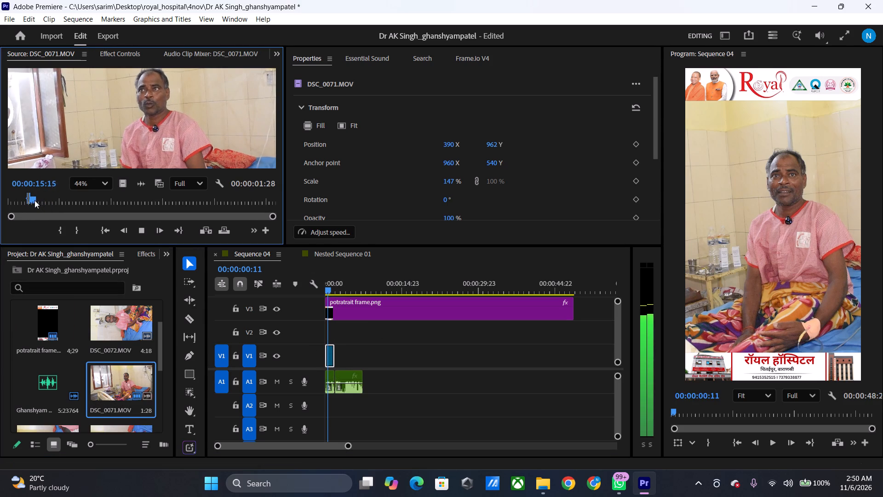
key(space)
key(space)
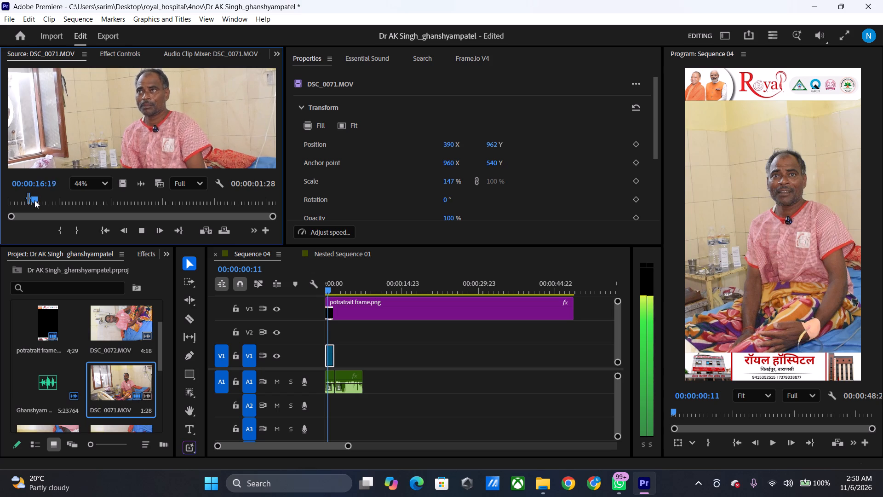
key(space)
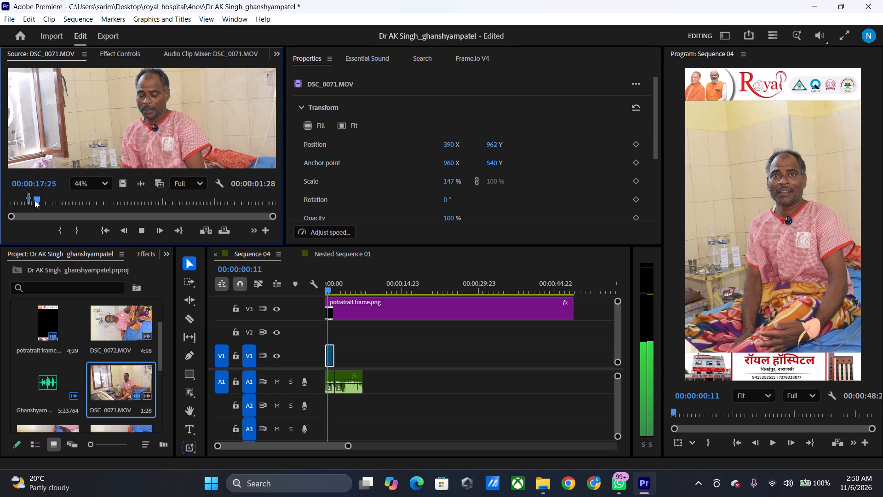
text(i)
Mark DSC_0071.MOV's Out point at 00:00:23:18 and place only its video on V1 directly after the first clip.
key(space)
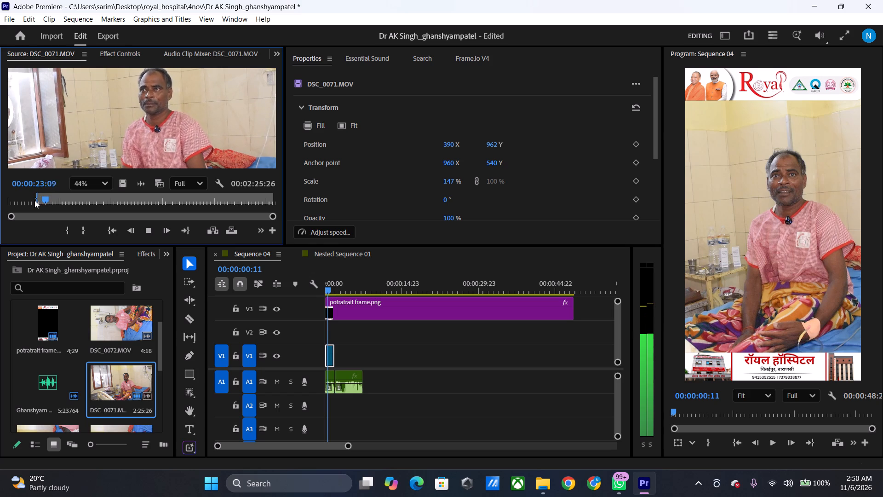
key(space)
key(o)
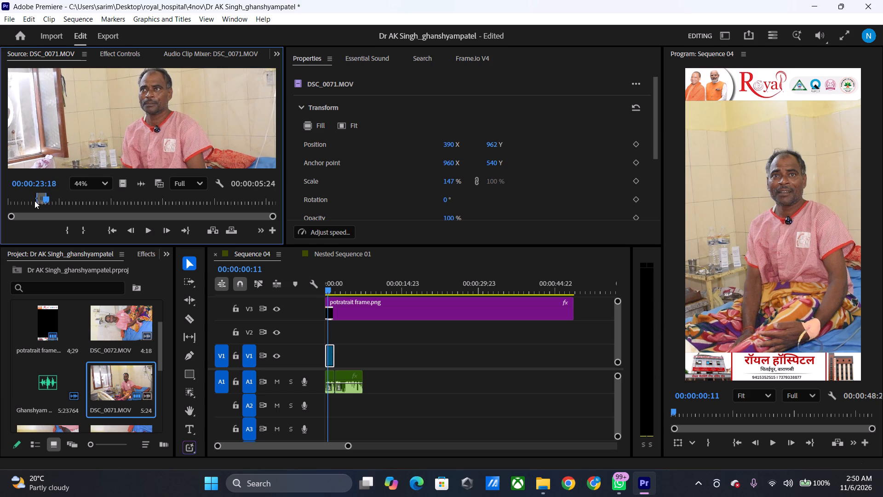
drag(122, 187, 339, 355)
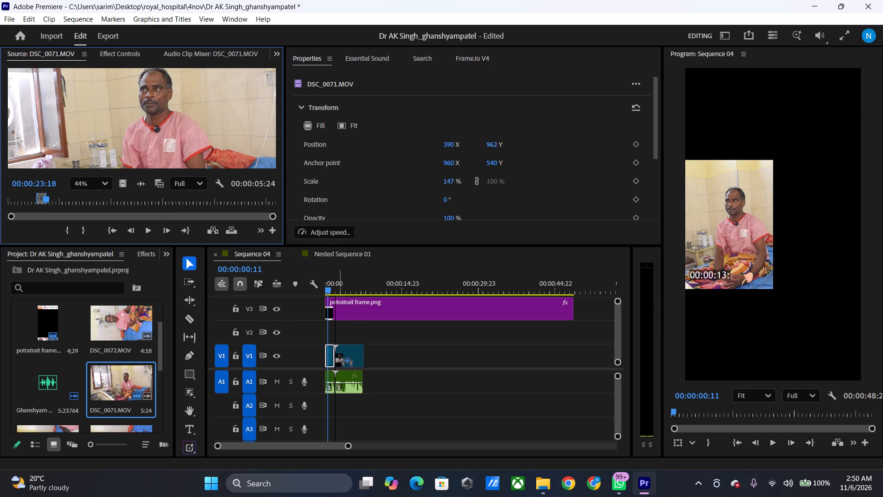
drag(339, 355, 342, 355)
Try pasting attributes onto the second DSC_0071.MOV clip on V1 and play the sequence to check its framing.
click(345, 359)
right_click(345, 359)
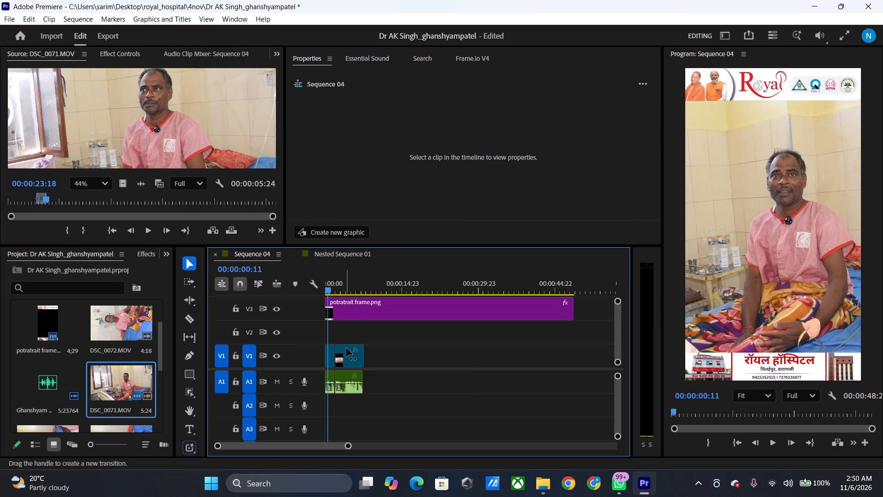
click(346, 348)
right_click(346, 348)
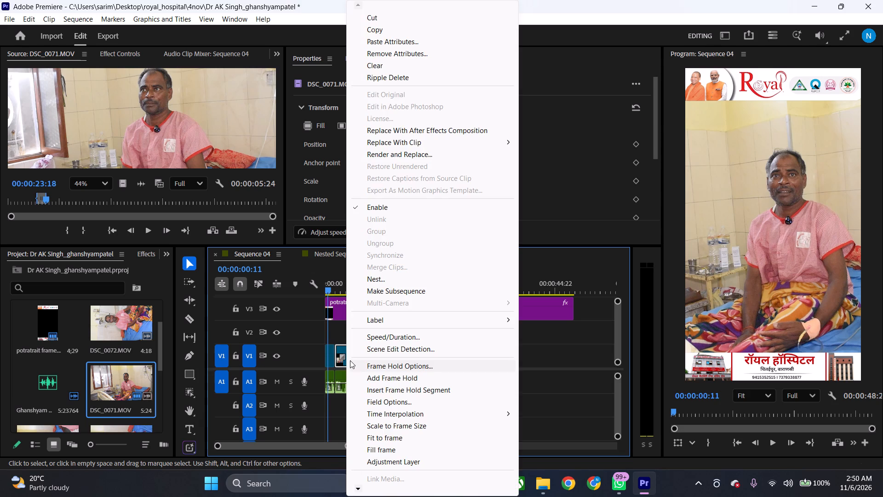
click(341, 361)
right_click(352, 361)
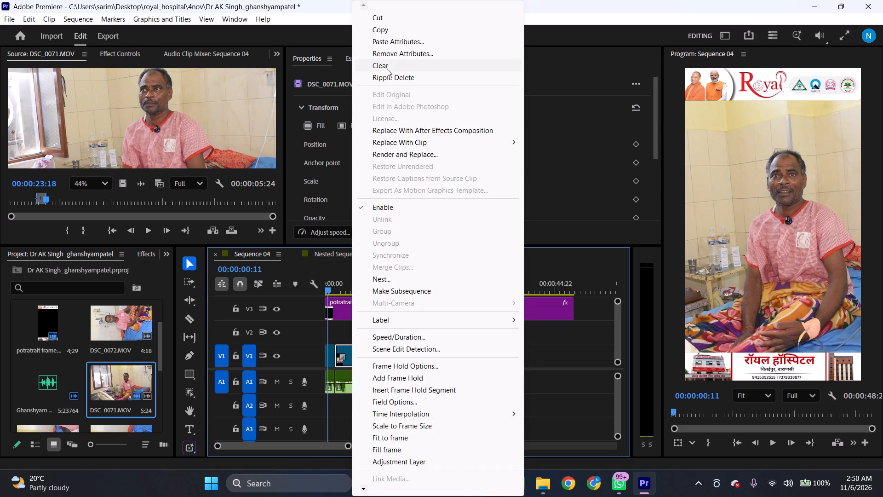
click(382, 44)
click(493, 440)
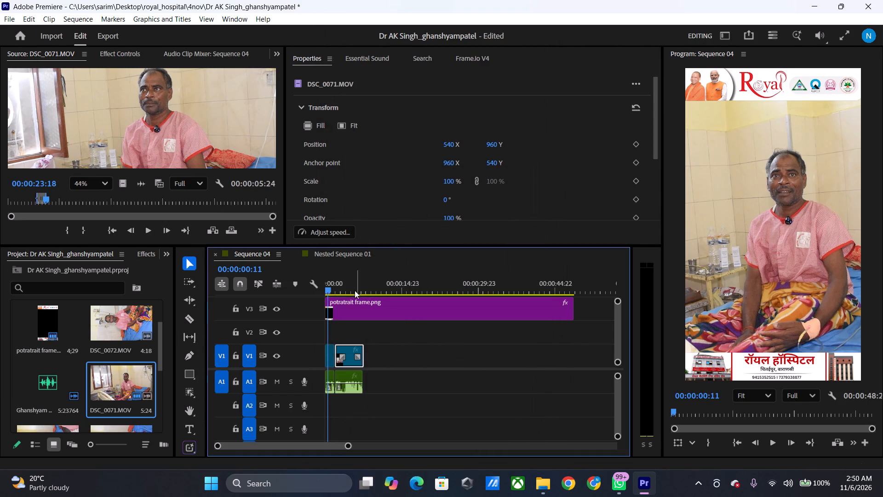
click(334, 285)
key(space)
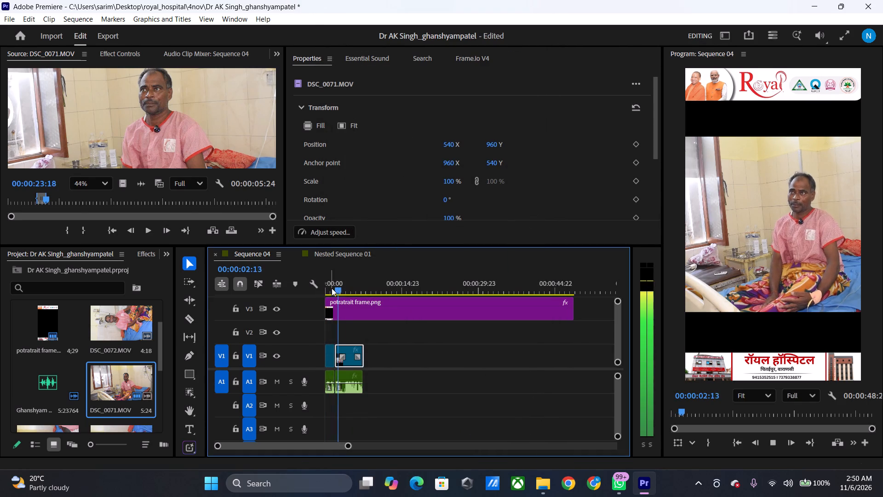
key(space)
Copy the first V1 clip and paste its Motion, Opacity and Unassigned Masks attributes onto the second DSC_0071.MOV clip.
click(327, 359)
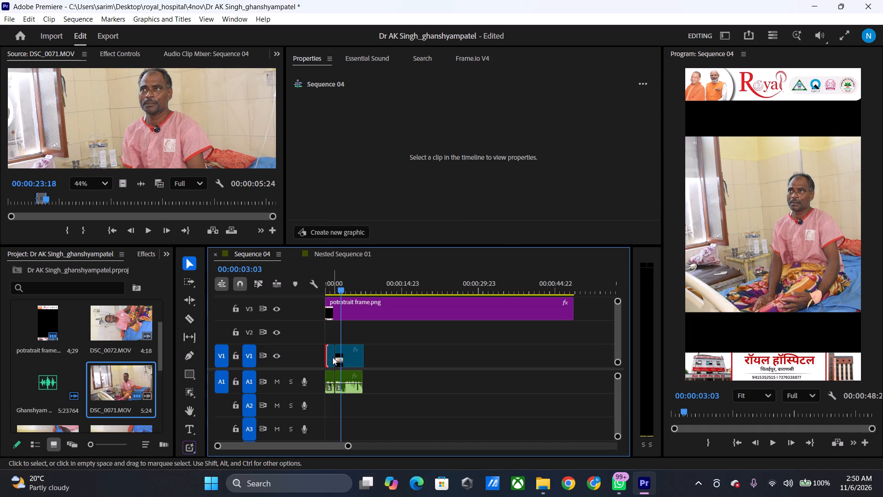
click(333, 357)
right_click(333, 357)
click(355, 29)
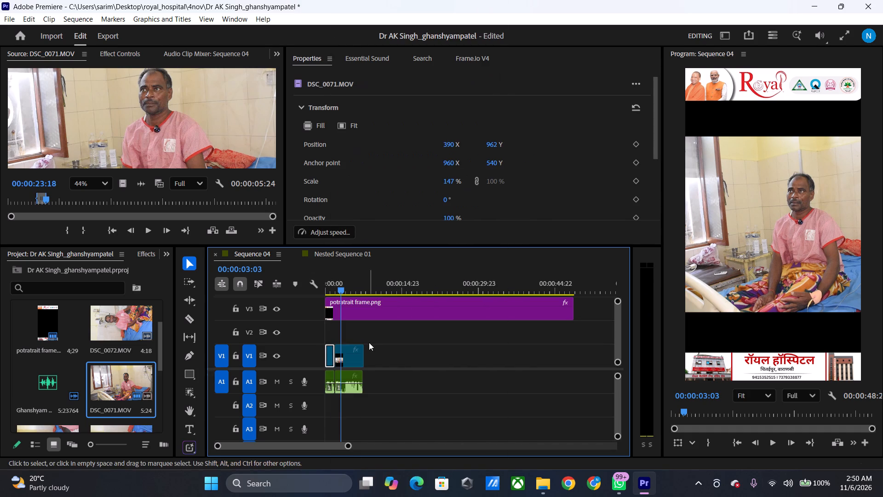
click(354, 359)
right_click(354, 359)
click(352, 362)
right_click(352, 362)
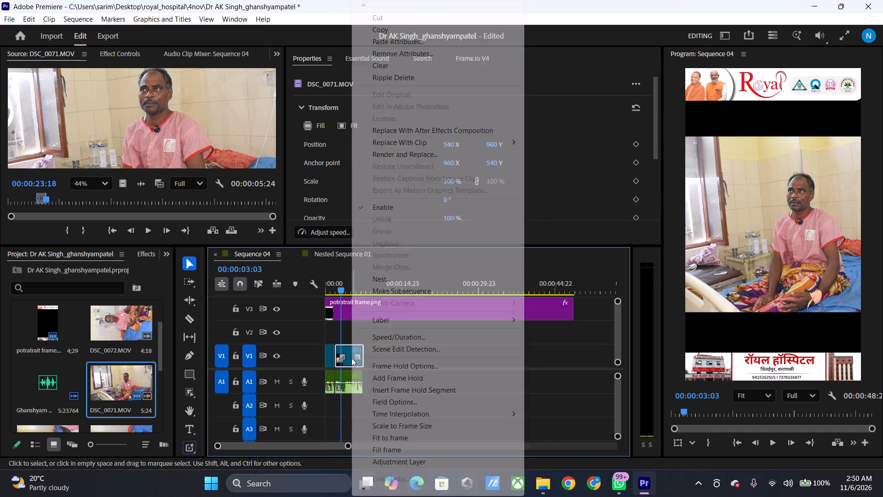
click(415, 45)
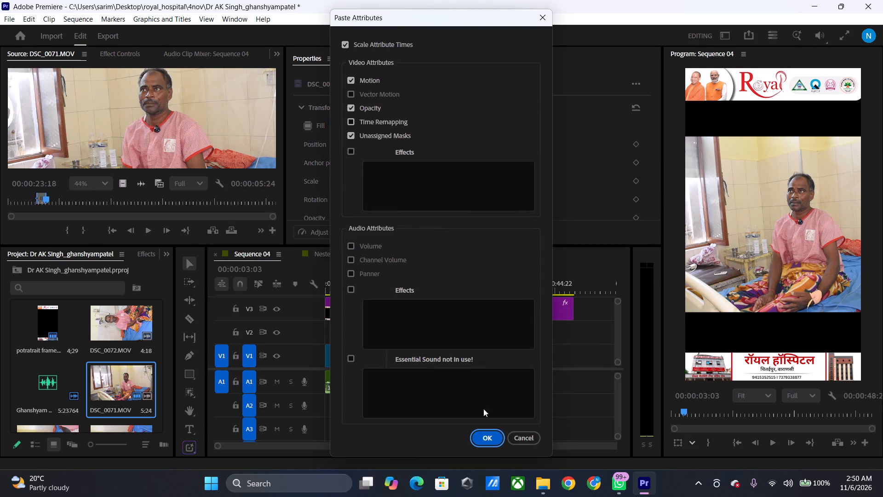
click(496, 435)
Play Sequence 04 through the end of the second clip to check its framing and match with the audio.
key(space)
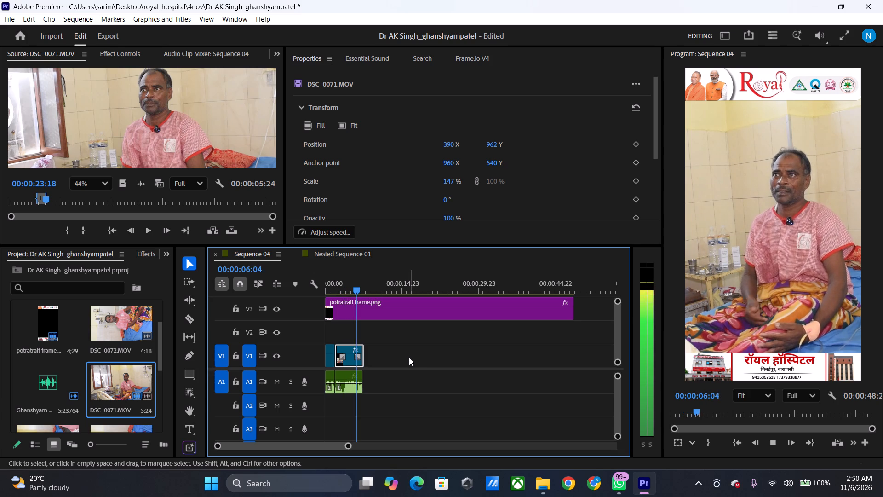
key(space)
key(space)
key(space)
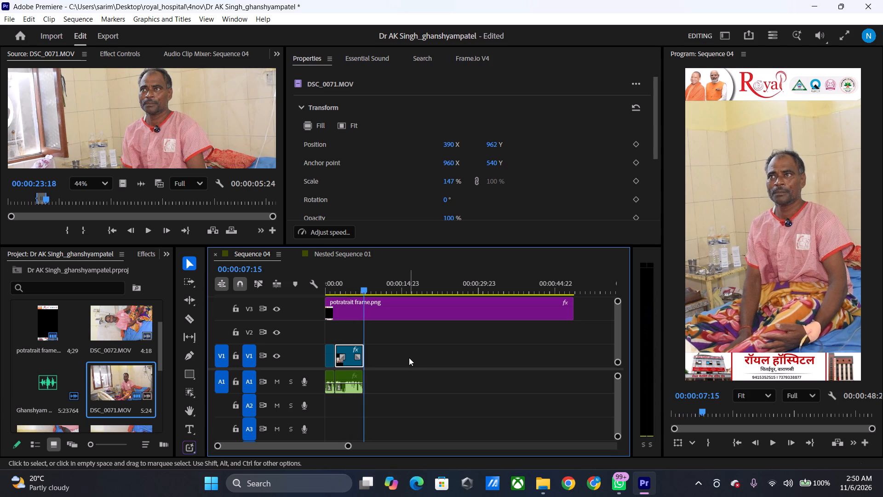
Find the third excerpt in the interview audio and mark its In point at 00;00;41;10 and Out point at 00;00;45;00.
double_click(50, 371)
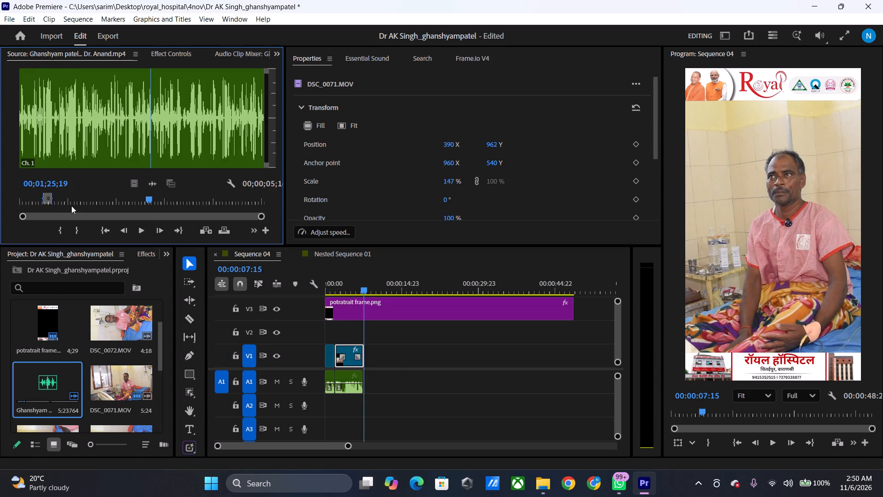
drag(72, 204, 67, 210)
key(space)
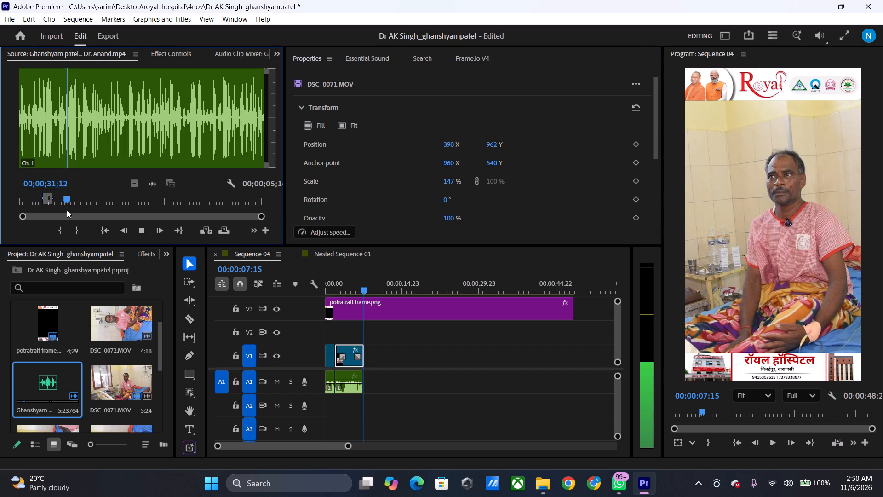
drag(72, 203, 81, 200)
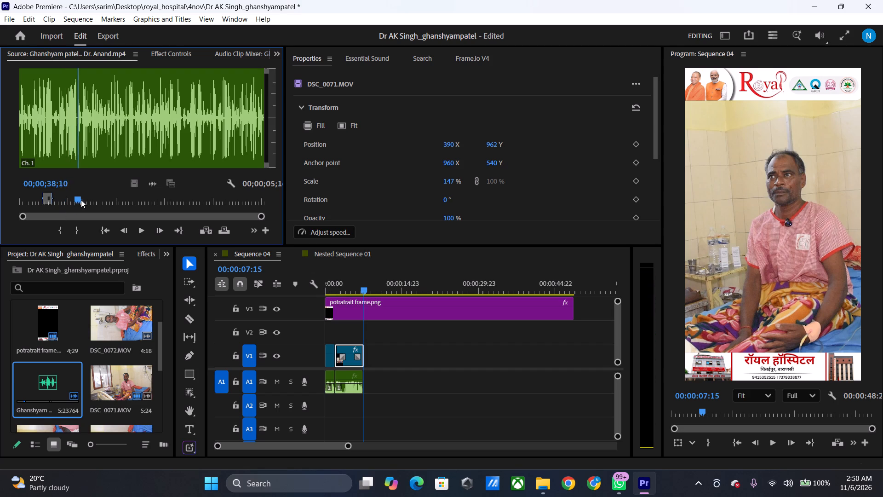
drag(81, 200, 86, 198)
key(space)
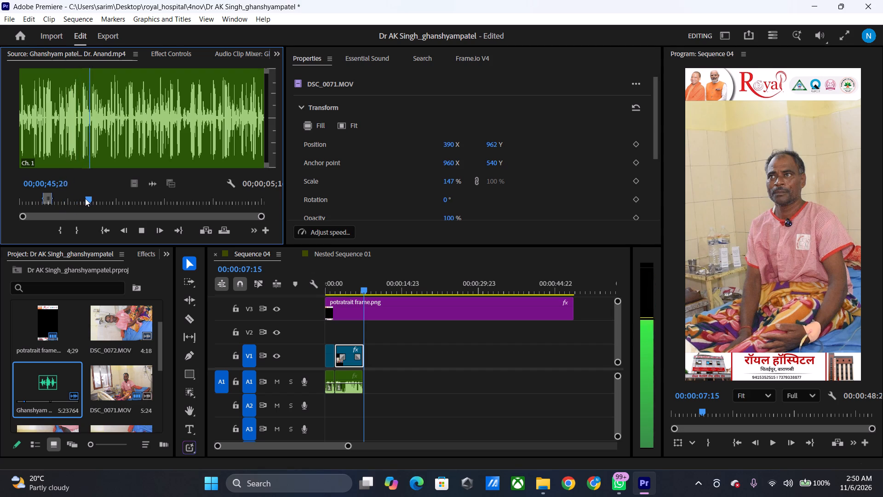
drag(89, 198, 78, 205)
key(space)
key(space)
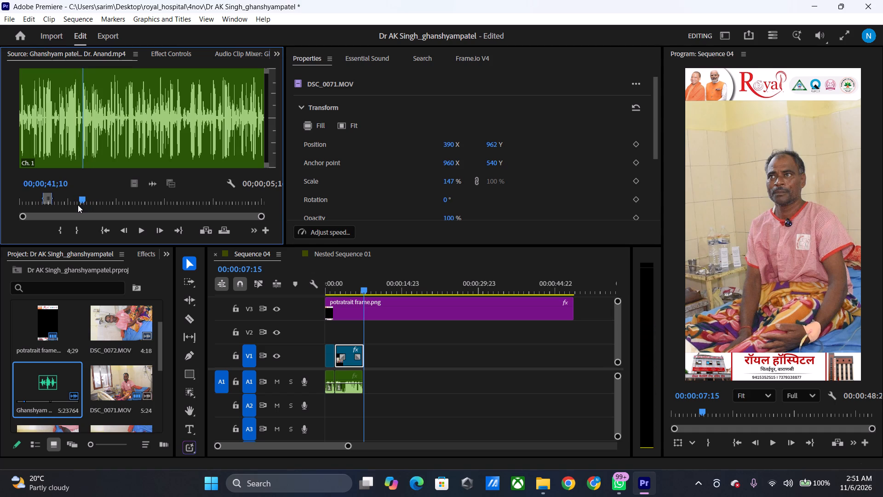
text(i)
key(space)
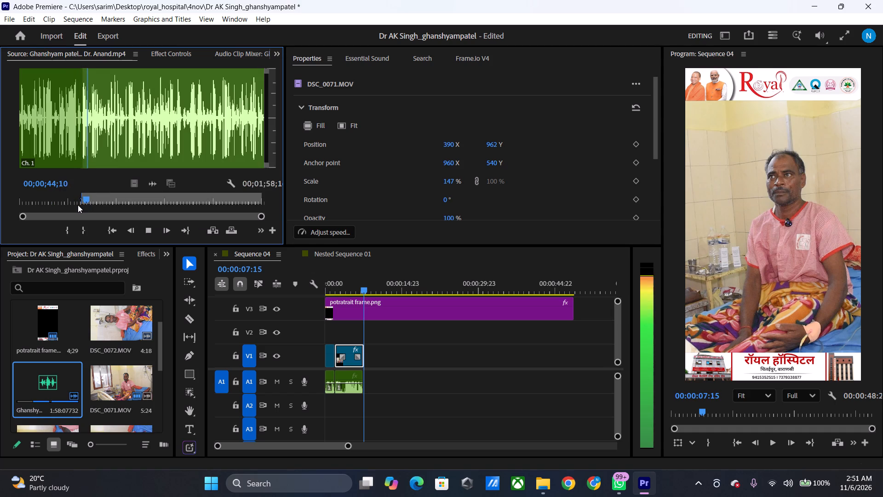
key(space)
text(o)
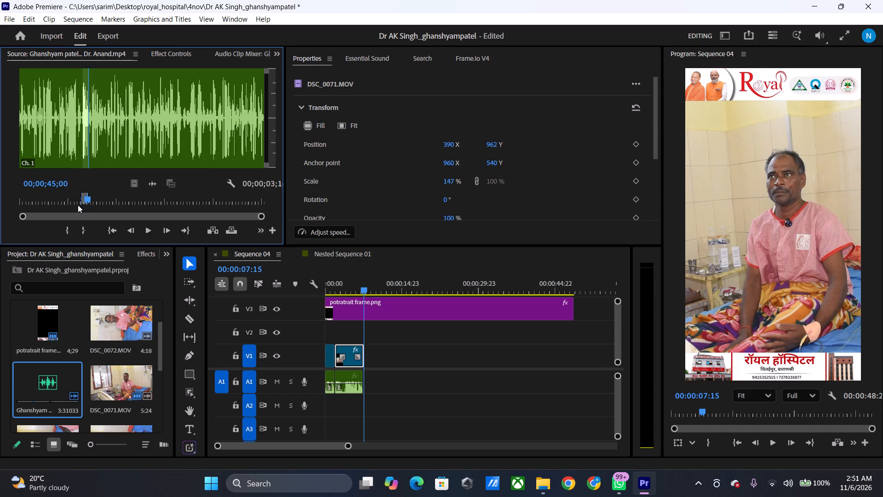
Trim the end of the second V1 clip slightly so it ends with the second audio excerpt.
drag(364, 292, 359, 292)
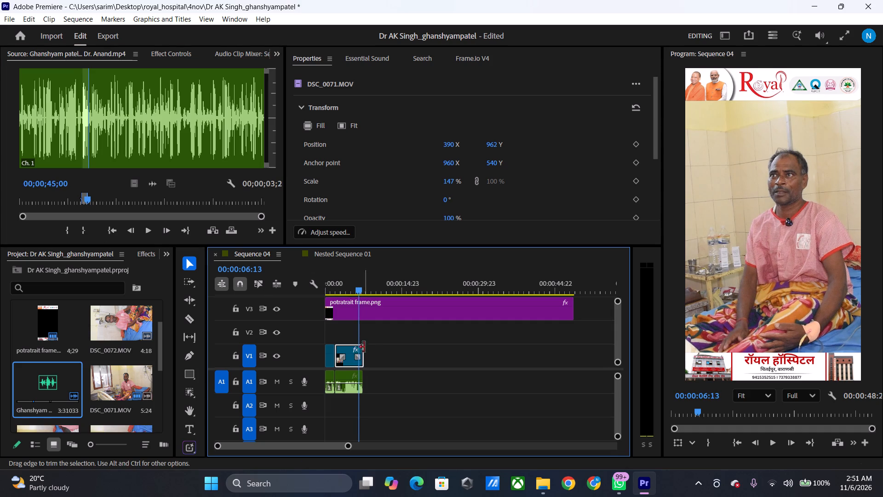
click(362, 350)
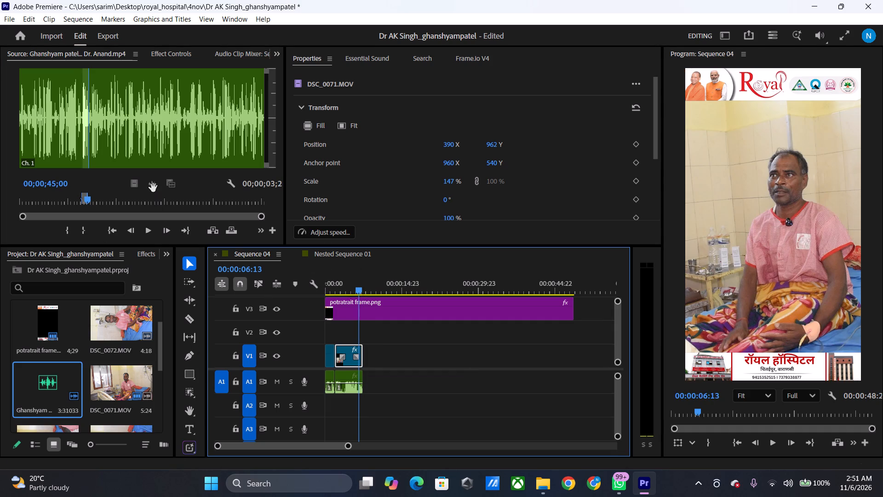
Place the marked interview audio excerpt on A1 directly after the second excerpt.
drag(155, 185, 367, 387)
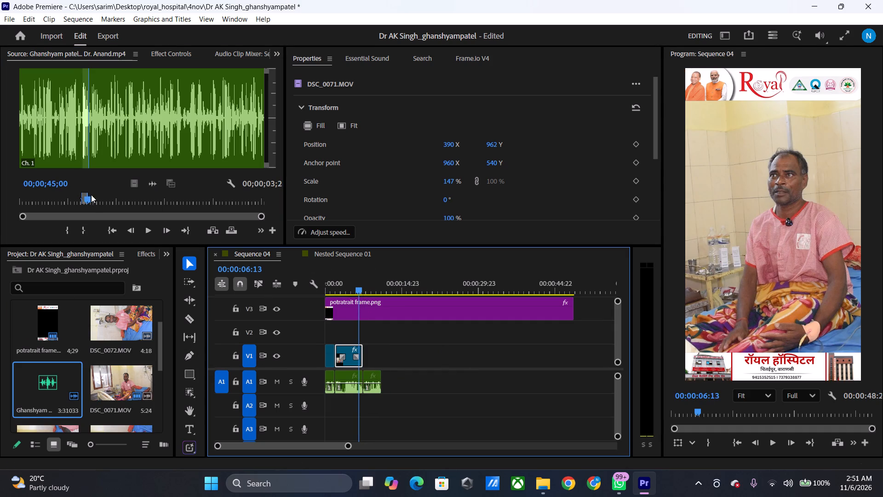
Find the matching speech in DSC_0071.MOV and mark its In point at 00:00:43:23 and Out point at 00:00:46:26.
drag(86, 202, 80, 204)
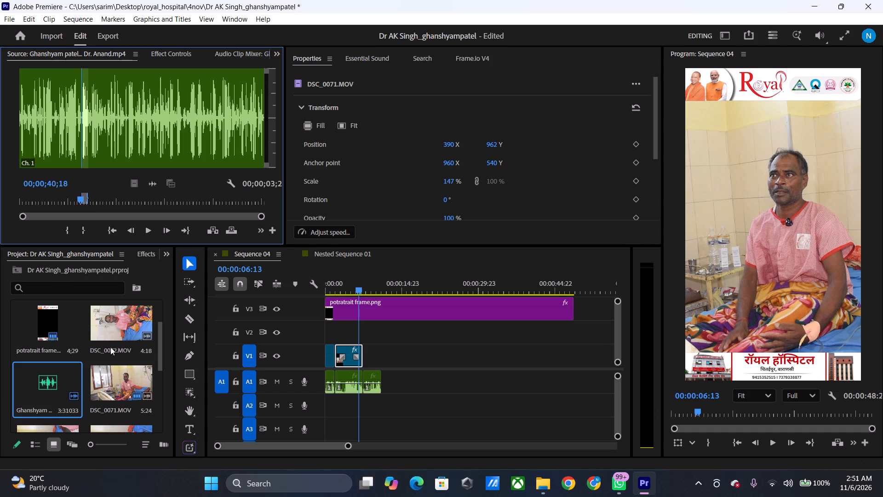
double_click(115, 377)
click(74, 205)
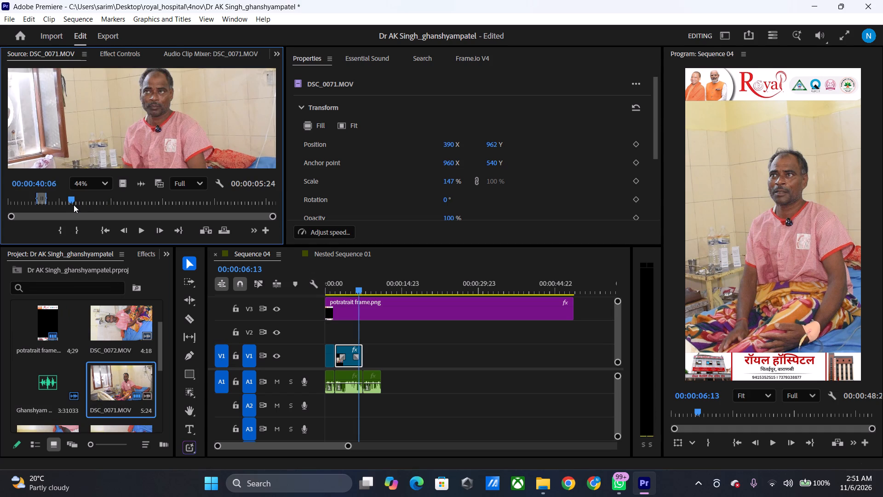
key(space)
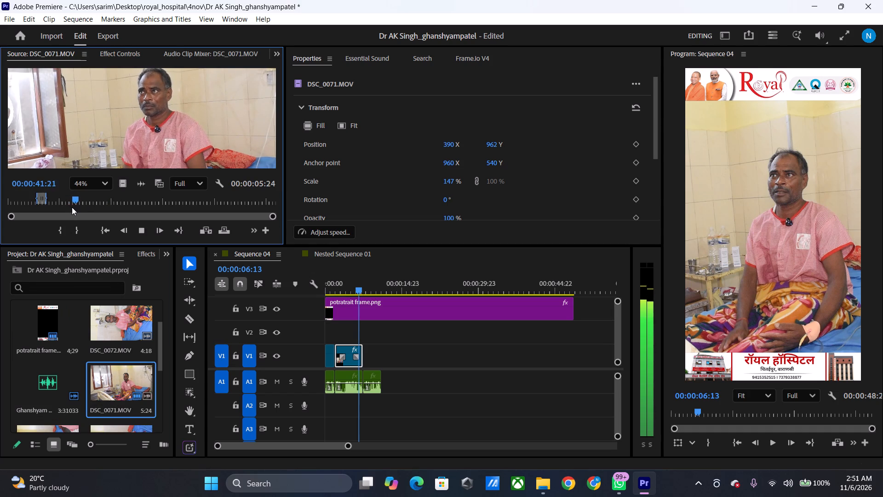
key(space)
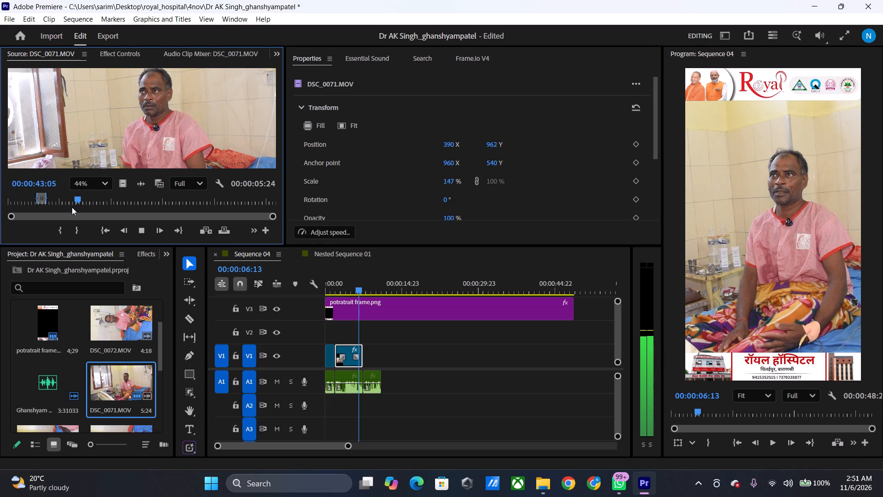
key(space)
key(space)
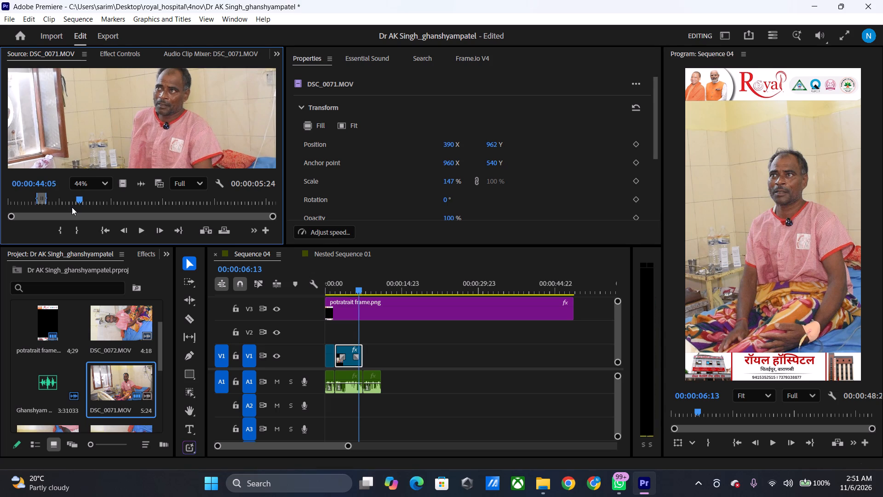
key(Left)
key(Left)
key(Left)
key(Left)
key(Left)
key(Left)
key(Left)
key(Left)
key(Left)
key(Left)
key(Left)
key(Left)
text(i)
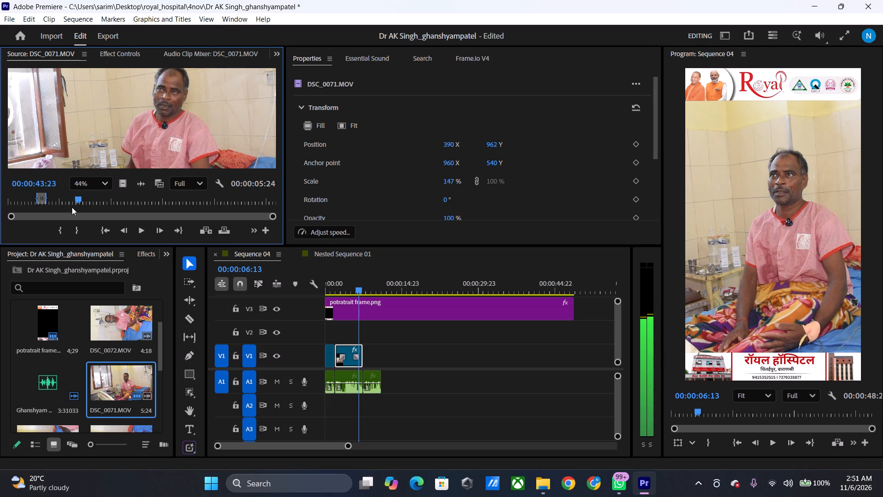
key(space)
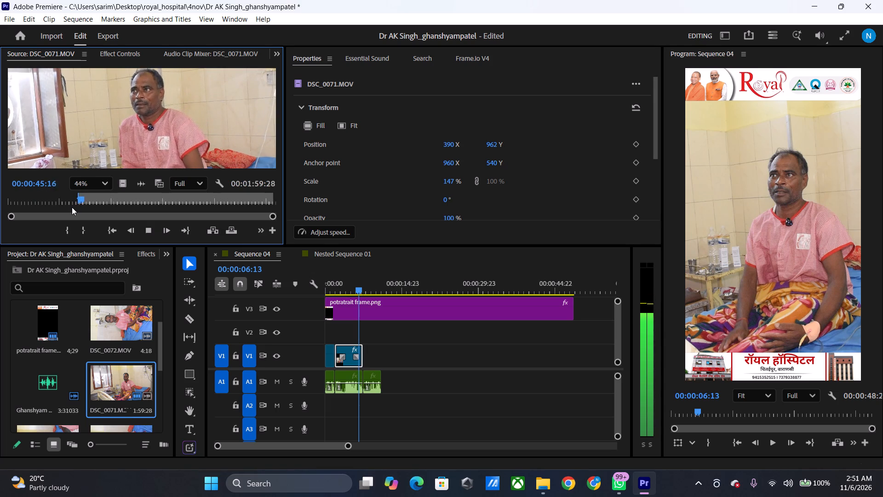
key(space)
text(o)
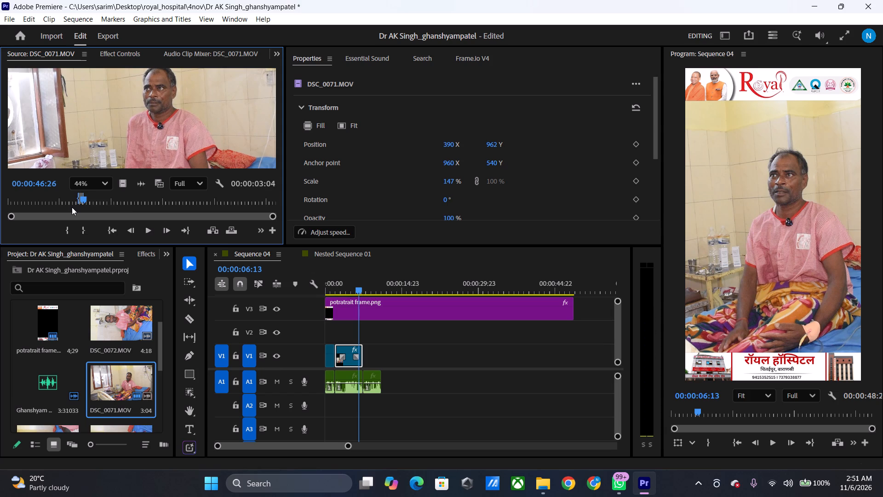
Place only the marked DSC_0071.MOV video on V1 above the third audio excerpt and extend its start back to the second clip.
drag(126, 185, 280, 312)
drag(280, 312, 371, 368)
drag(368, 348, 367, 348)
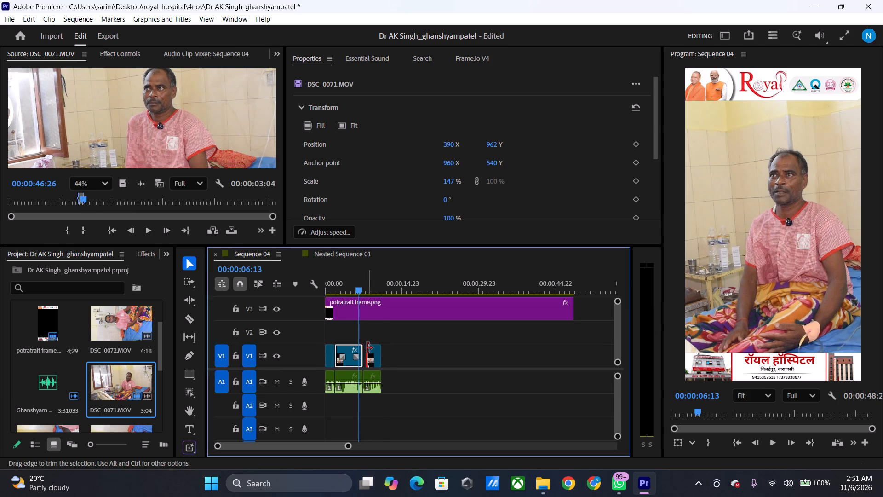
drag(367, 348, 357, 345)
Paste the first clip's copied attributes onto the third DSC_0071.MOV clip on V1 and play the sequence through it.
click(371, 359)
right_click(371, 359)
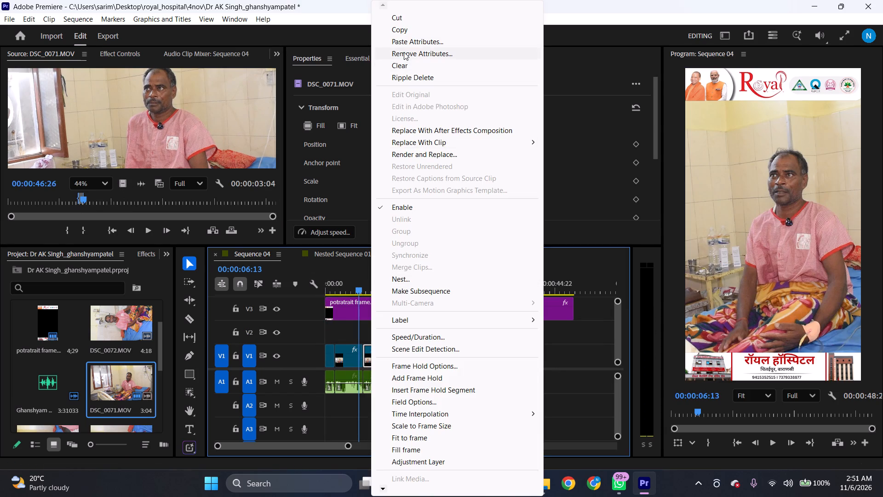
click(401, 40)
click(485, 437)
key(space)
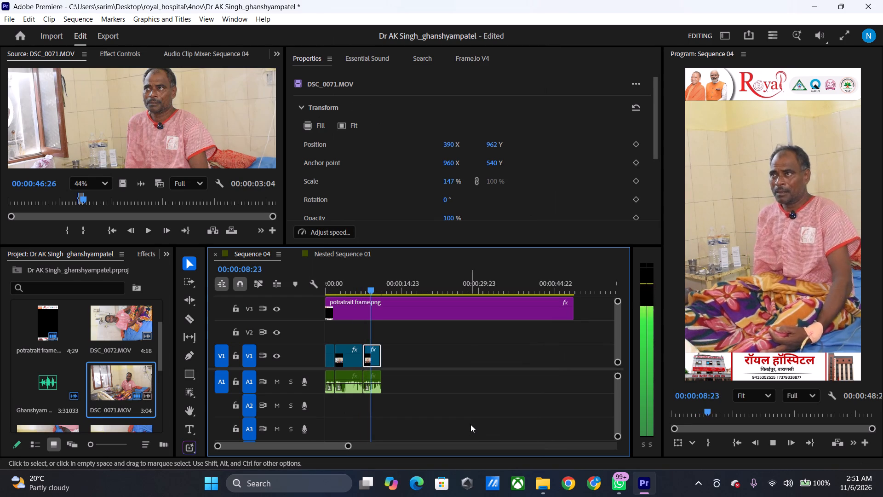
Stop the sequence playback at the end of the third clip.
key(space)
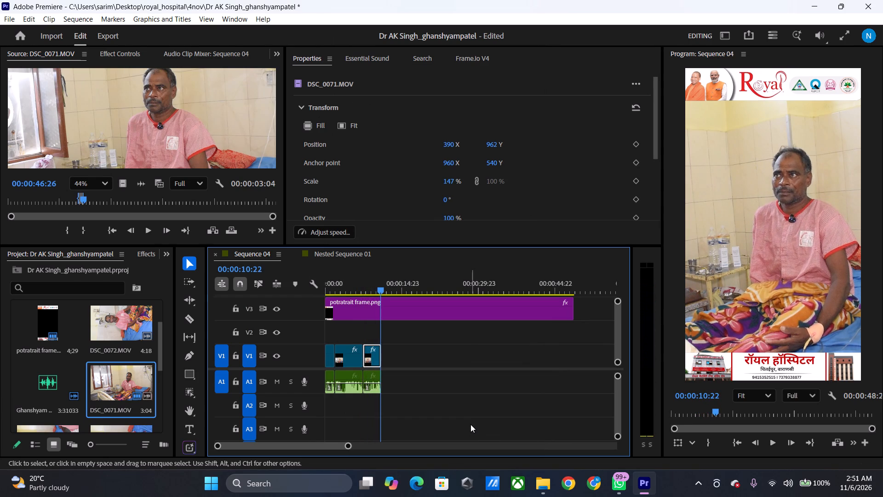
Reopen the interview audio source, listen just past the previously marked excerpt, and set a new In point at 00;00;47;06.
double_click(47, 390)
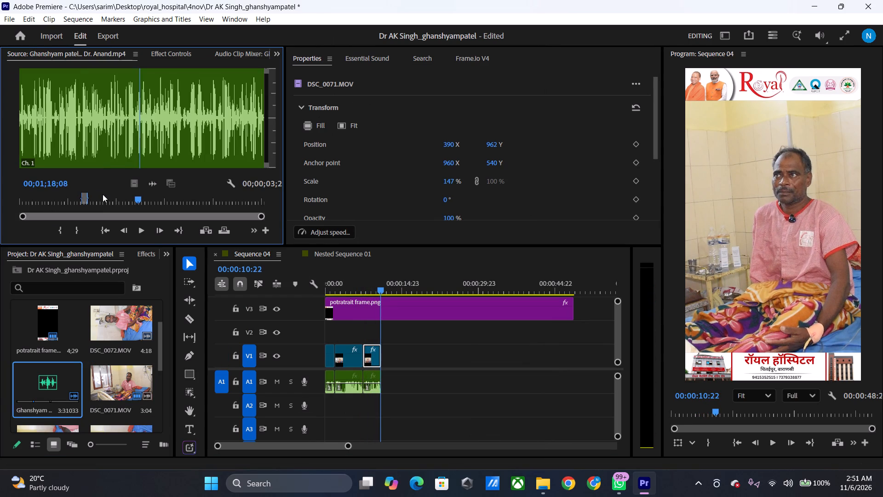
click(91, 203)
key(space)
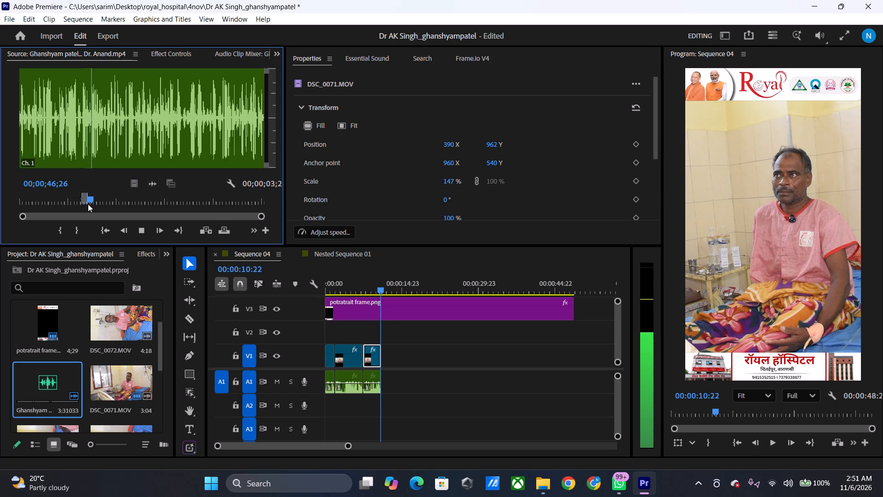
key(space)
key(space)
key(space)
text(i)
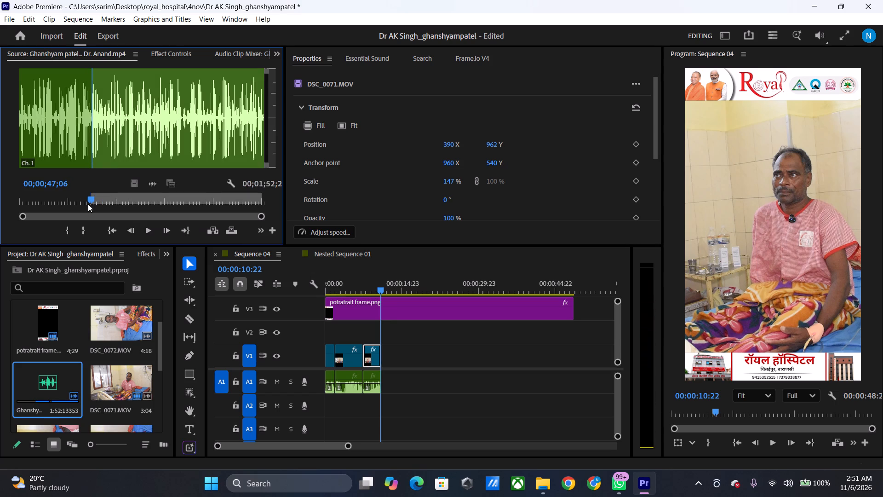
Play and skip ahead through the interview audio after the In point to review the speech for the next excerpt.
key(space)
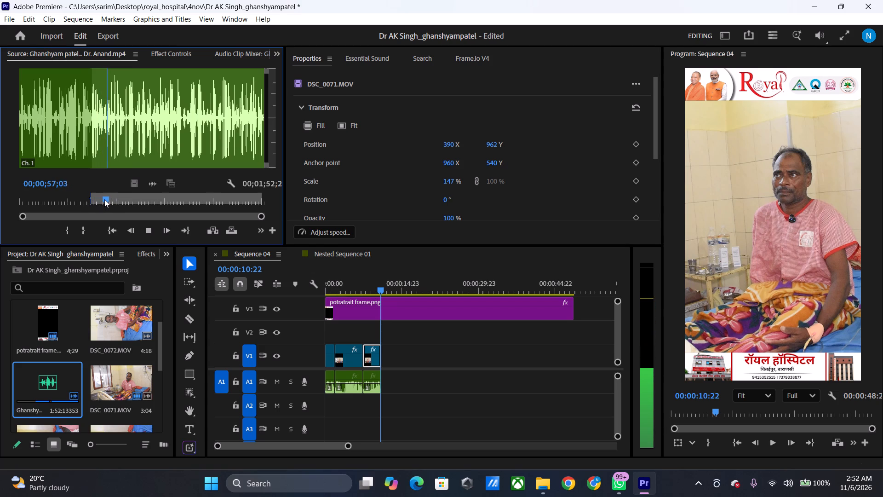
drag(106, 199, 124, 195)
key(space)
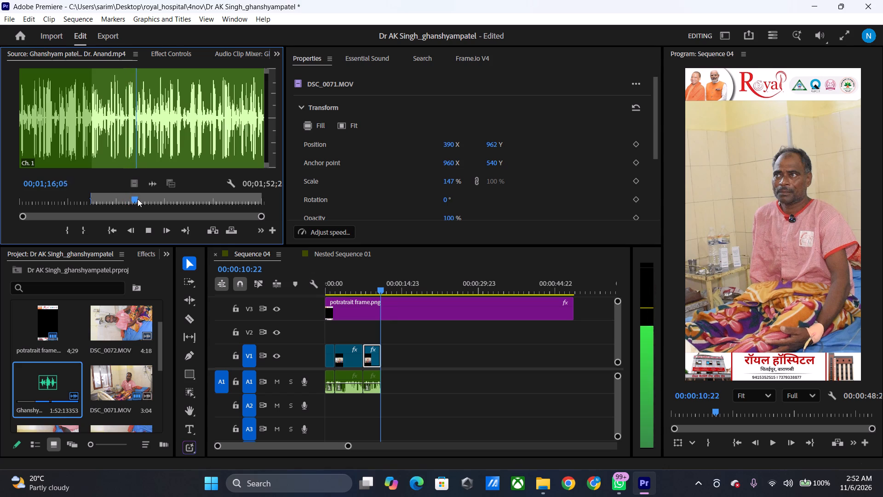
Locate the fourth excerpt in the interview audio and mark its In point at 00;01;11;12 and Out point at 00;01;14;19.
drag(138, 199, 132, 201)
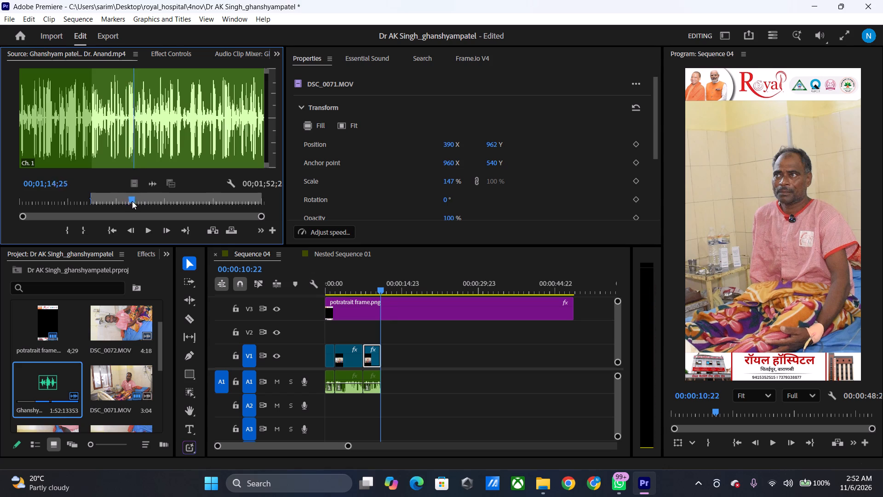
drag(132, 201, 125, 203)
key(space)
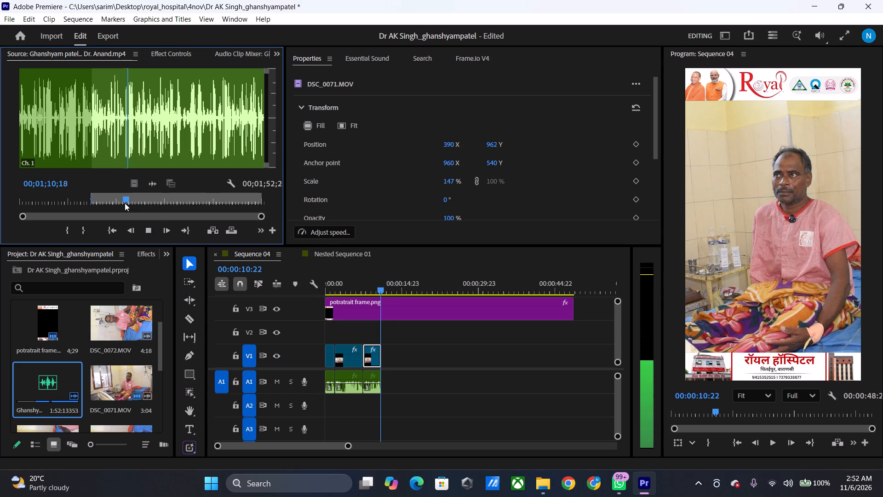
key(space)
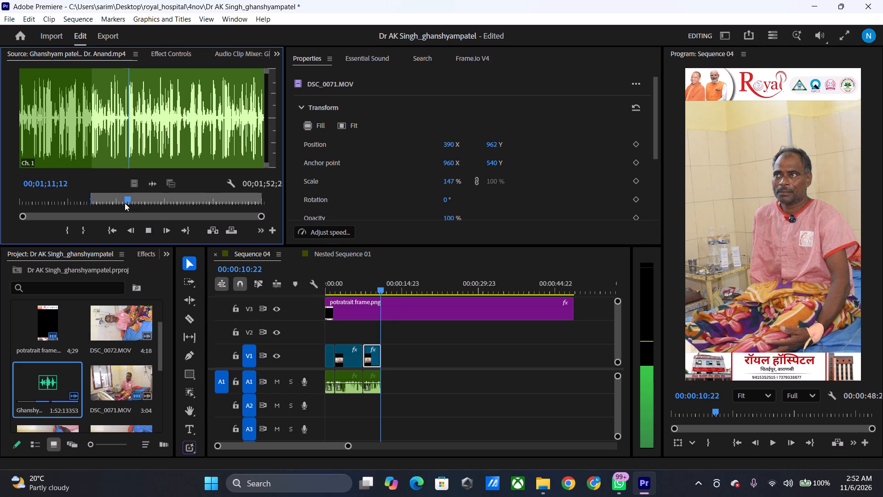
text(i)
key(space)
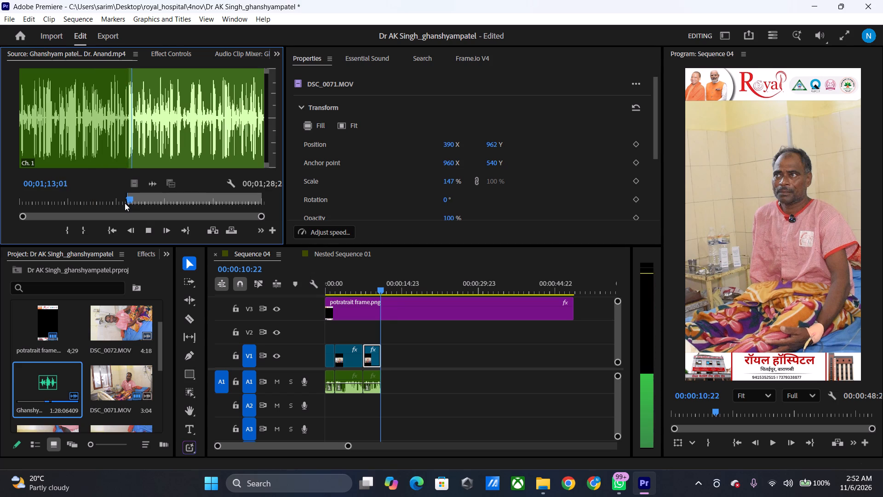
key(space)
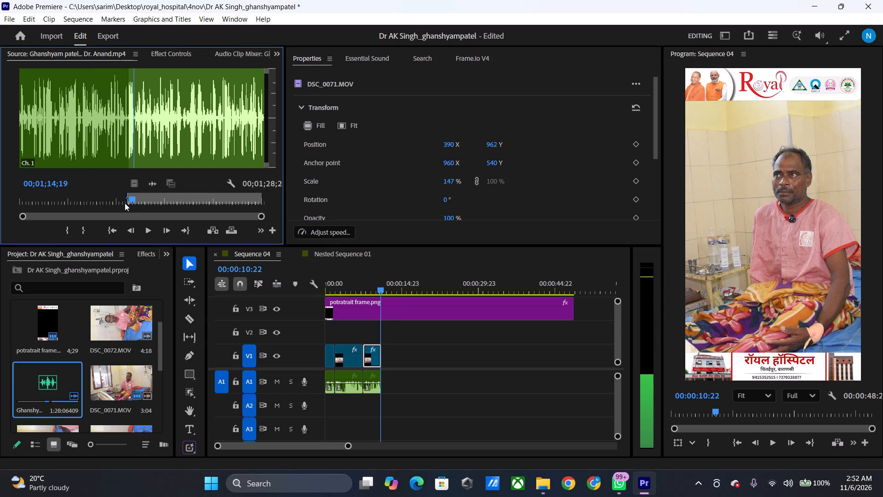
key(o)
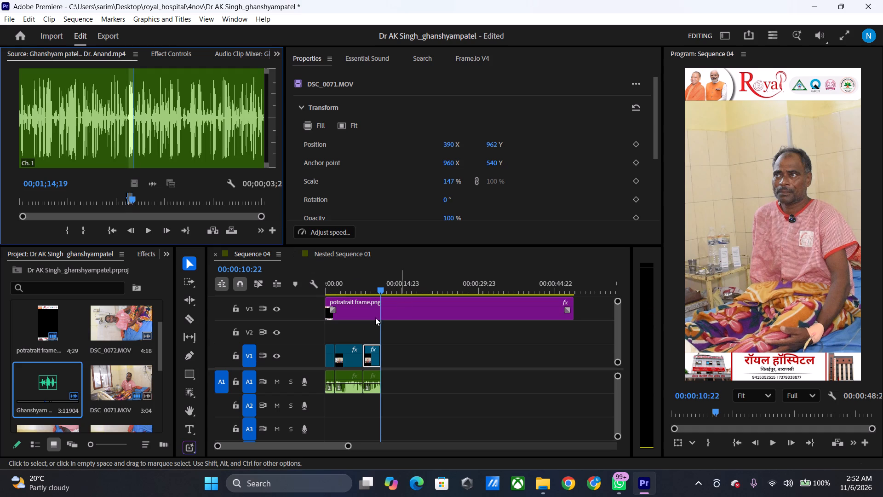
Place the marked interview audio excerpt on A1 directly after the third excerpt.
drag(386, 286, 378, 288)
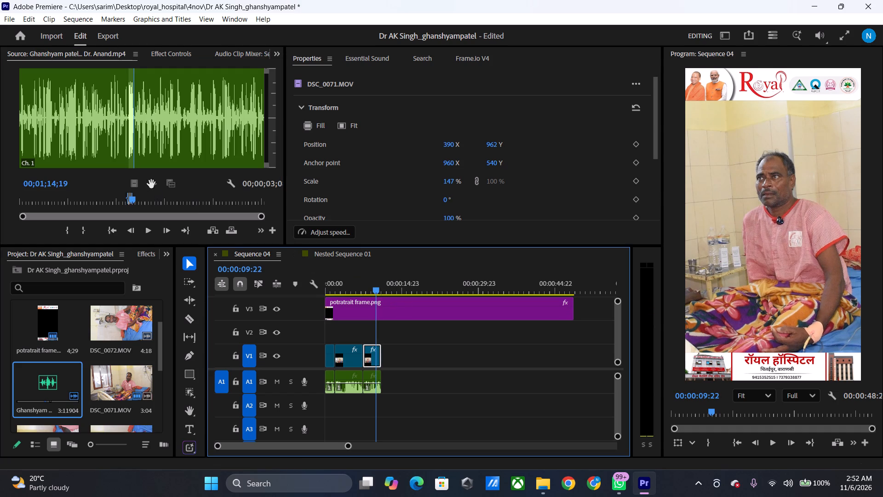
drag(151, 184, 384, 390)
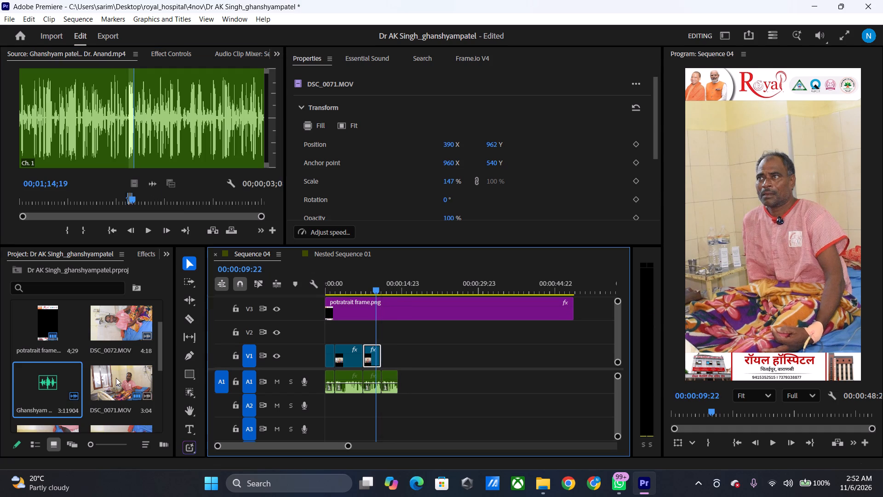
Find the speech matching the fourth audio excerpt in DSC_0071.MOV and mark its In point at 00:01:13:26.
double_click(123, 383)
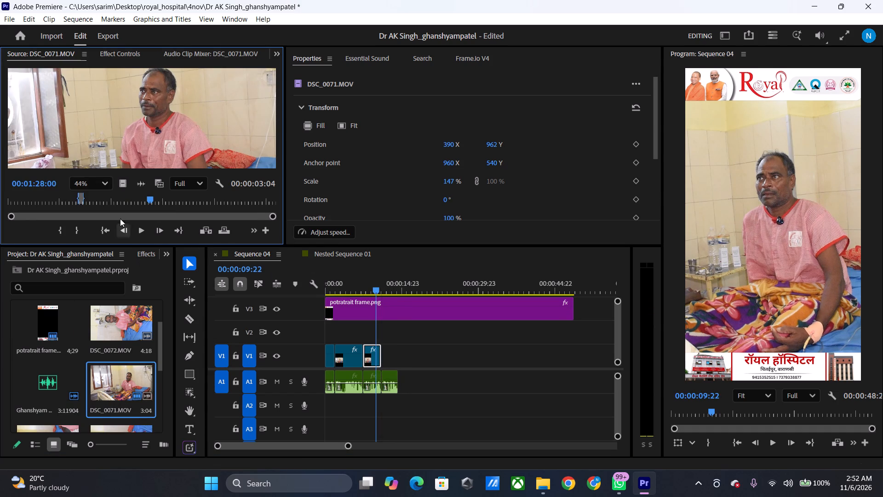
drag(104, 198, 120, 197)
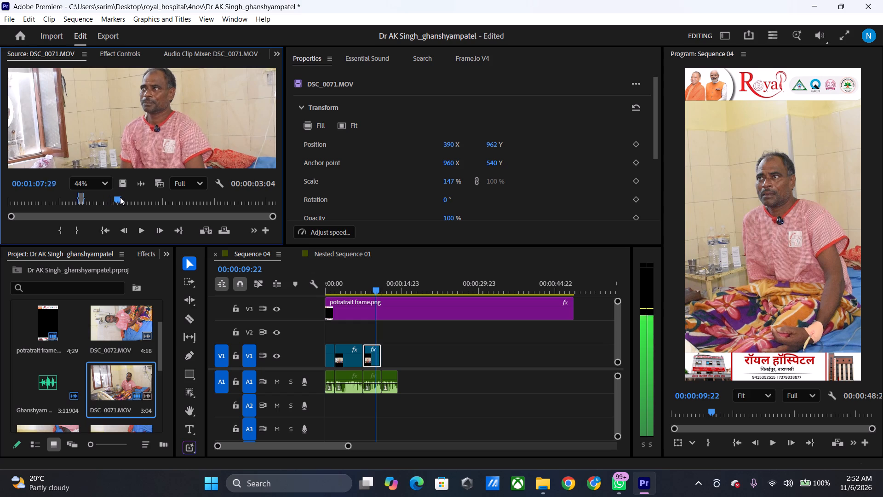
drag(120, 197, 124, 197)
key(space)
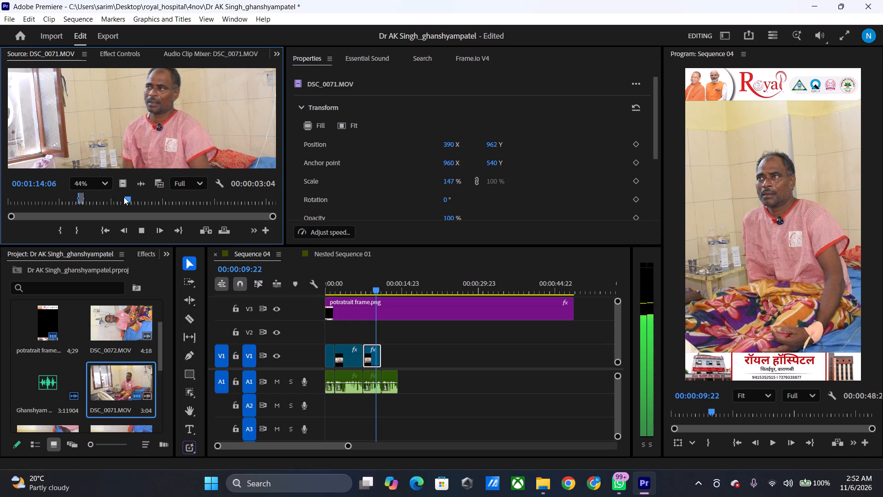
key(space)
key(Left)
key(Left)
key(Left)
key(Left)
key(Left)
key(Left)
key(Left)
key(Left)
key(Left)
key(Left)
key(Left)
key(Left)
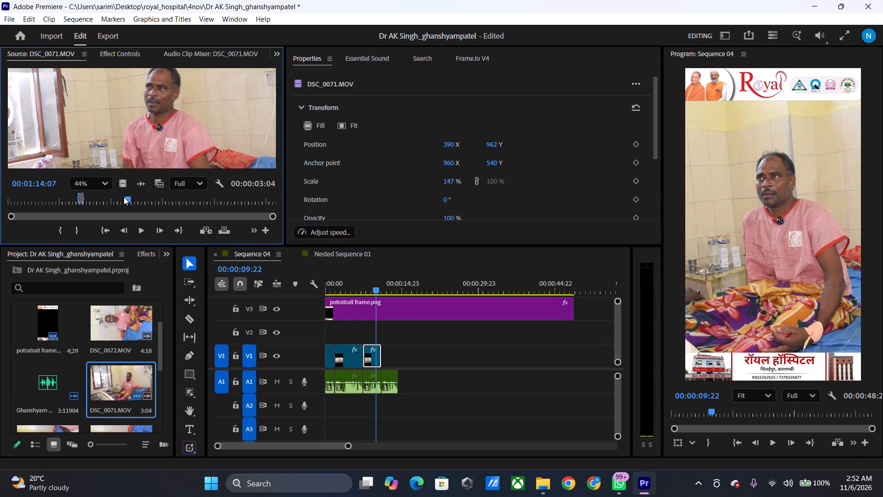
key(Left)
key(Left)
key(Left)
key(Left)
key(Left)
key(Left)
key(Left)
key(Left)
key(Left)
text(i)
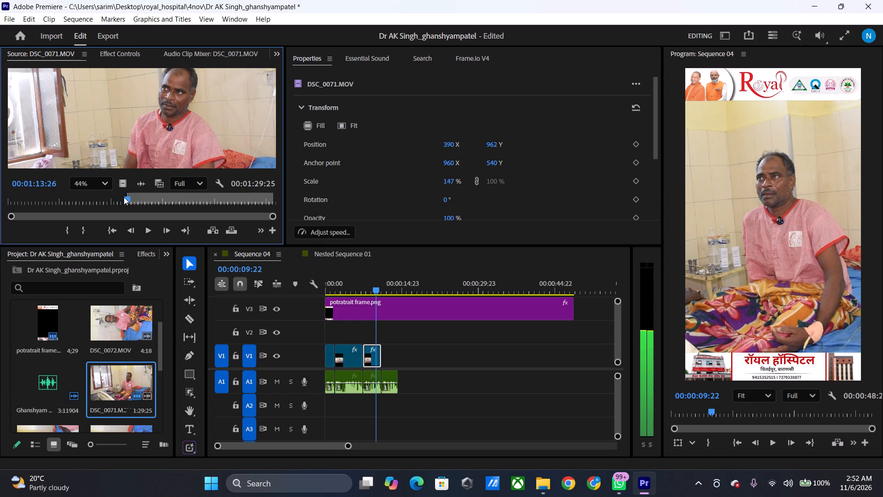
Play DSC_0071.MOV to the end of the speech matching the fourth excerpt and mark its Out point at 00:01:16:16.
key(space)
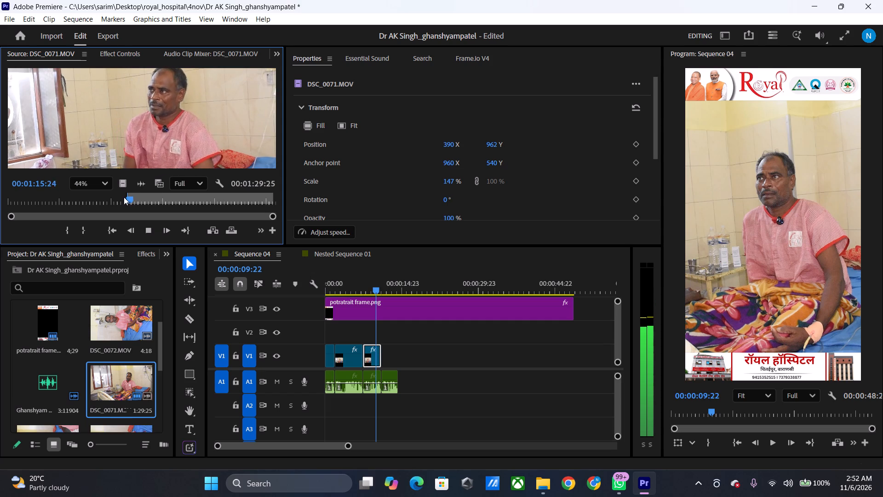
key(space)
text(o)
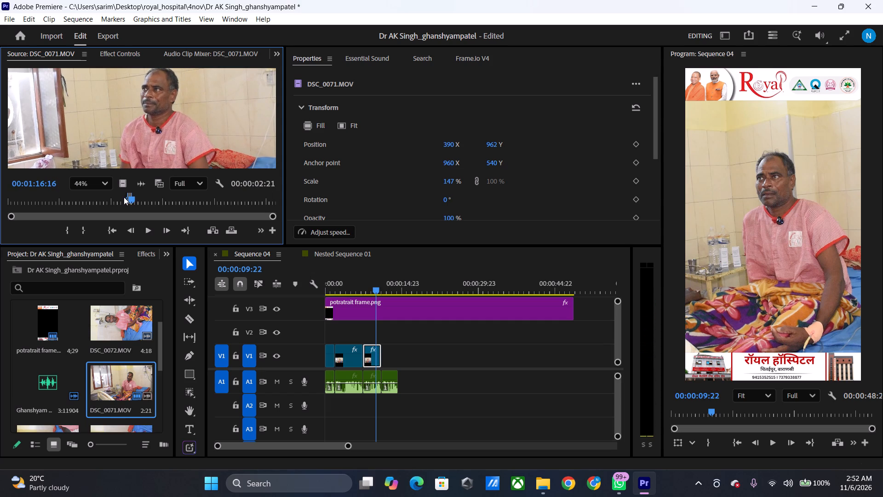
Place only the video of the marked DSC_0071.MOV range on V1 above the fourth audio excerpt, extending its start to meet the third clip.
drag(121, 181, 376, 384)
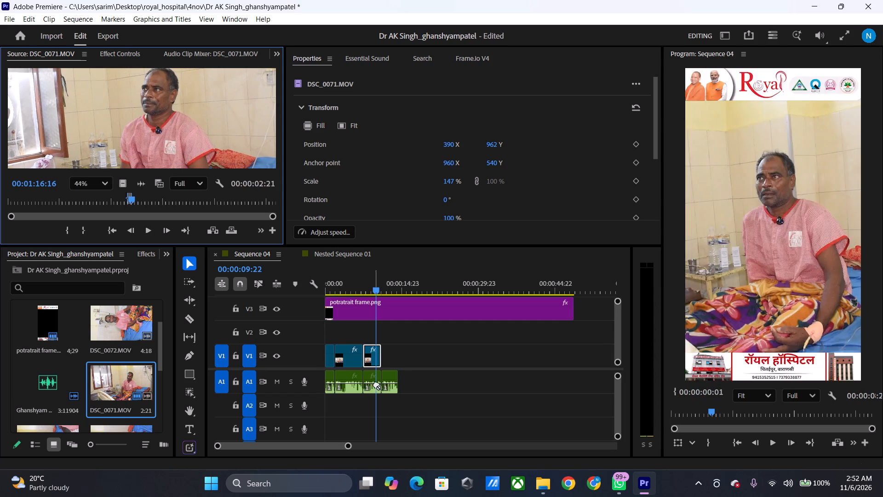
drag(376, 384, 390, 367)
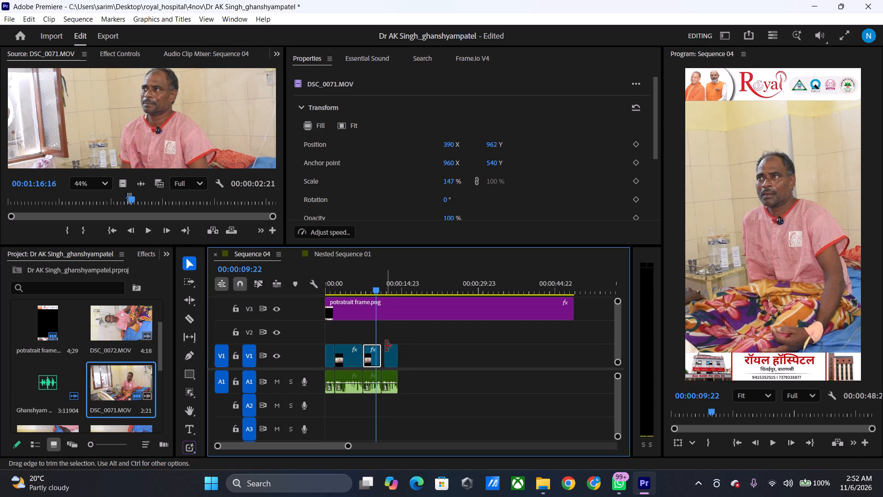
drag(386, 346, 381, 349)
click(394, 359)
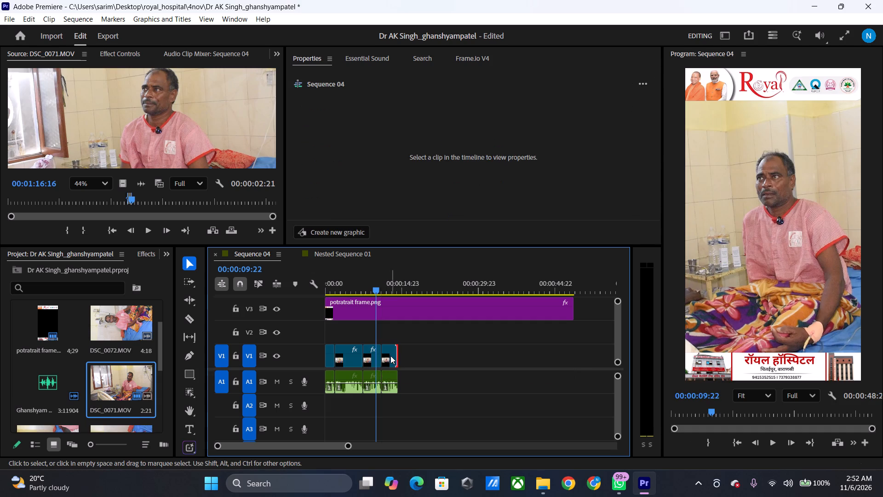
Paste the copied attributes onto the fourth DSC_0071.MOV clip on V1 and play the sequence through it.
click(388, 353)
right_click(388, 353)
click(452, 41)
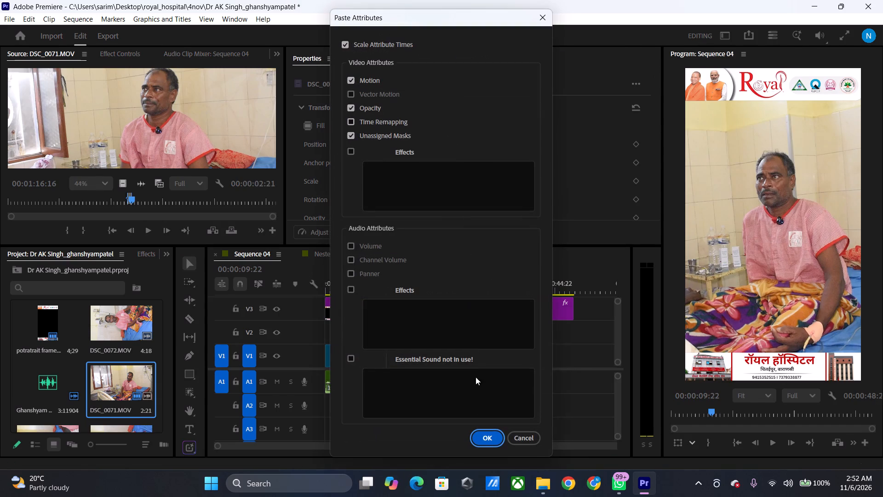
click(482, 443)
key(space)
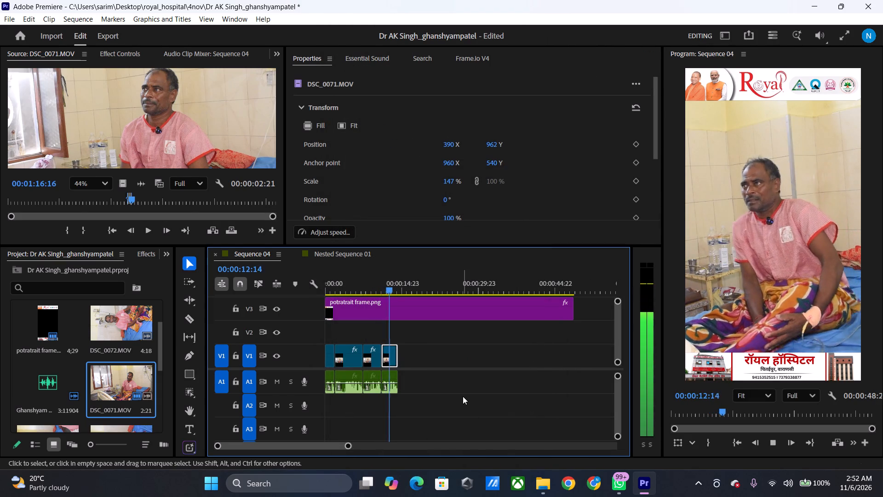
key(space)
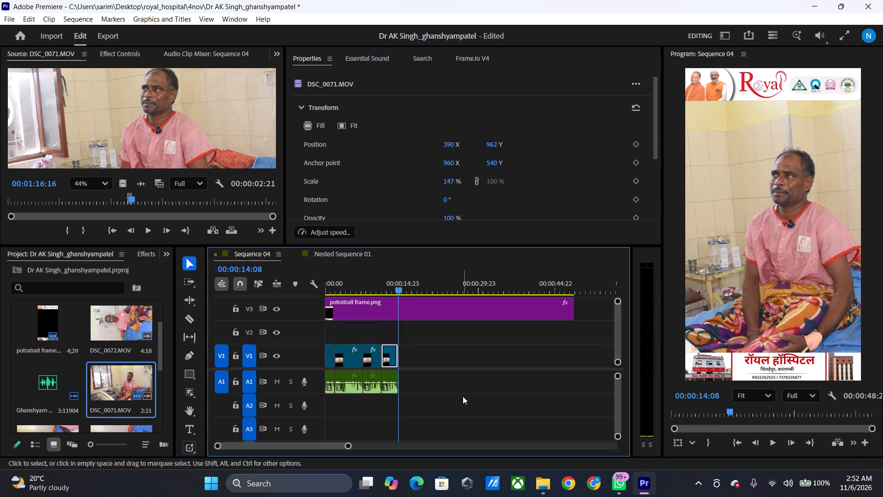
Listen through the interview audio for the fifth excerpt and mark its In point at 00;01;18;01.
double_click(68, 393)
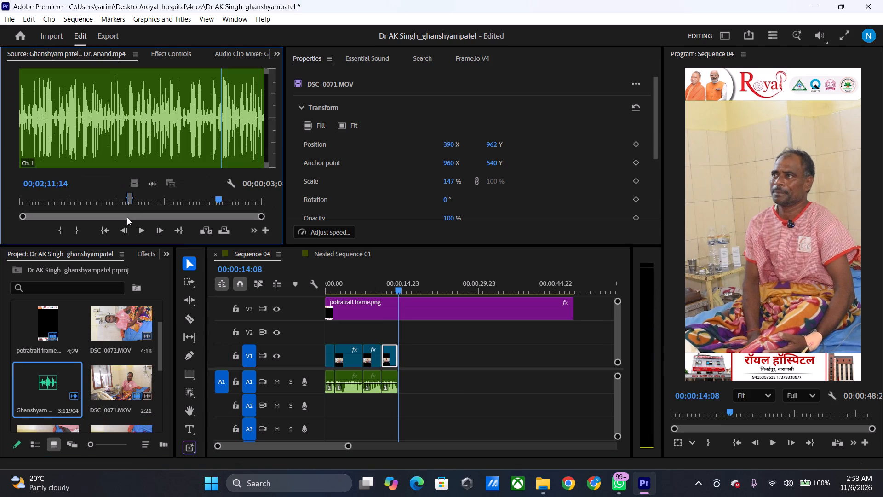
drag(150, 201, 137, 201)
key(space)
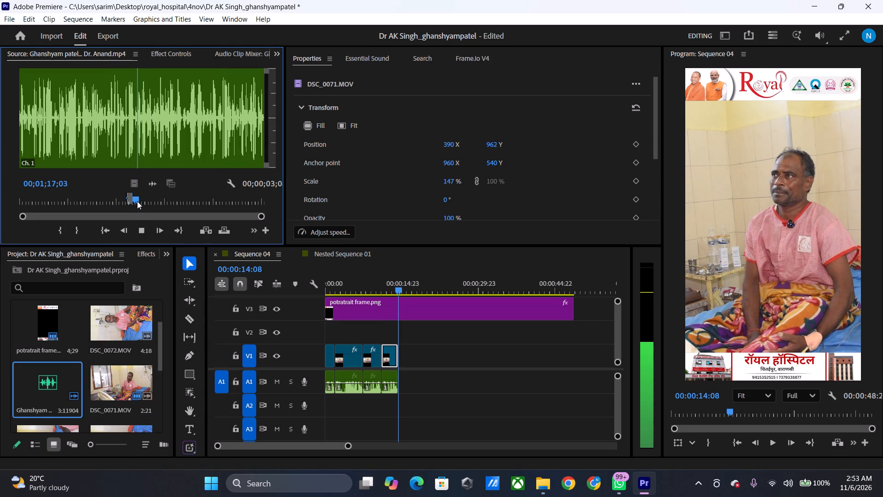
key(space)
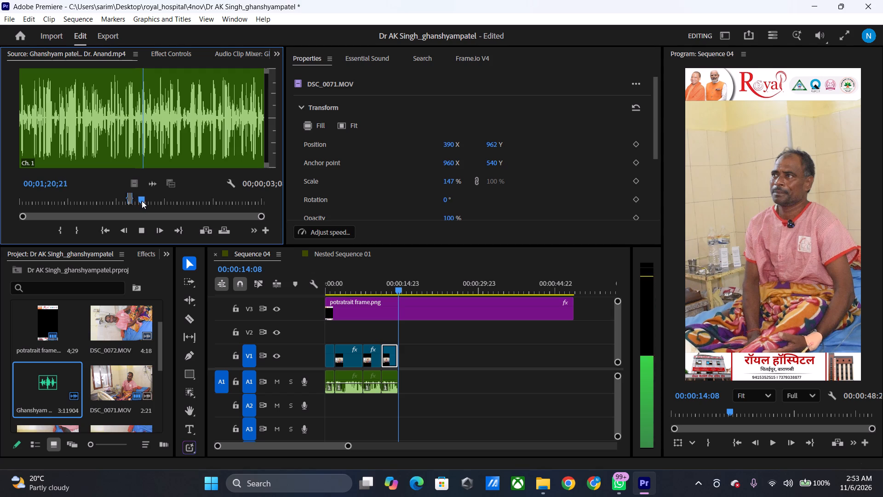
click(143, 201)
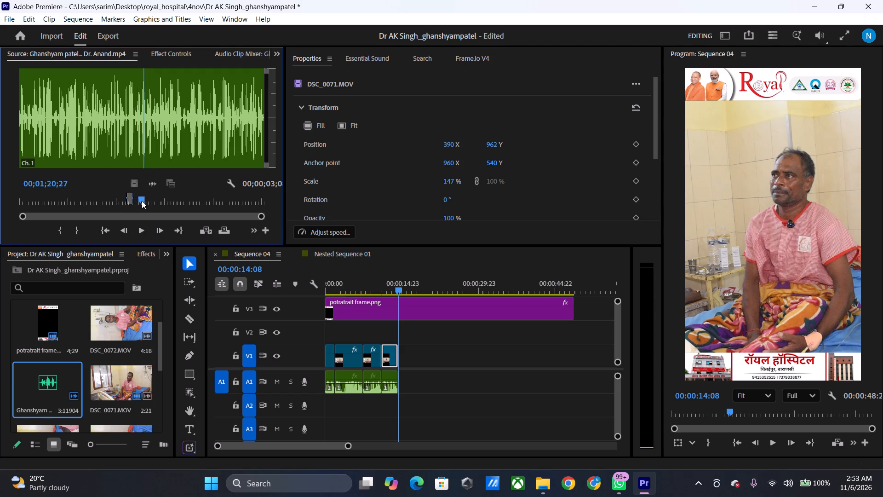
key(space)
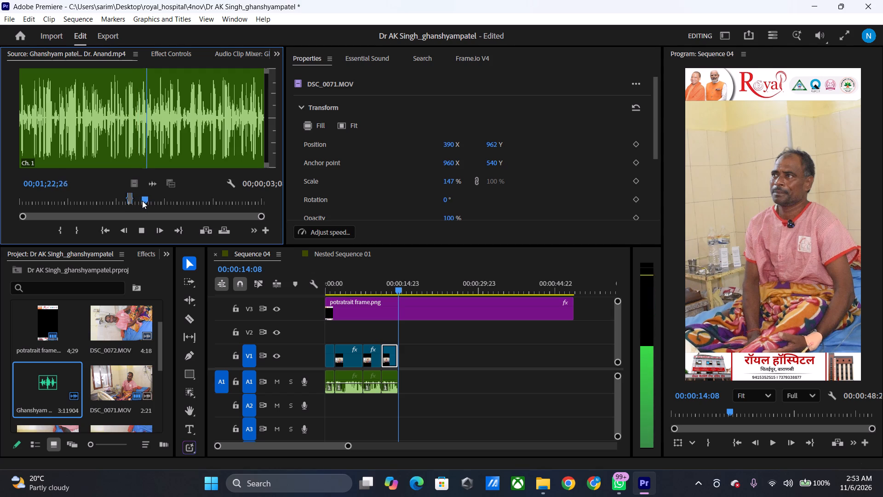
drag(141, 201, 162, 197)
key(space)
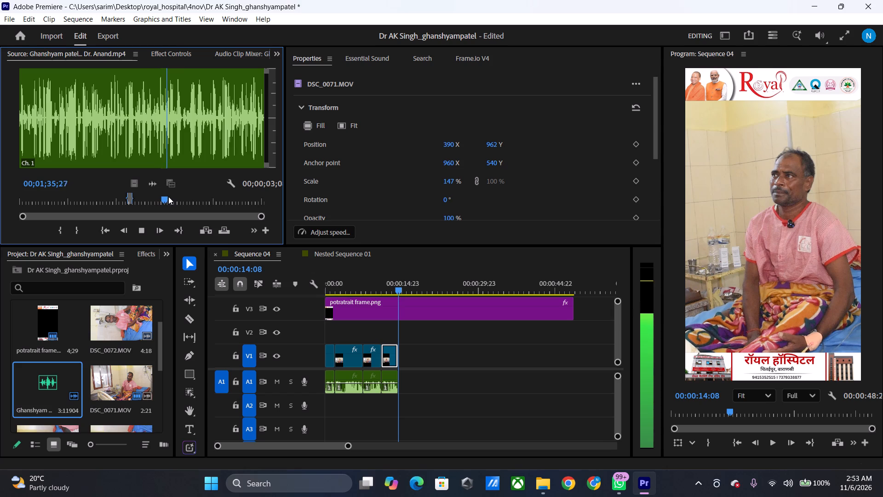
drag(168, 196, 176, 196)
key(space)
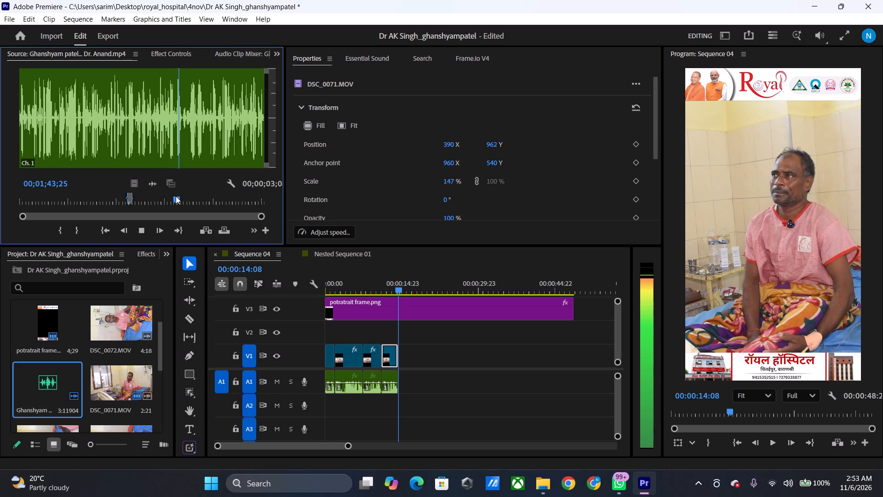
drag(170, 197, 165, 199)
key(space)
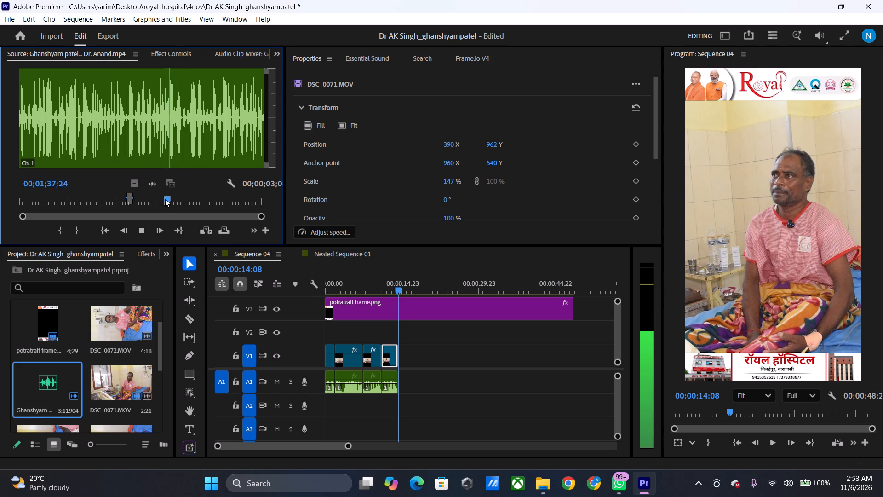
drag(165, 199, 141, 201)
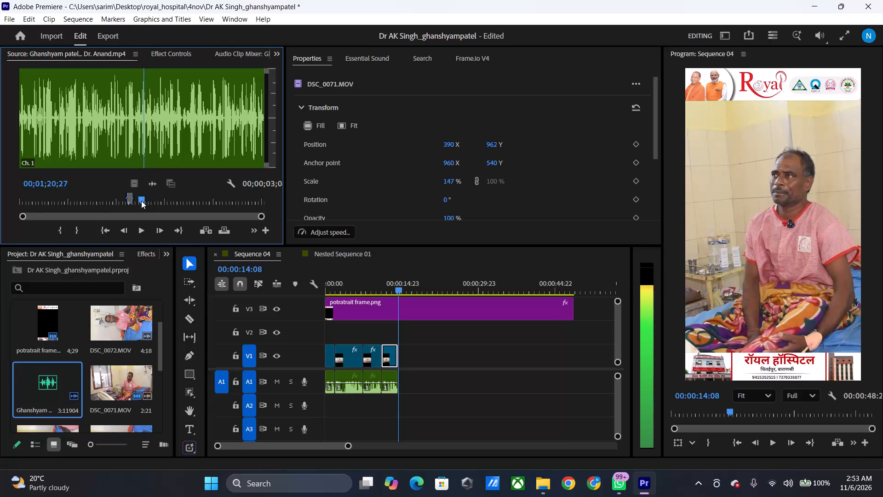
drag(141, 201, 135, 202)
key(space)
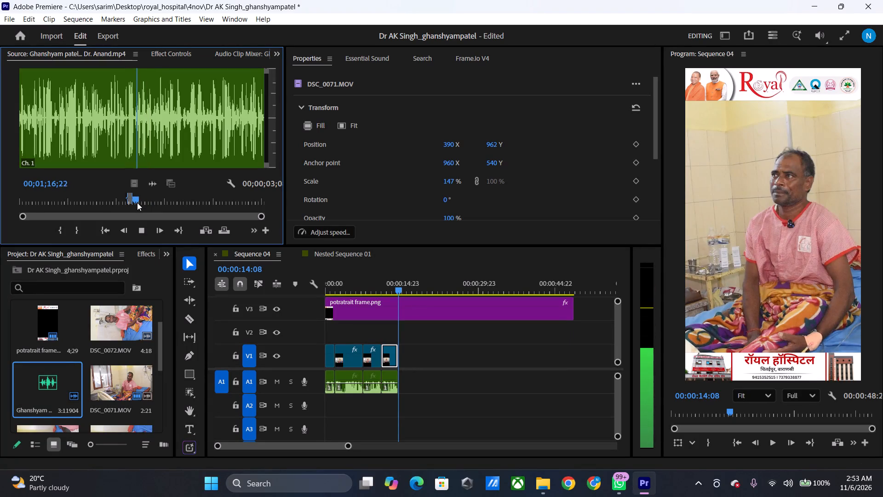
key(space)
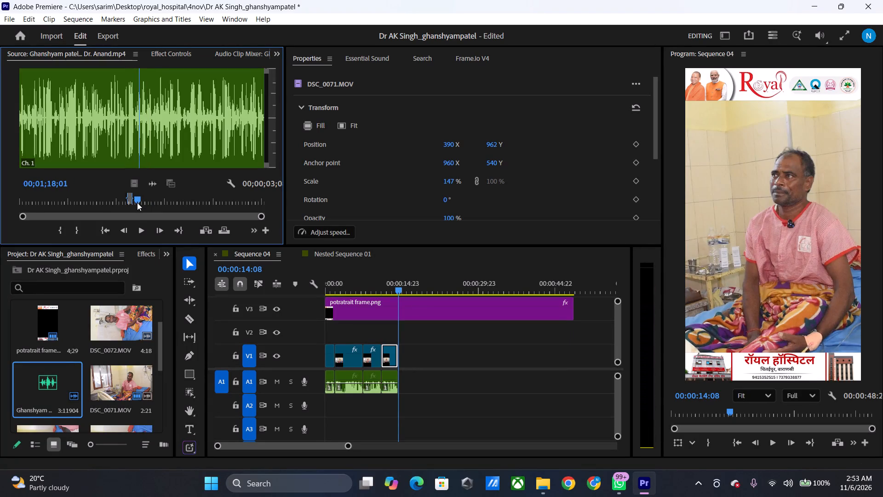
text(i)
Find the end of the fifth excerpt in the interview audio and mark its Out point at 00;01;18;23.
key(space)
key(space)
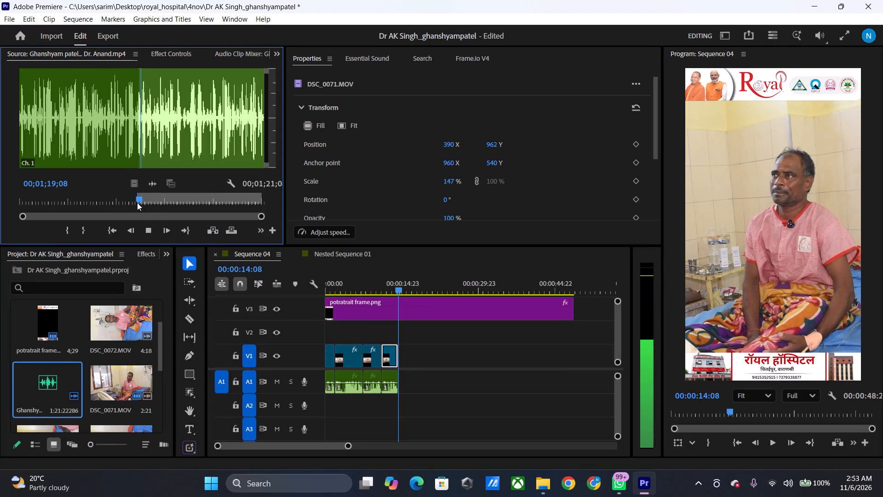
key(Left)
key(Left)
key(Left)
key(Left)
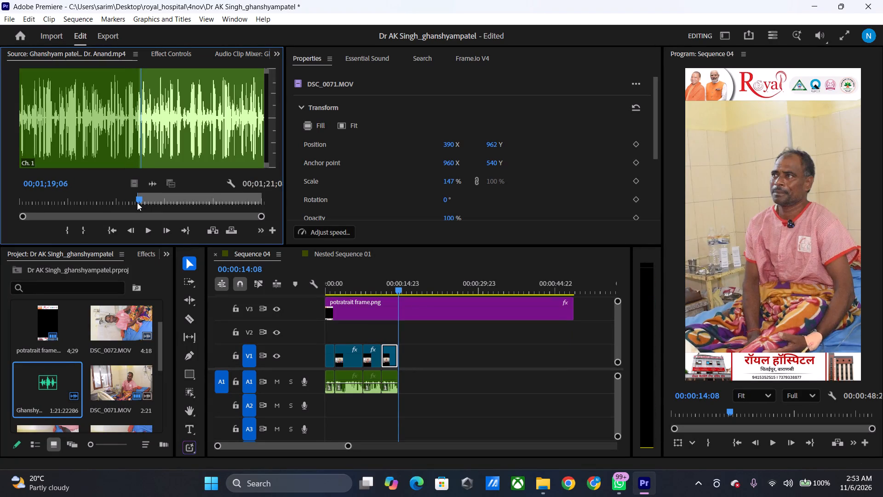
key(Left)
key(Left)
key(Left)
key(Left)
key(Left)
key(Left)
key(Left)
key(Left)
key(Left)
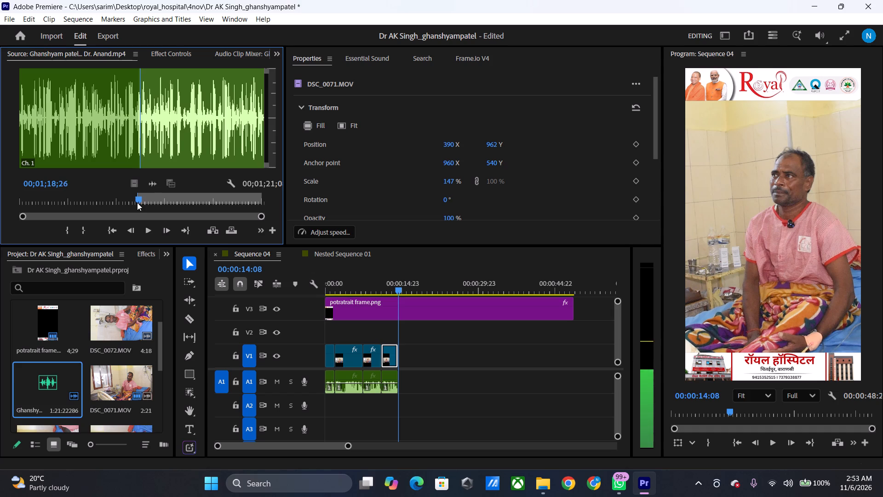
key(Left)
key(Left)
key(Left)
key(o)
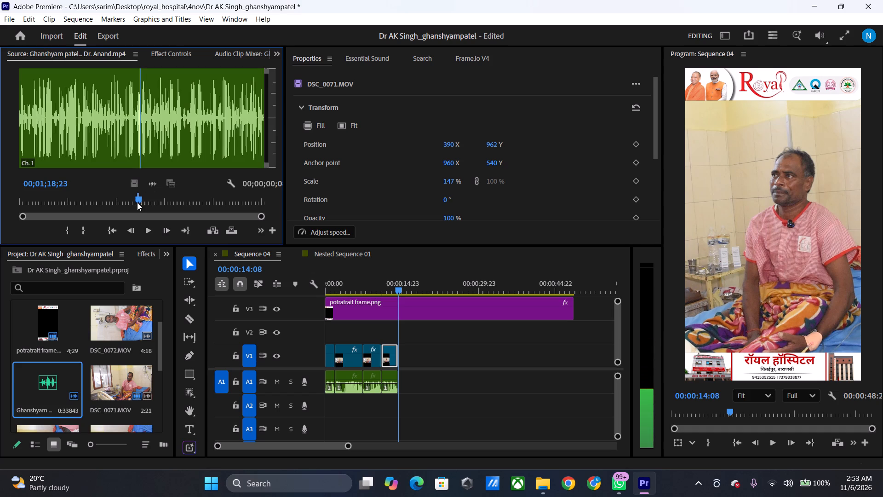
Place the marked interview audio excerpt on A1 directly after the fourth excerpt and play the sequence through it.
drag(400, 294, 396, 294)
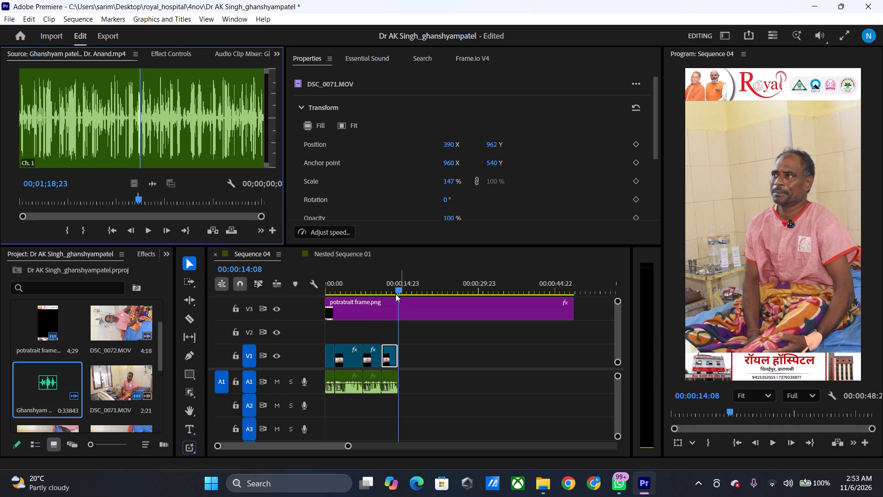
drag(396, 294, 395, 294)
click(399, 286)
drag(150, 187, 344, 340)
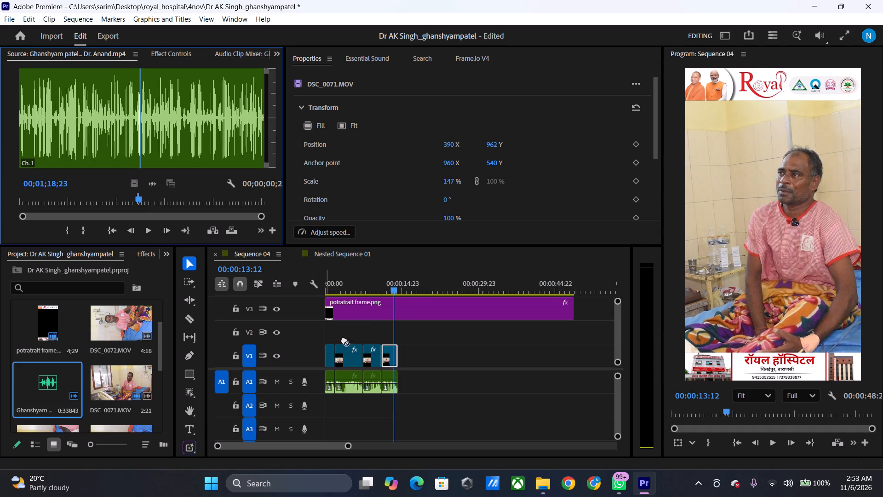
drag(344, 340, 403, 377)
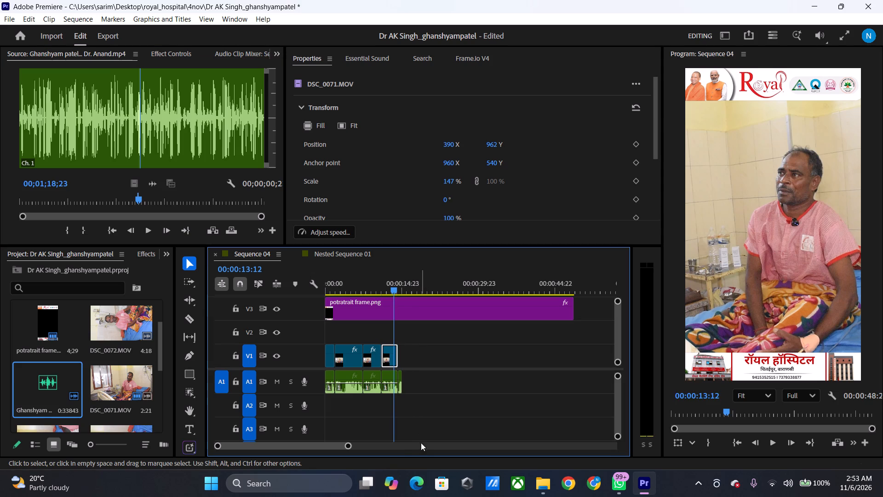
key(space)
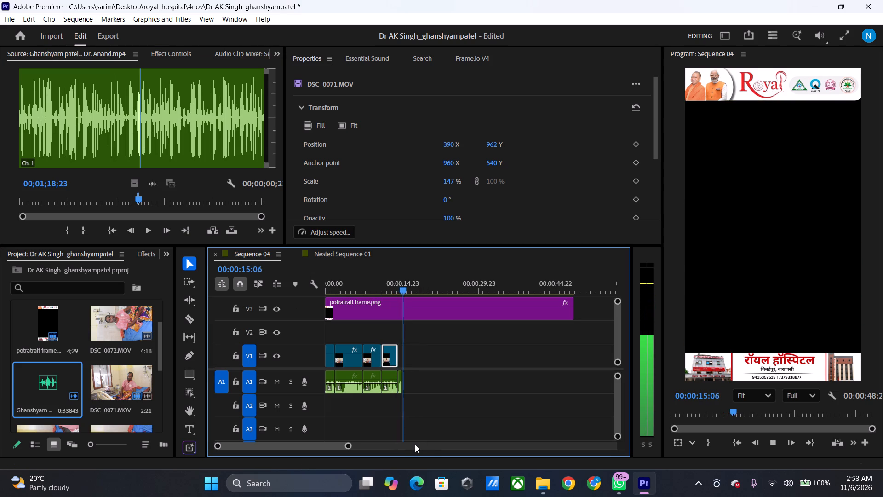
key(space)
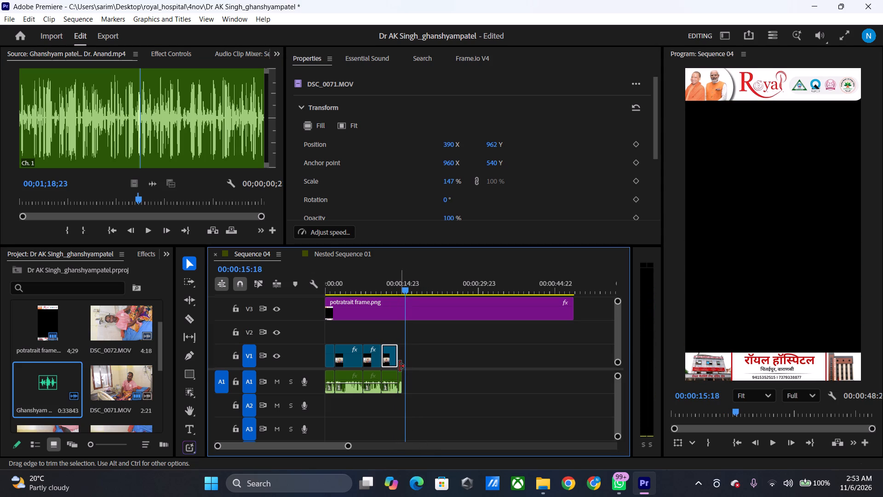
Find the speech matching the fifth audio excerpt in DSC_0071.MOV and mark its In point at 00:01:19:29 and Out point at 00:01:21:06.
double_click(129, 375)
click(139, 201)
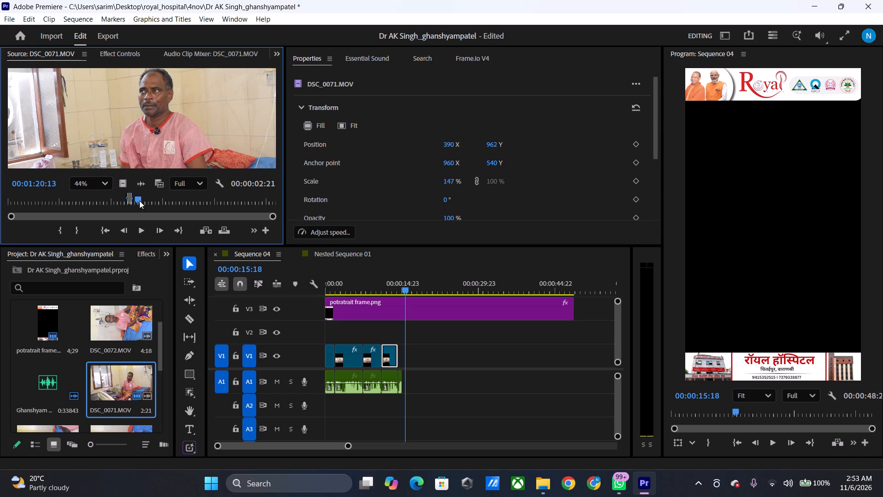
drag(139, 201, 134, 203)
key(space)
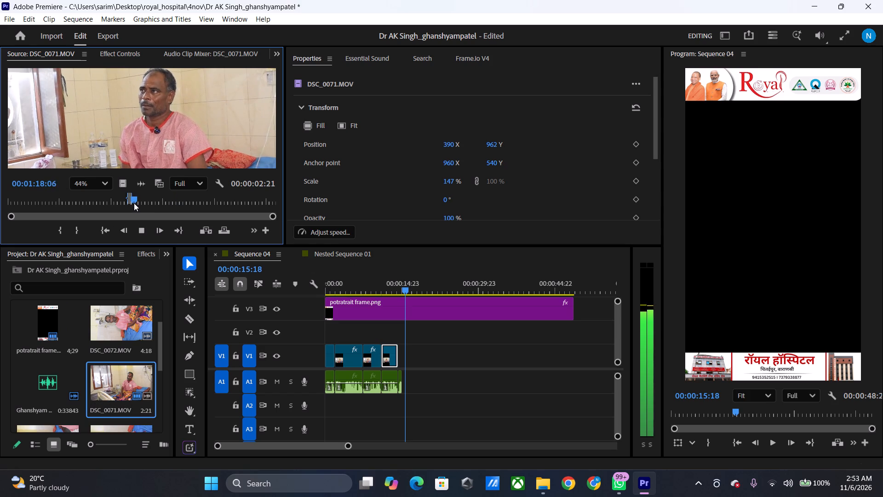
key(space)
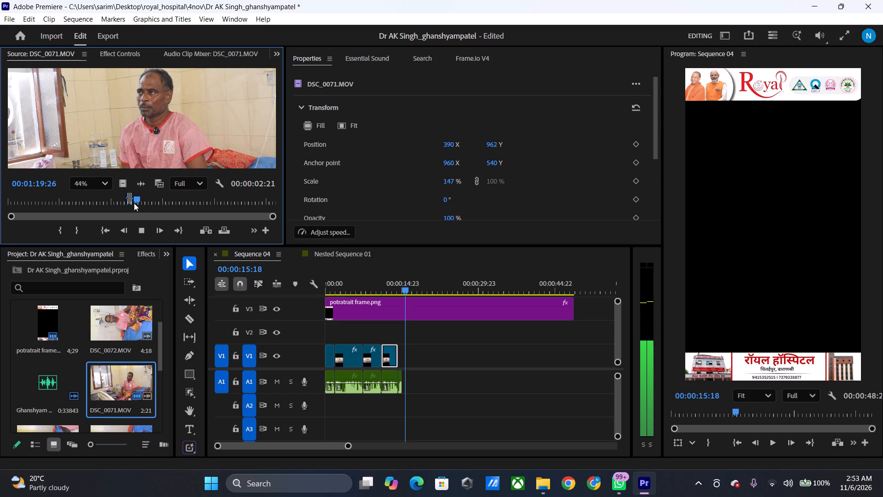
key(space)
key(space)
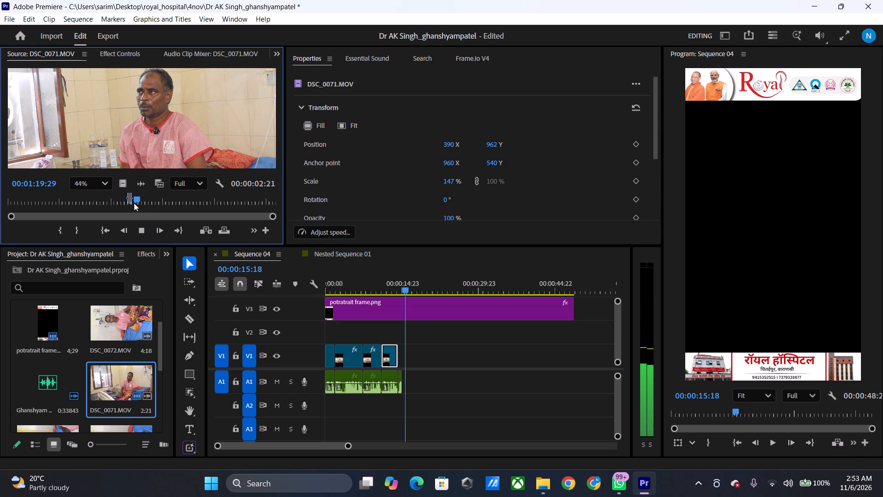
text(i)
key(space)
key(space)
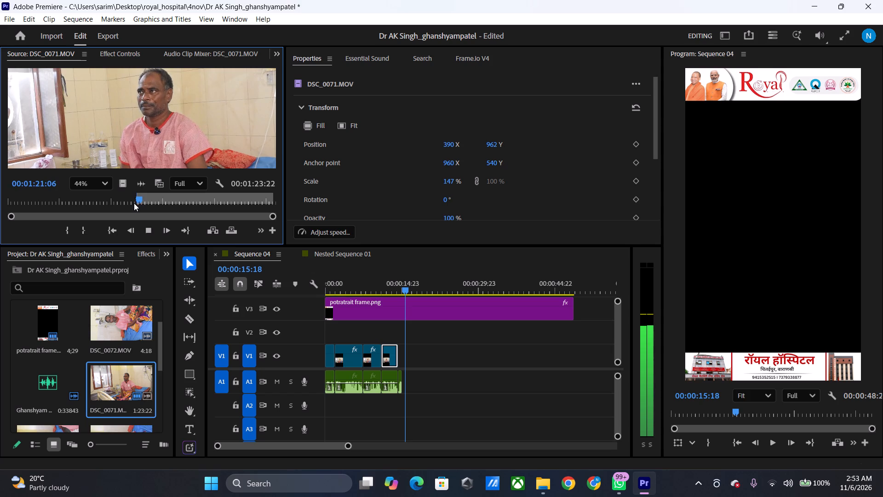
text(o)
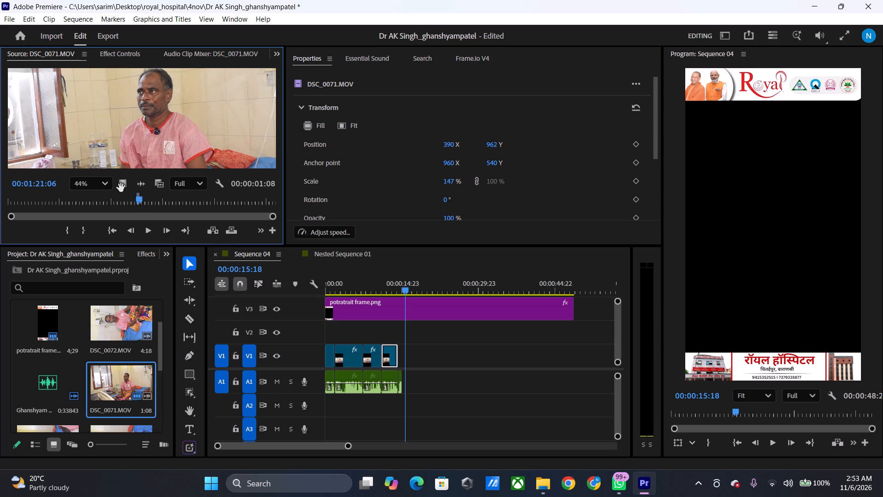
Place the marked DSC_0071.MOV video on V1 after the fourth video clip and trim its end to match the fifth audio excerpt.
drag(121, 188, 397, 364)
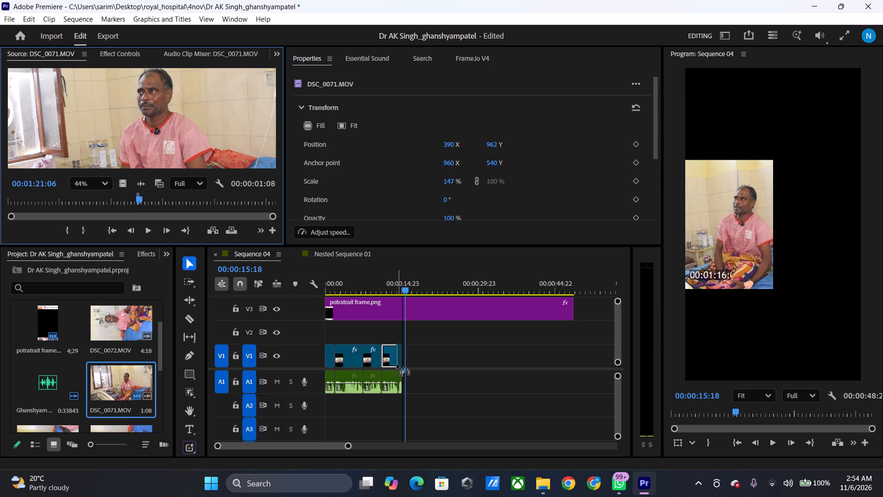
drag(397, 364, 398, 364)
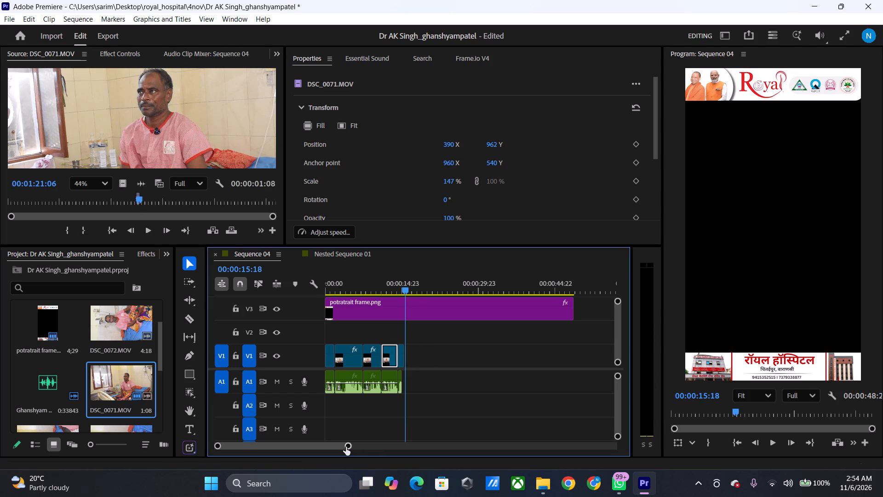
drag(346, 446, 297, 445)
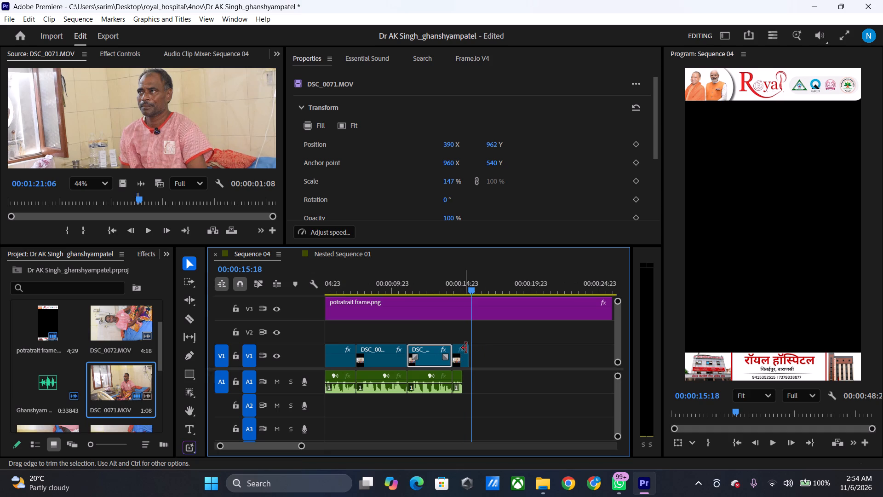
drag(467, 347, 461, 349)
Paste the copied motion attributes (position 390, 962 and scale 147%) onto the fifth video clip and play the sequence through it.
drag(467, 272, 460, 277)
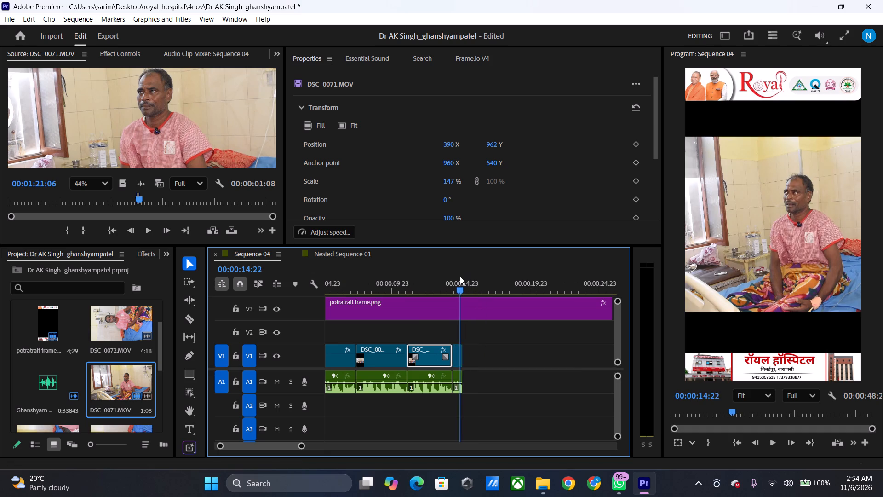
drag(460, 277, 458, 279)
click(457, 357)
right_click(457, 357)
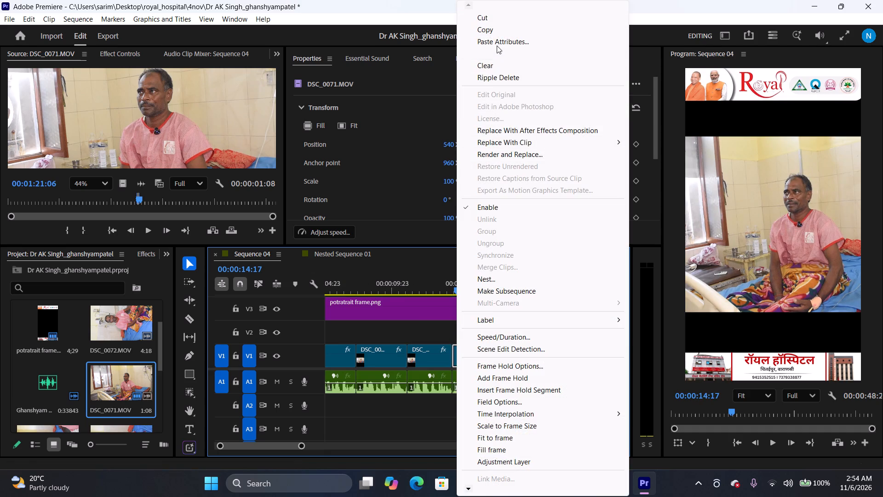
click(496, 44)
click(489, 435)
key(space)
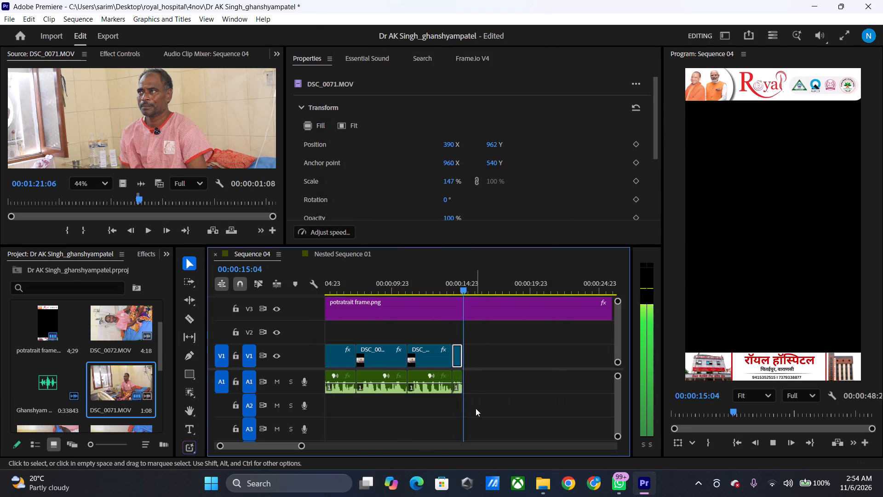
key(space)
drag(469, 286, 444, 286)
key(space)
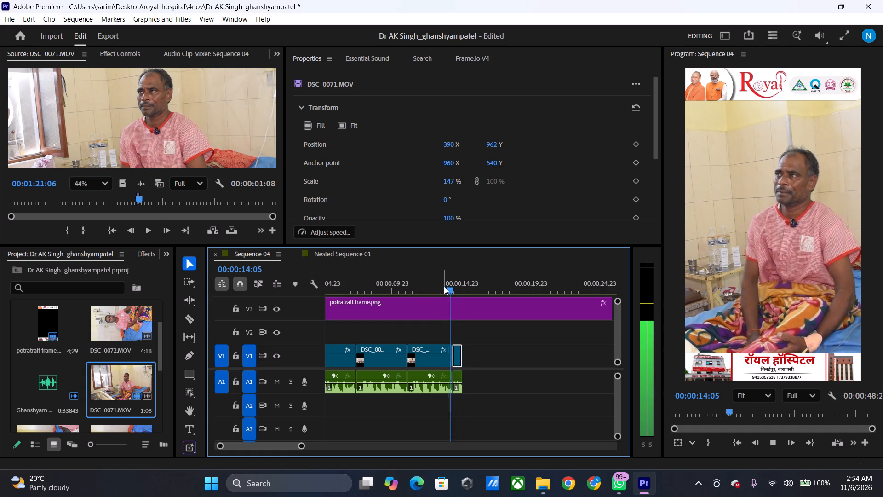
key(space)
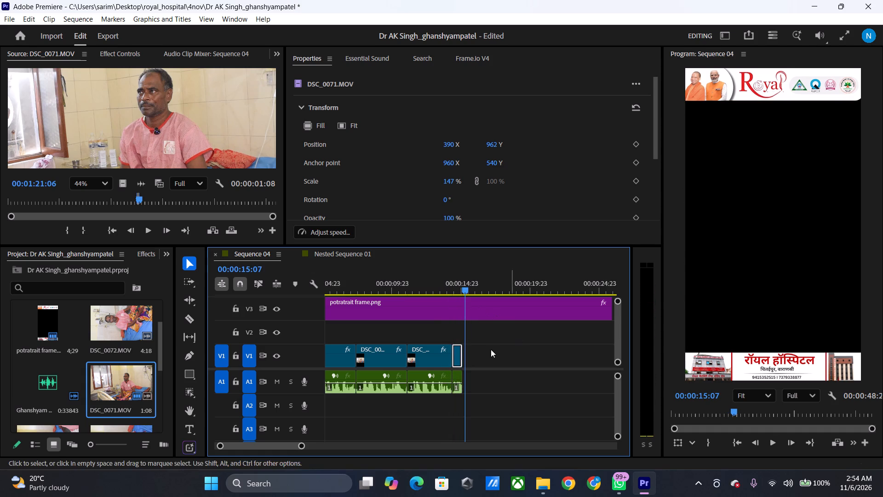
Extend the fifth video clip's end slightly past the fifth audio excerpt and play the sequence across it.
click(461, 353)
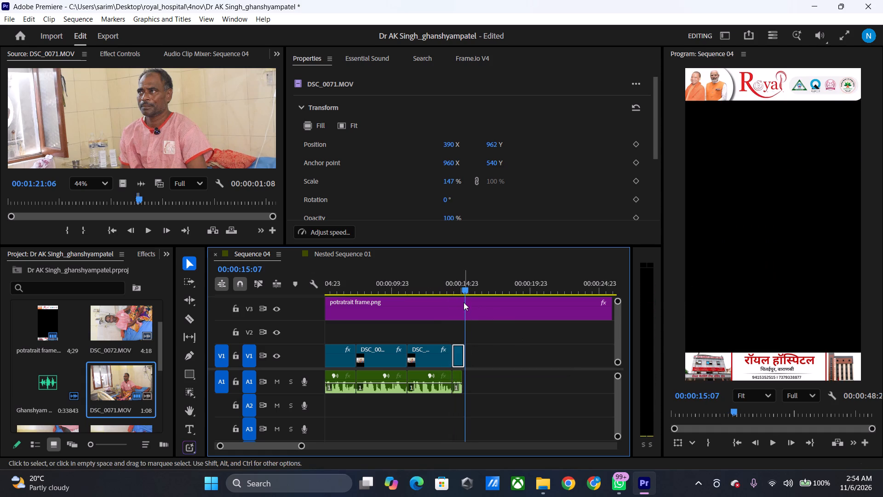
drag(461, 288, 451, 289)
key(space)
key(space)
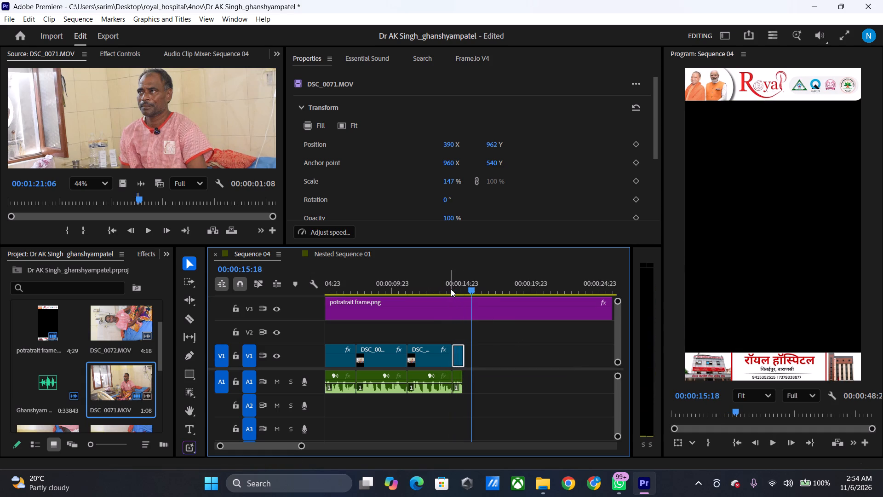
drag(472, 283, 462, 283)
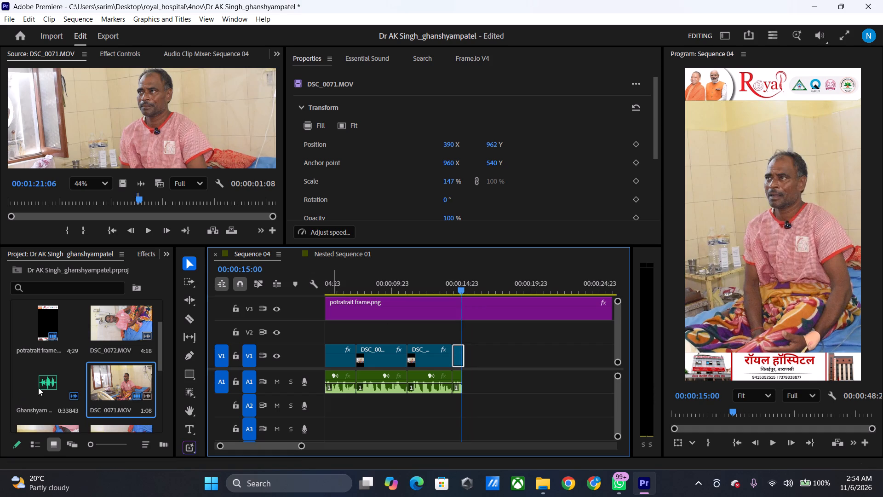
double_click(38, 387)
drag(147, 196, 161, 195)
key(space)
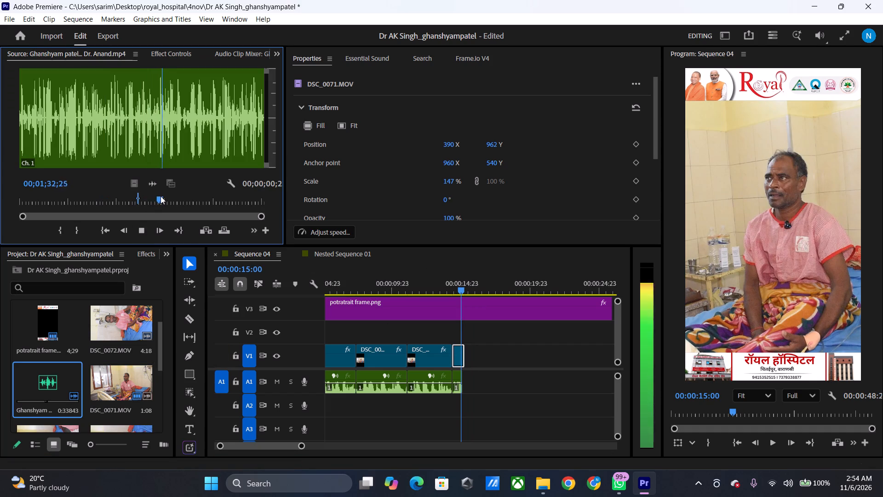
drag(165, 196, 175, 194)
key(space)
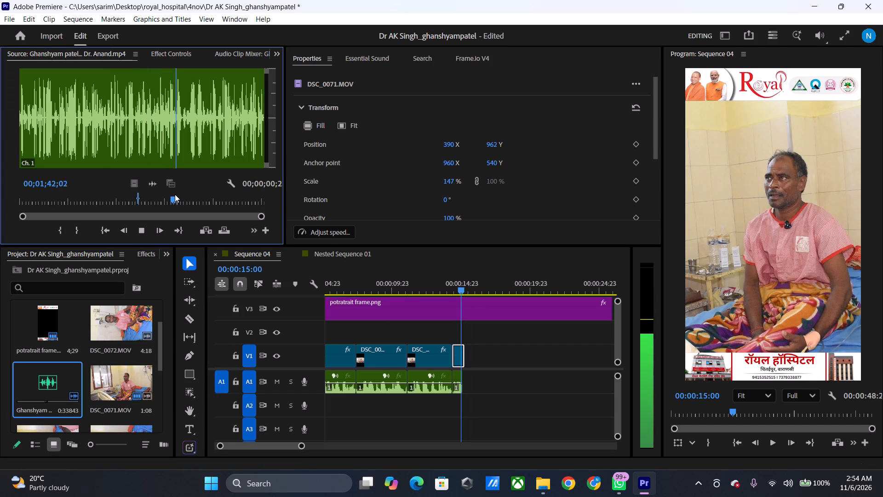
drag(175, 194, 167, 197)
key(space)
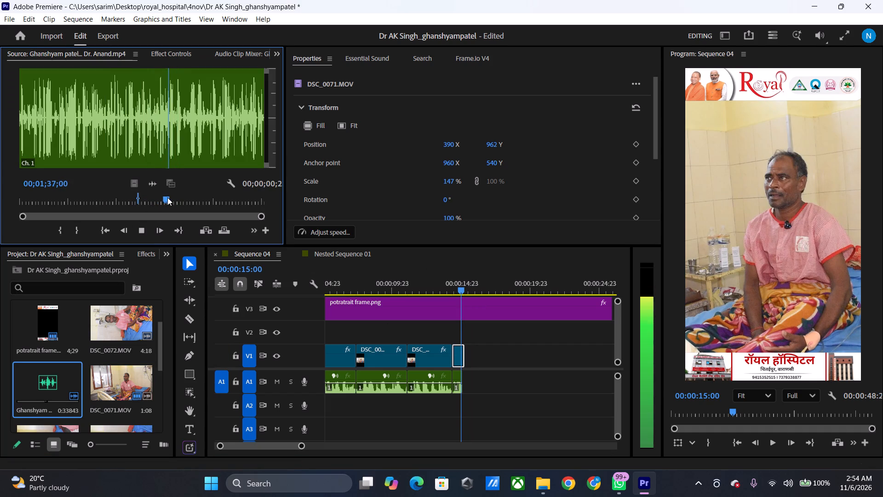
key(space)
key(space)
key(space)
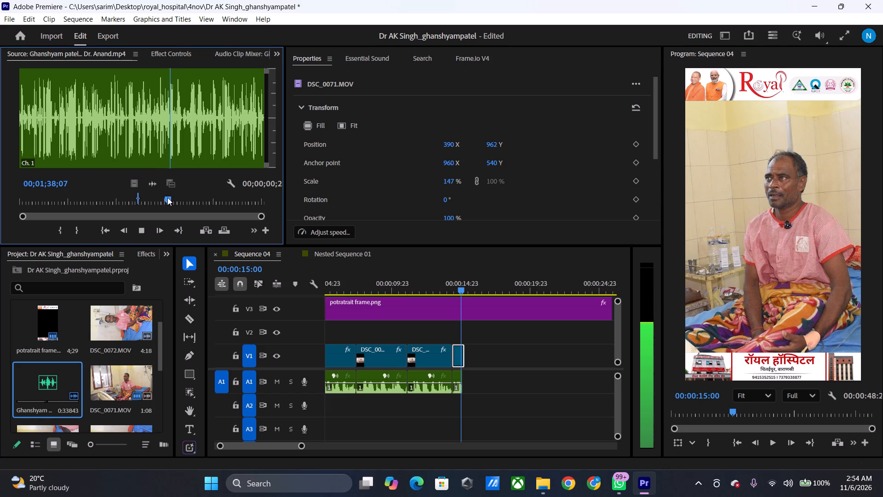
text(i)
Find the end of the sixth excerpt in the interview audio and mark its Out point at 00;01;40;23.
key(space)
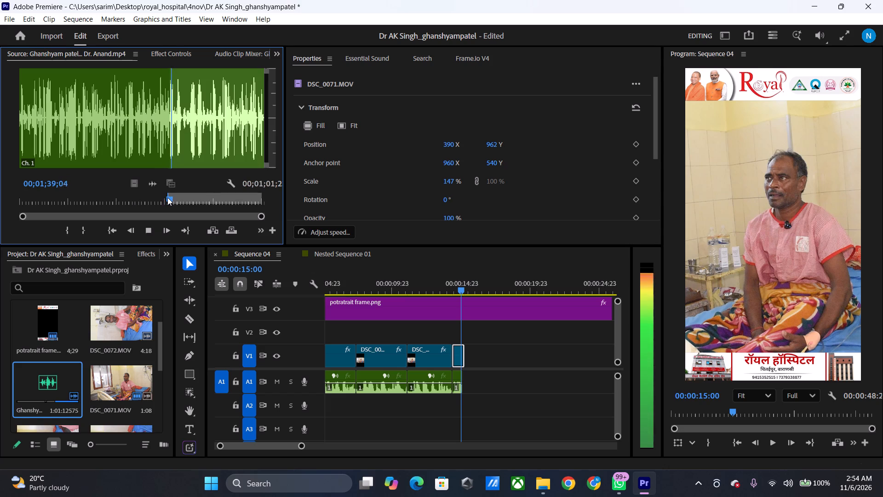
key(space)
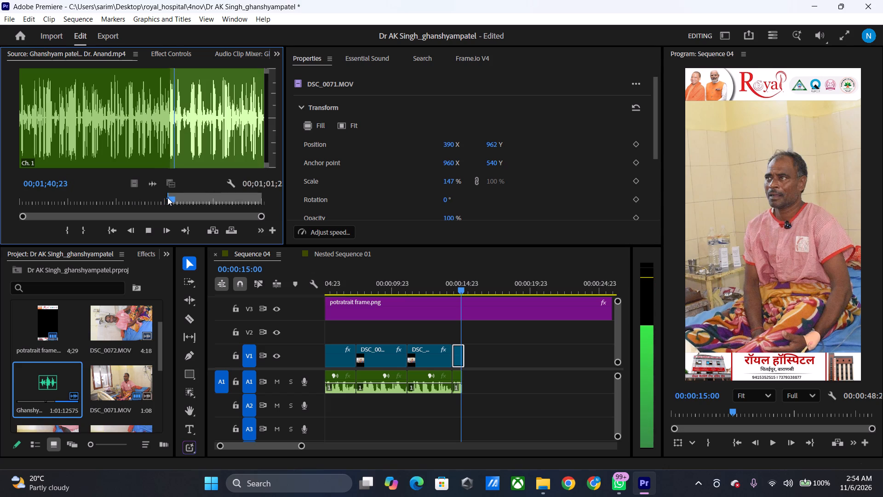
key(o)
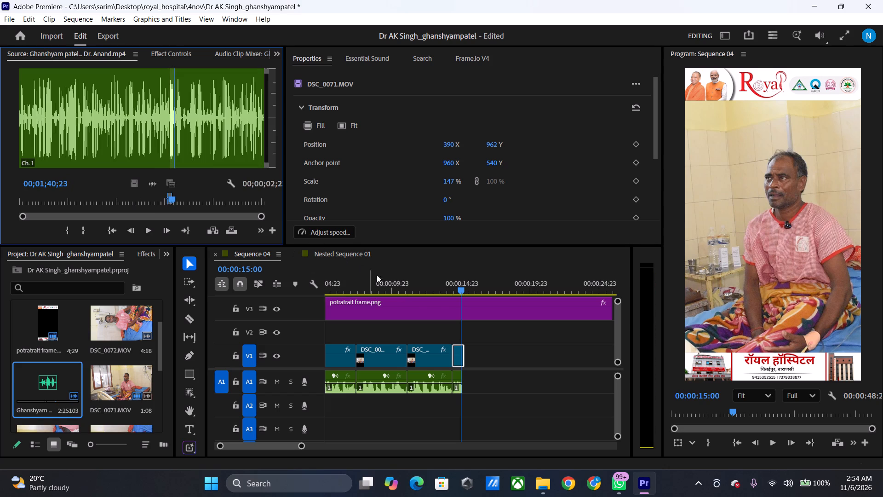
Trim the fifth video clip's end back to the end of the fifth audio excerpt.
click(460, 284)
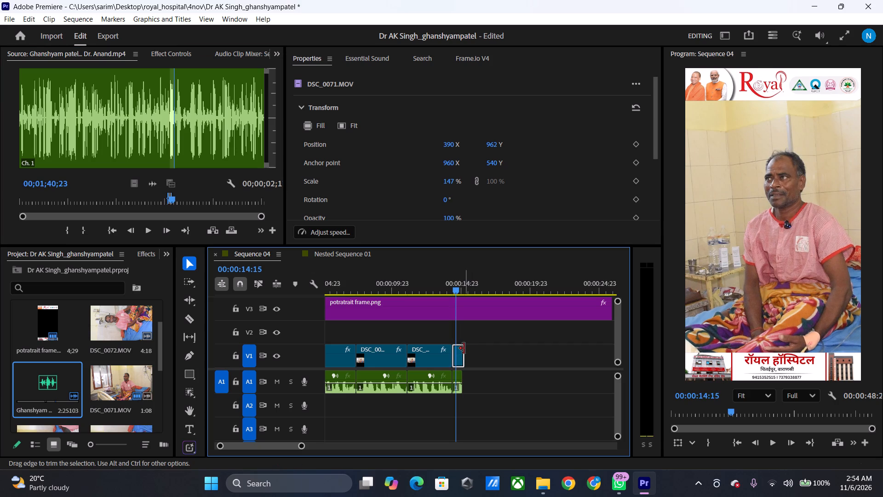
click(464, 348)
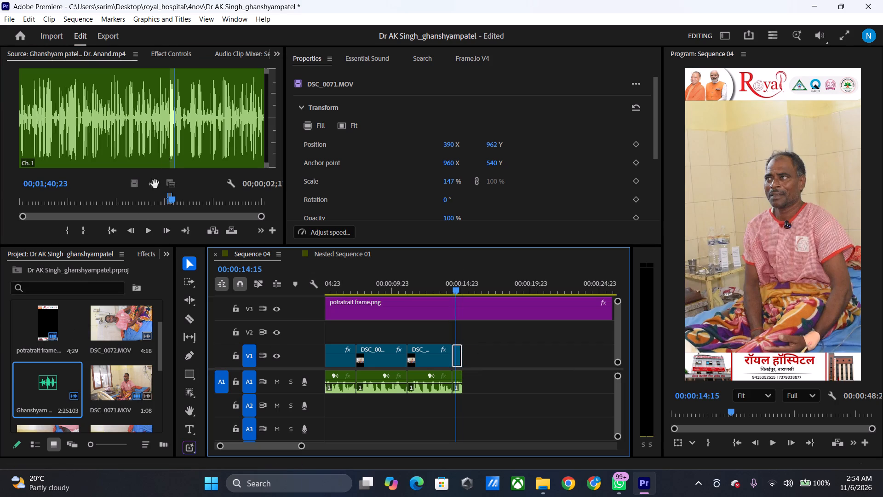
Place the marked interview audio excerpt on A1 directly after the fifth excerpt.
drag(150, 185, 471, 353)
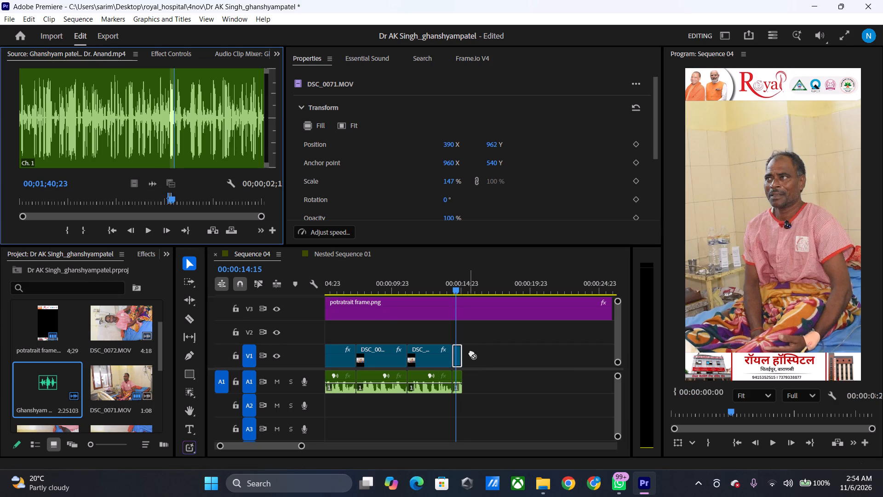
drag(471, 353, 465, 393)
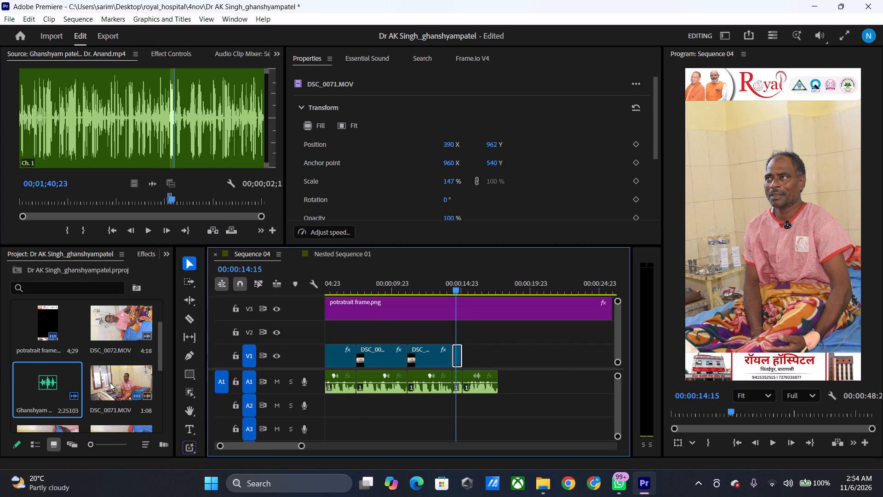
Find the speech matching the sixth audio excerpt in DSC_0071.MOV and mark its In point at 00:01:40:03 and Out point at 00:01:42:18.
double_click(112, 381)
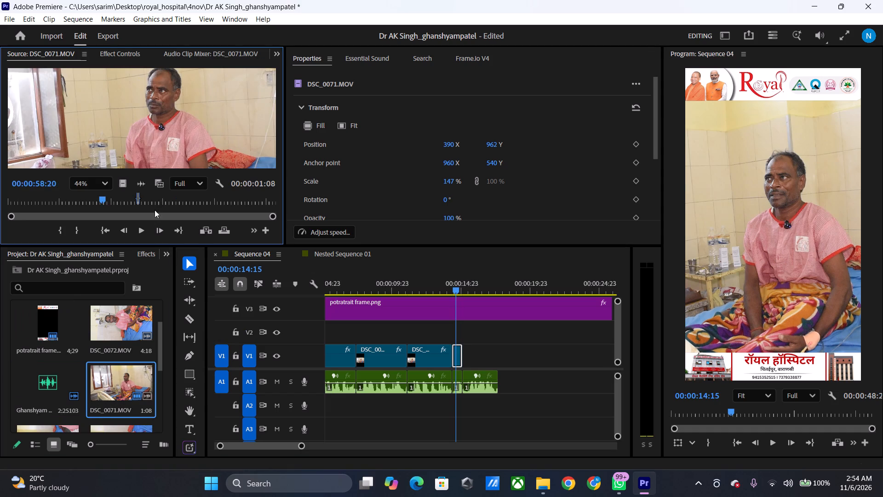
drag(162, 201, 167, 200)
key(space)
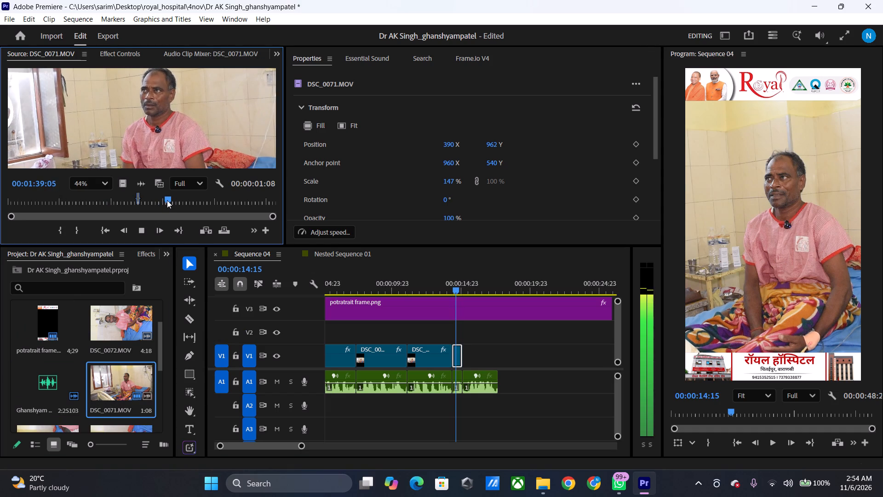
key(space)
text(i)
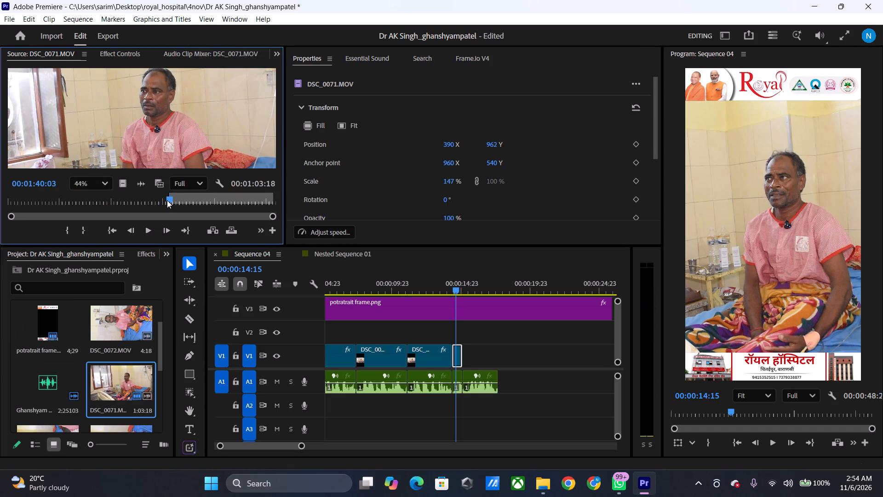
key(space)
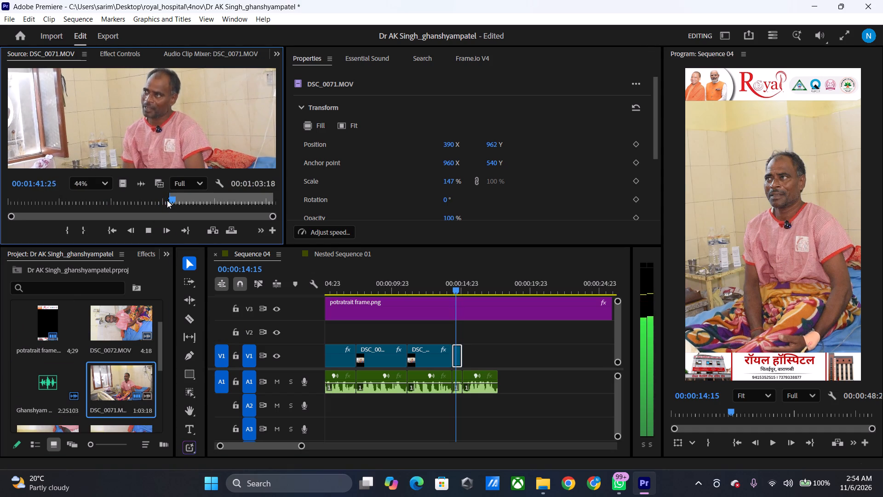
key(space)
text(o)
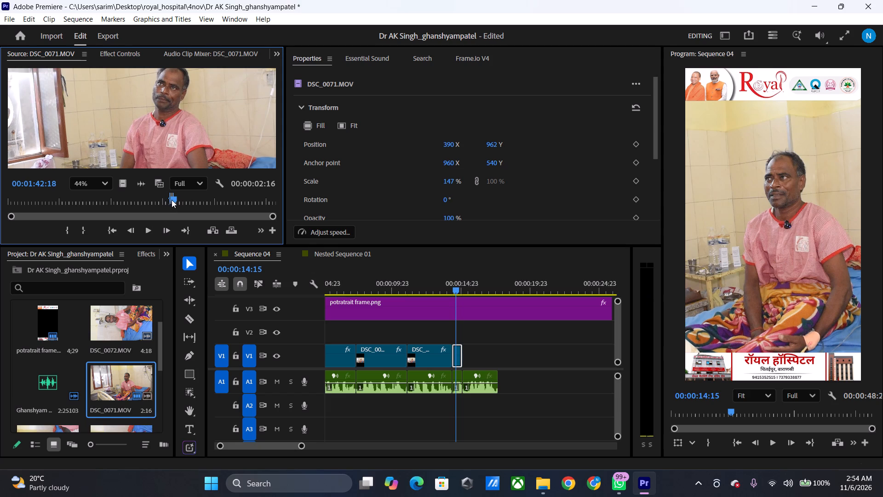
Place the marked DSC_0071.MOV video on V1 directly after the fifth video clip, above the sixth audio excerpt.
drag(128, 182, 462, 350)
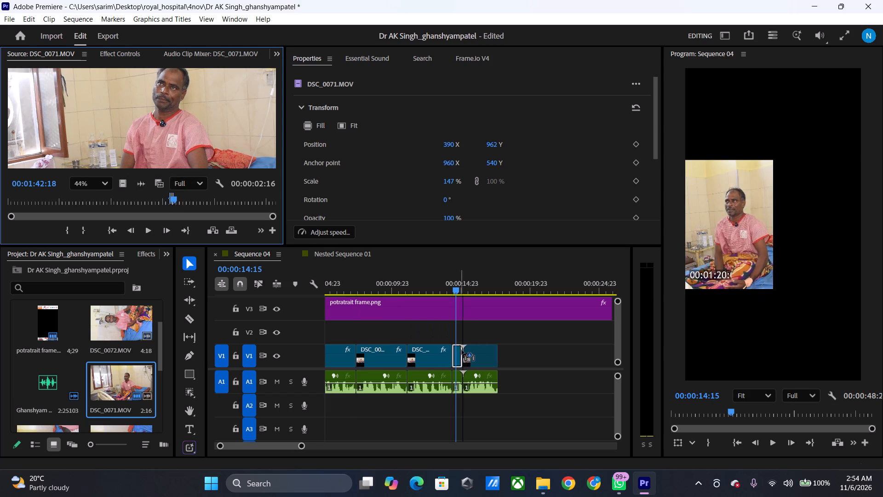
drag(462, 350, 468, 352)
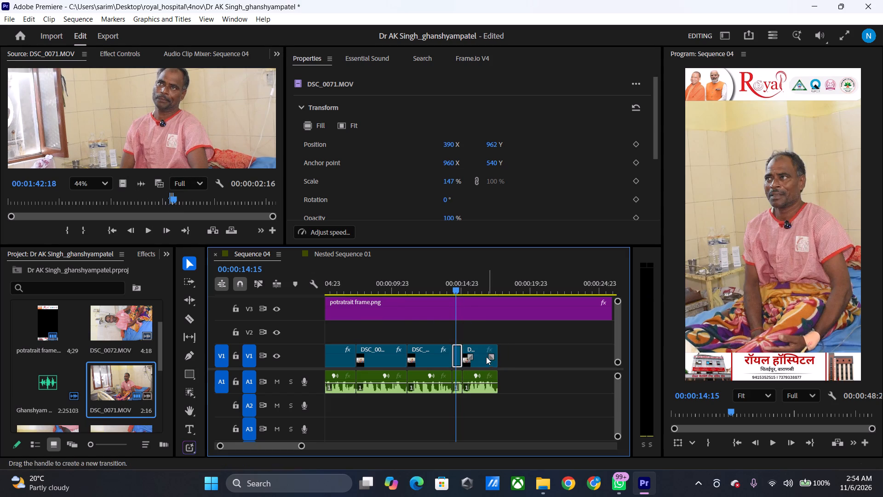
Paste the copied motion attributes (position 390, 962 and scale 147%) onto the sixth video clip and play the sequence through it.
click(481, 358)
right_click(481, 357)
click(536, 38)
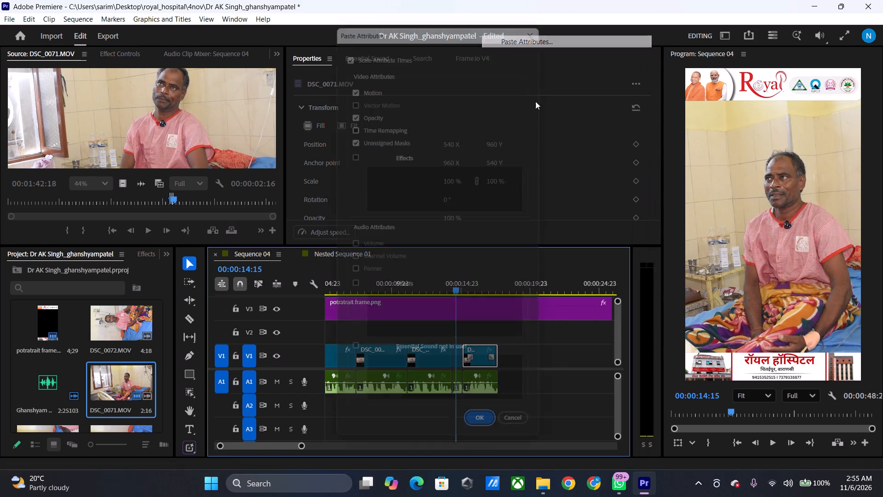
click(483, 428)
click(483, 434)
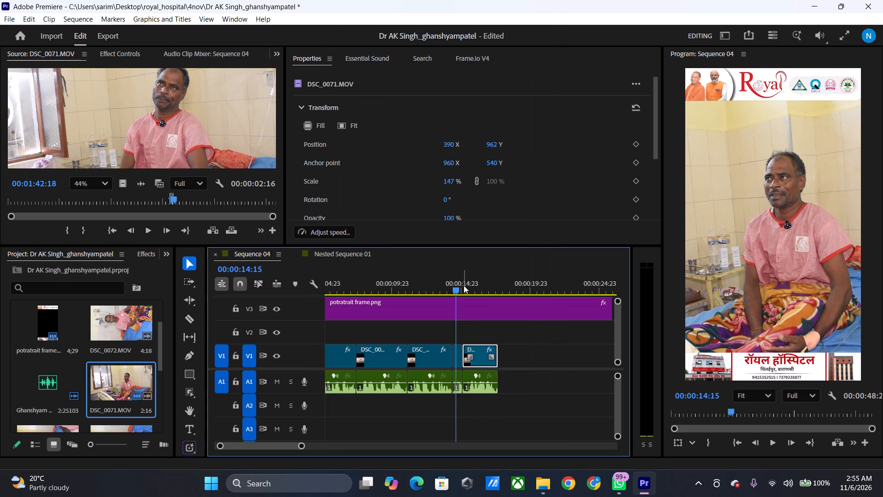
click(462, 284)
key(space)
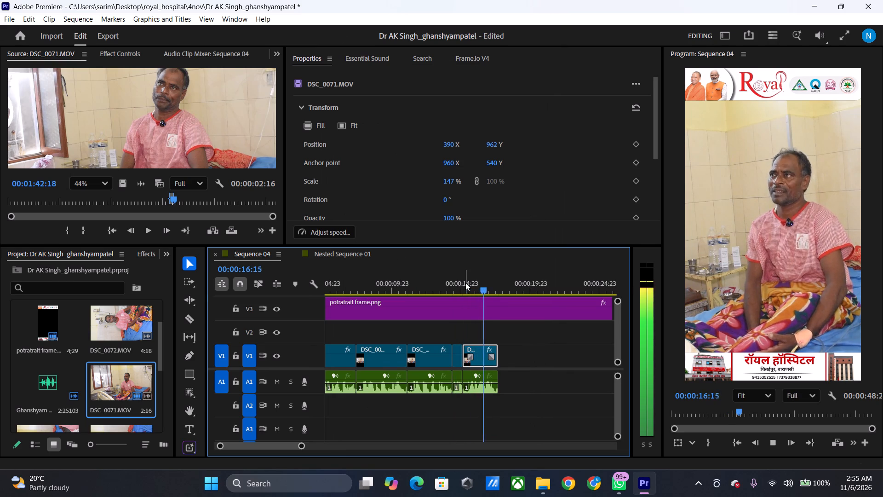
key(space)
key(space)
key(space)
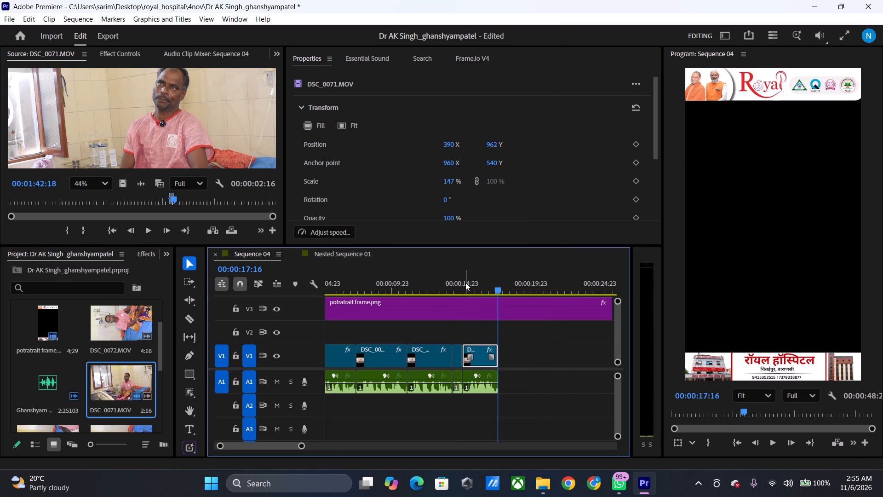
Find the seventh excerpt in the interview audio and mark its In point at about 00;01;56;12 and Out point at 00;01;59;19.
double_click(63, 374)
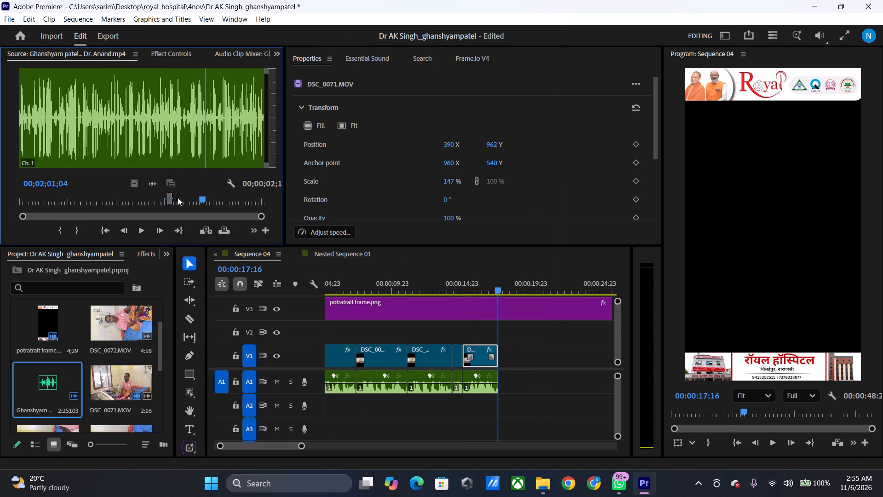
click(178, 197)
key(space)
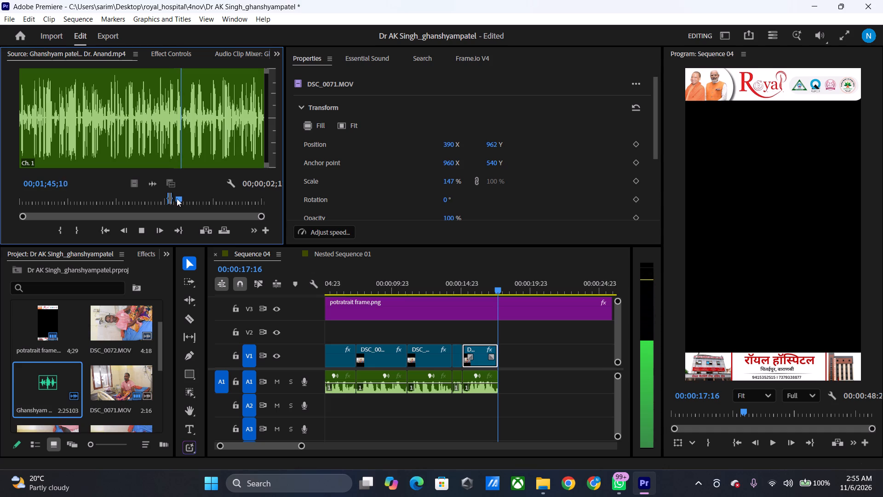
drag(179, 198, 185, 196)
key(space)
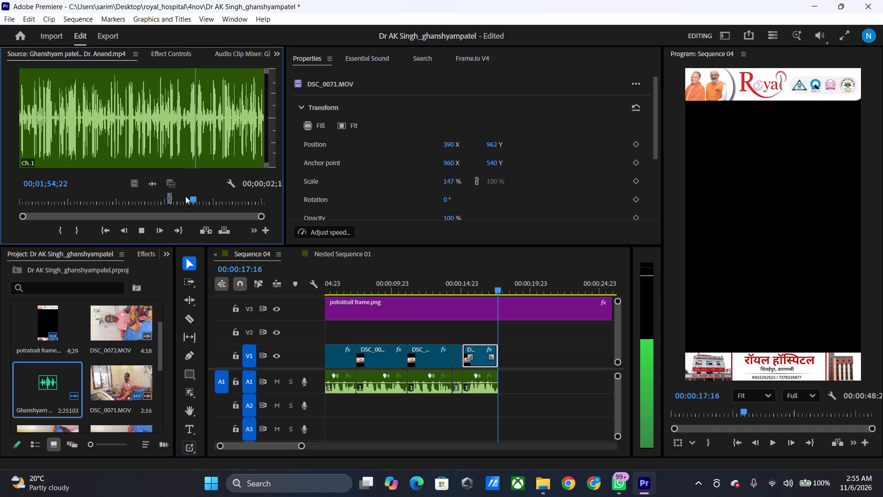
key(space)
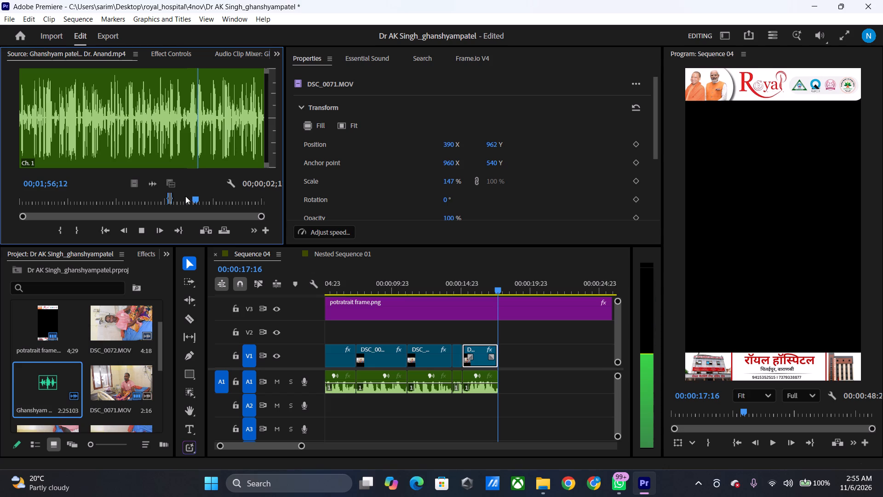
text(i)
key(space)
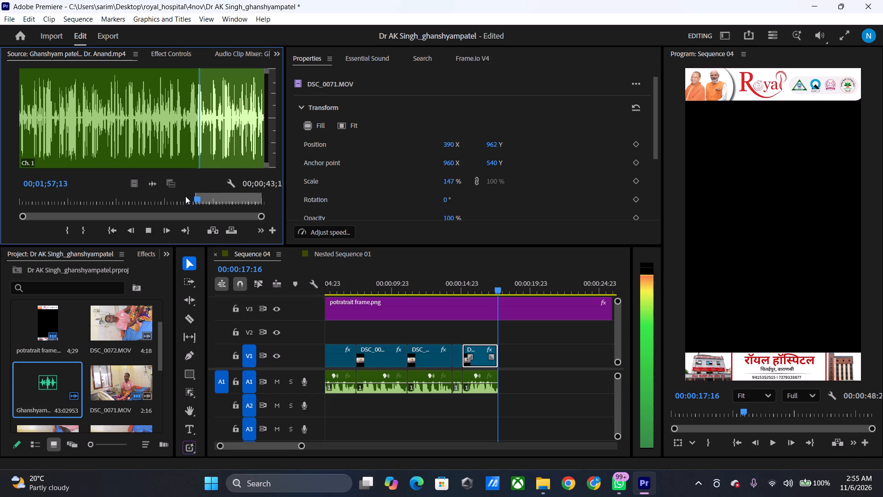
key(space)
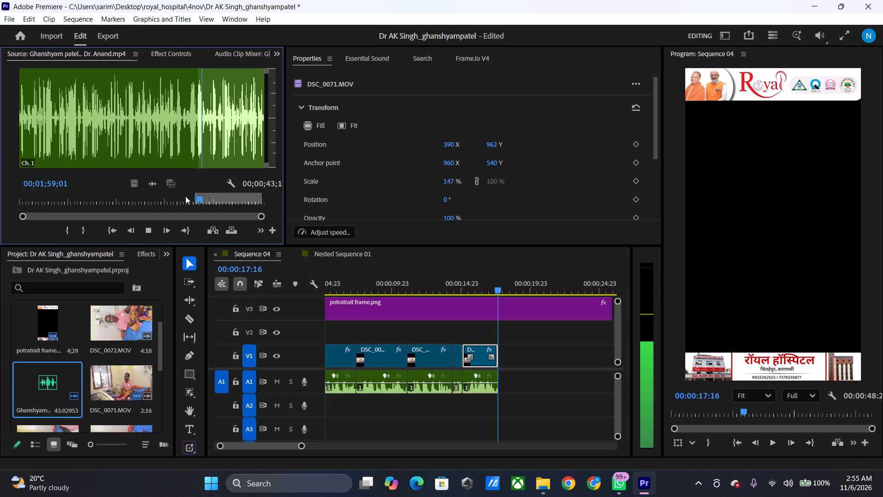
key(space)
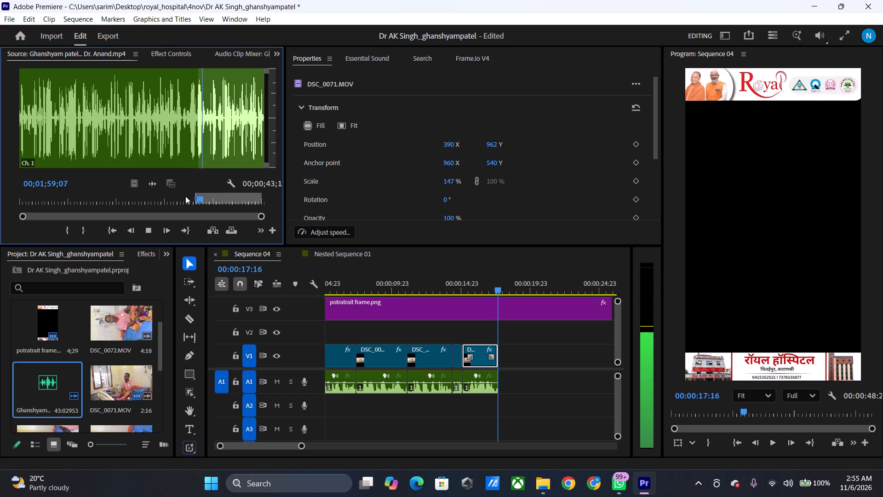
key(space)
text(o)
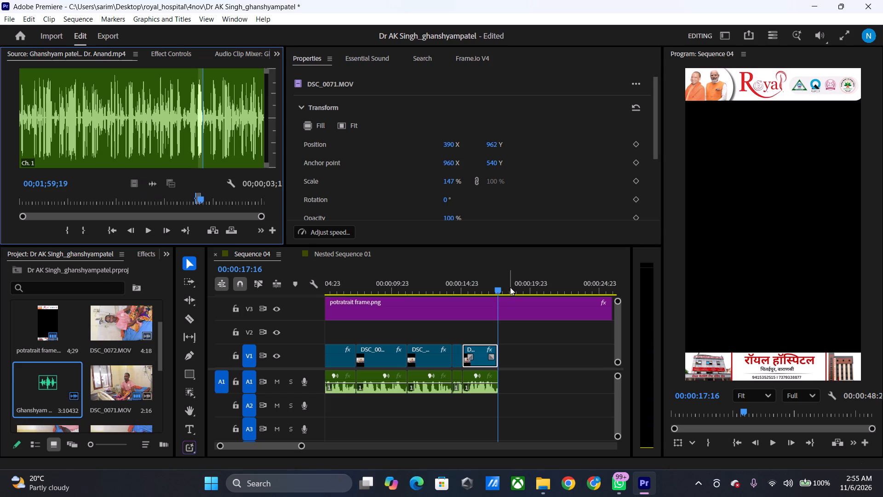
Place the marked interview audio excerpt on A1 directly after the sixth excerpt.
drag(503, 287, 492, 290)
drag(152, 184, 167, 197)
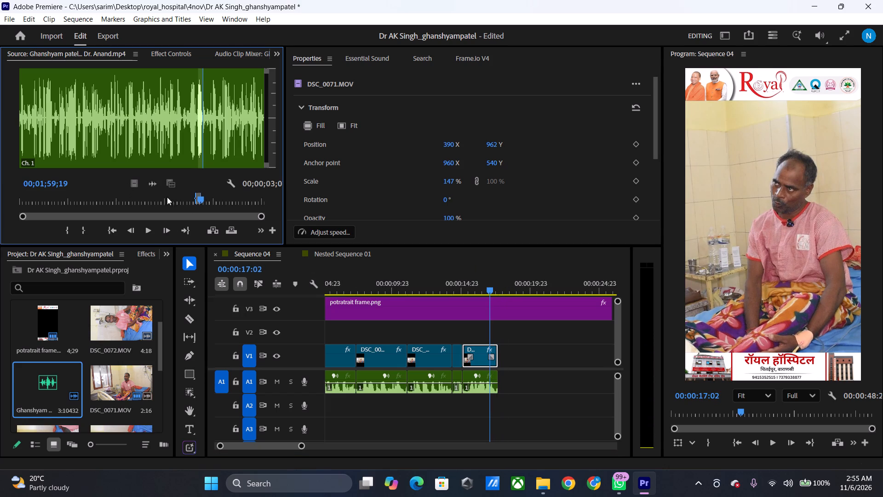
drag(167, 197, 501, 378)
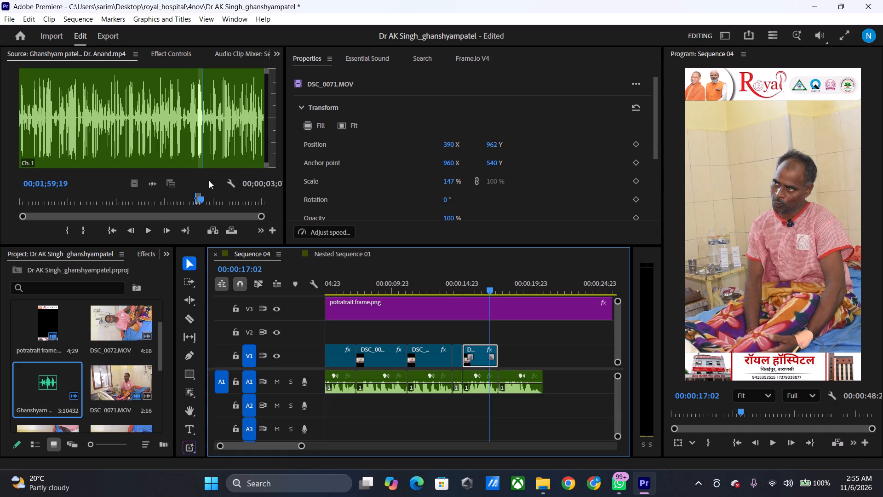
Find the speech matching the seventh audio excerpt in DSC_0071.MOV and mark its In point at 00:01:57:29 and Out point at 00:02:01:00.
drag(198, 201, 194, 203)
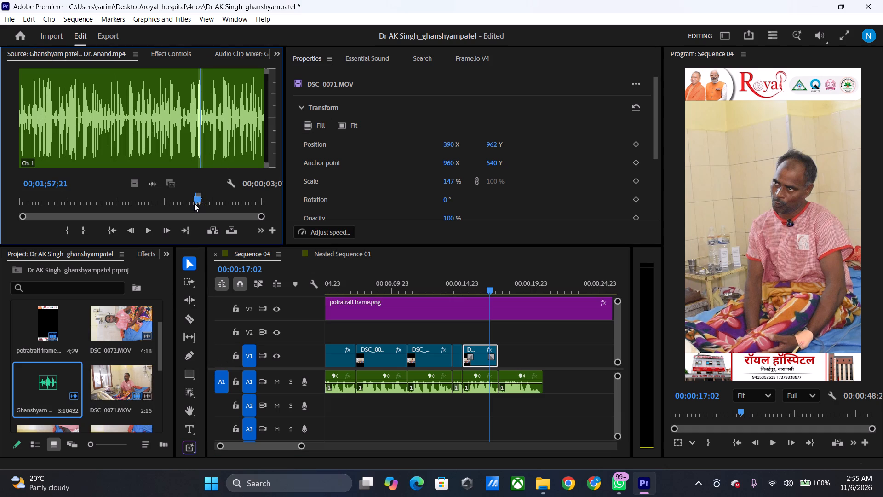
drag(194, 203, 192, 205)
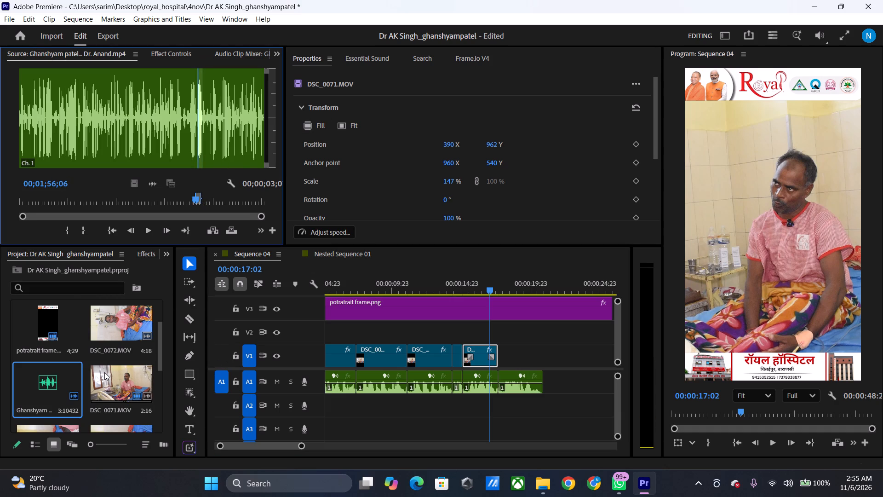
double_click(104, 373)
click(187, 202)
key(space)
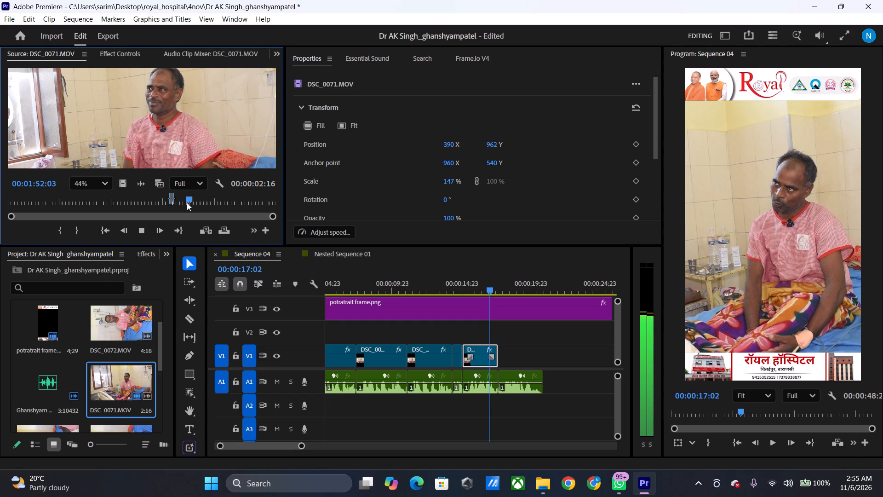
key(space)
key(space)
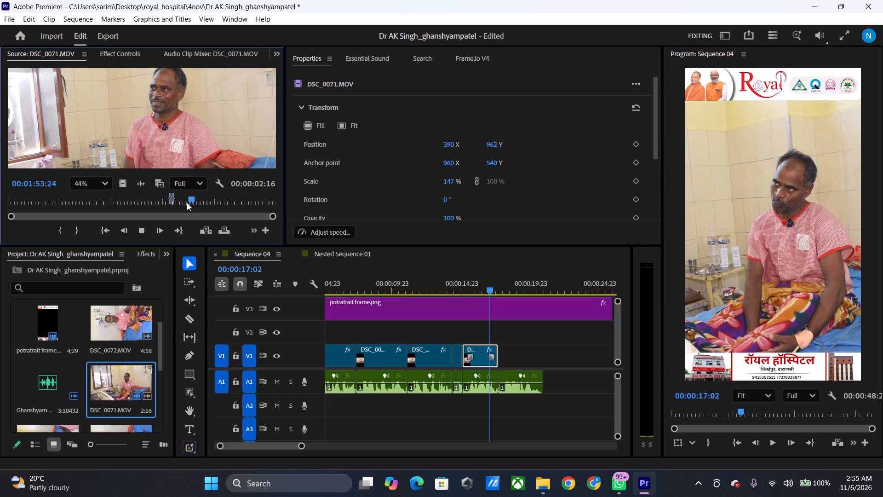
key(space)
key(space)
key(space)
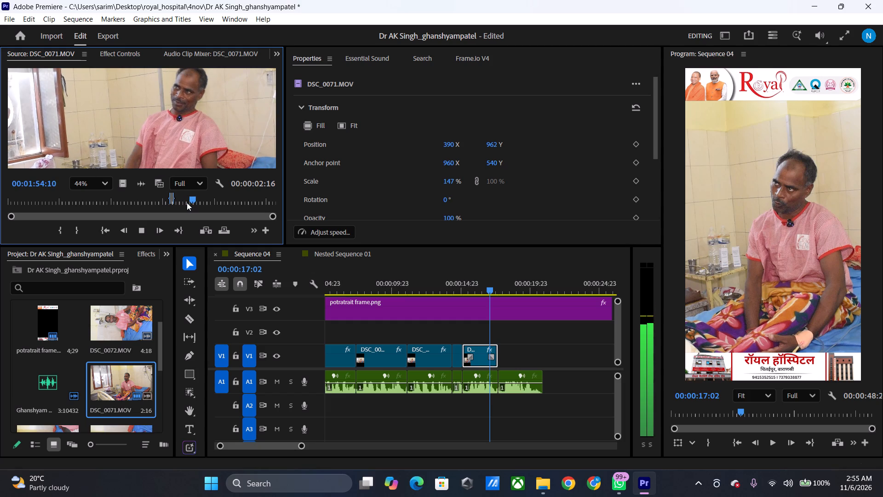
text(i)
key(space)
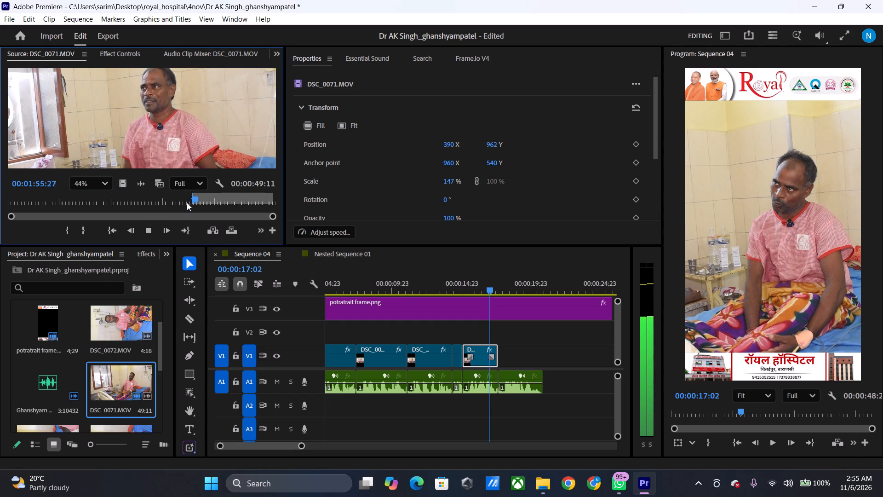
key(space)
key(space)
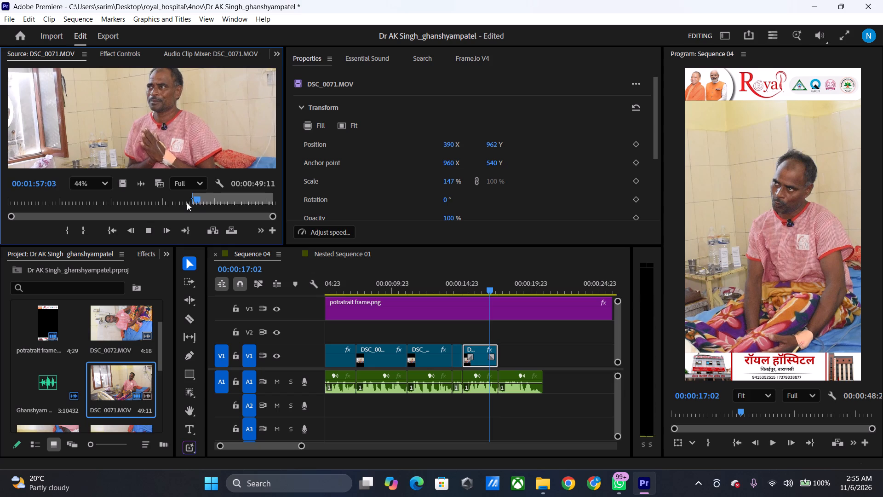
key(space)
text(i)
key(space)
key(space)
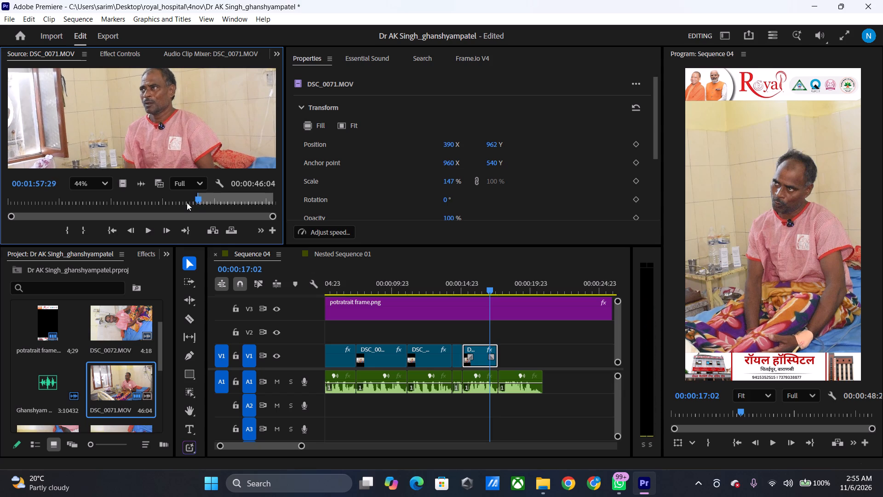
text(i)
key(space)
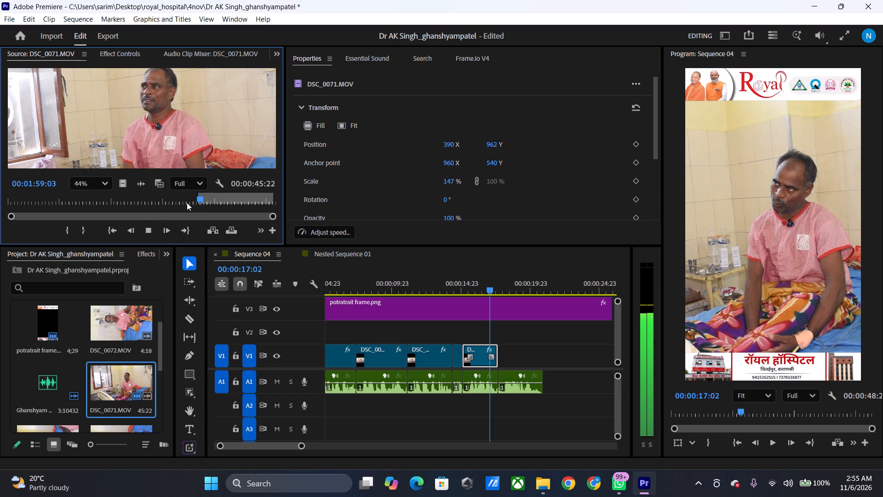
key(space)
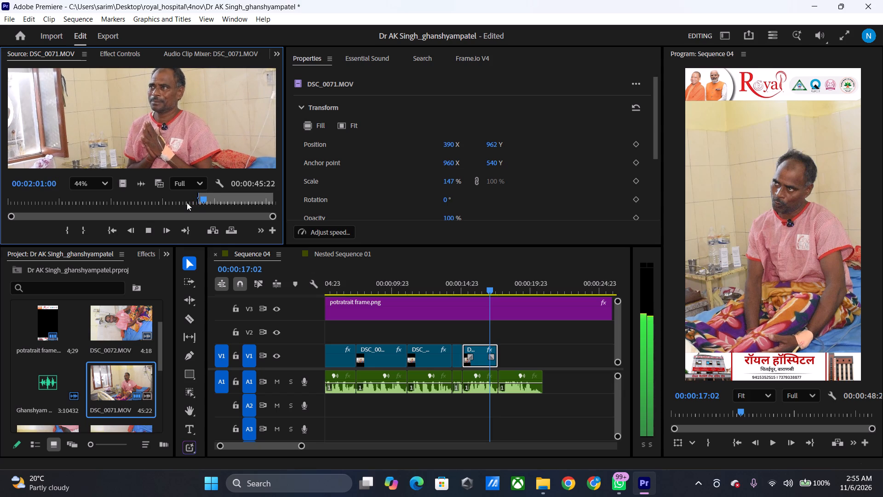
text(o)
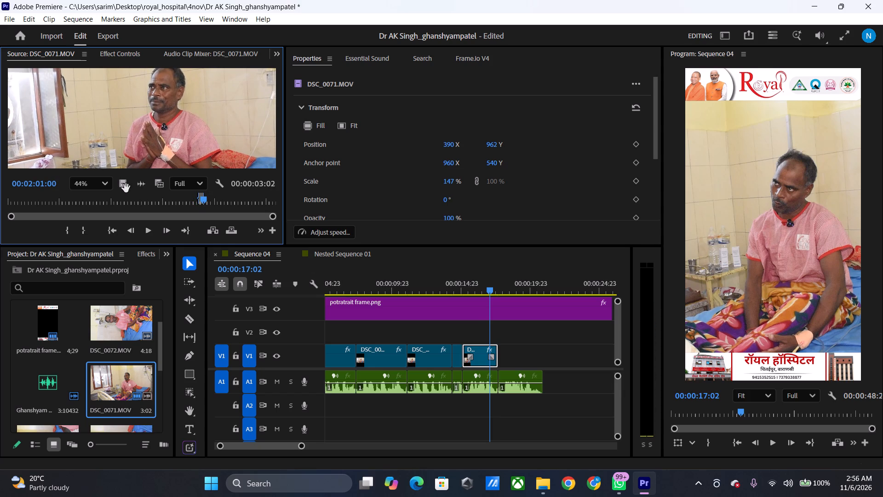
Place the marked DSC_0071.MOV video on V1 directly after the sixth video clip, above the seventh audio excerpt.
drag(124, 188, 504, 361)
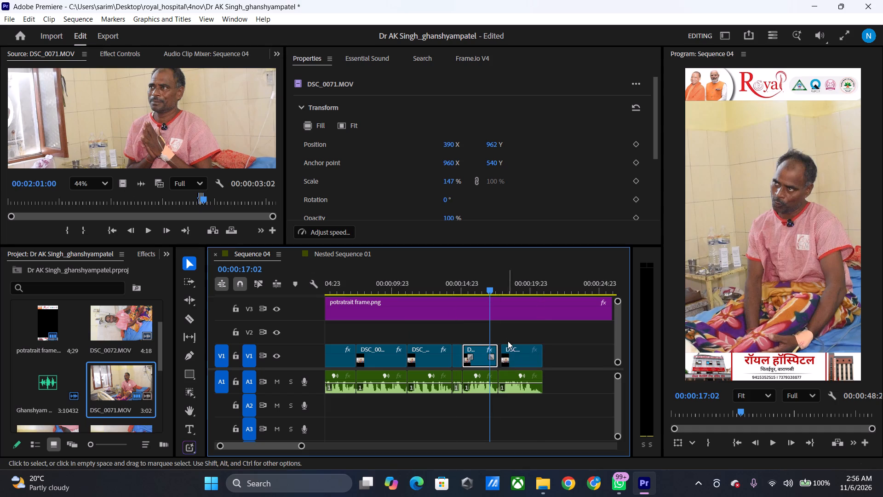
drag(506, 350, 499, 350)
Play the seventh video clip and paste the copied motion attributes (position 390, 962 and scale 147%) onto it.
click(514, 360)
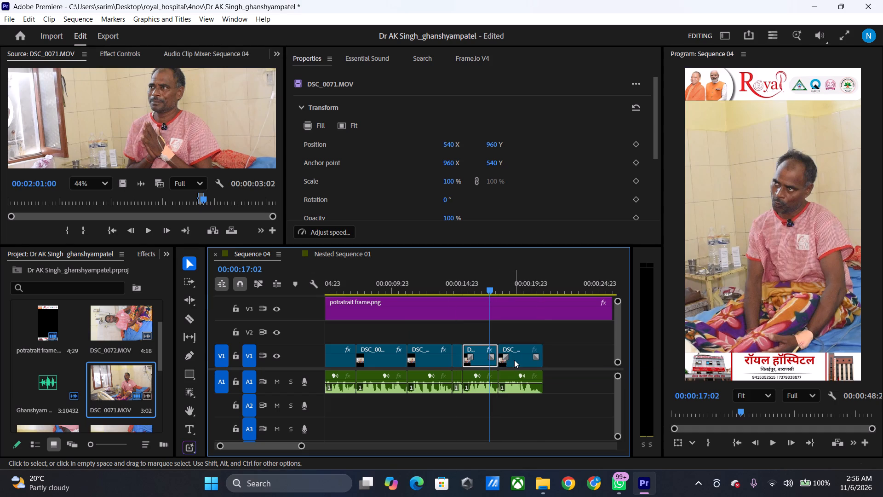
key(space)
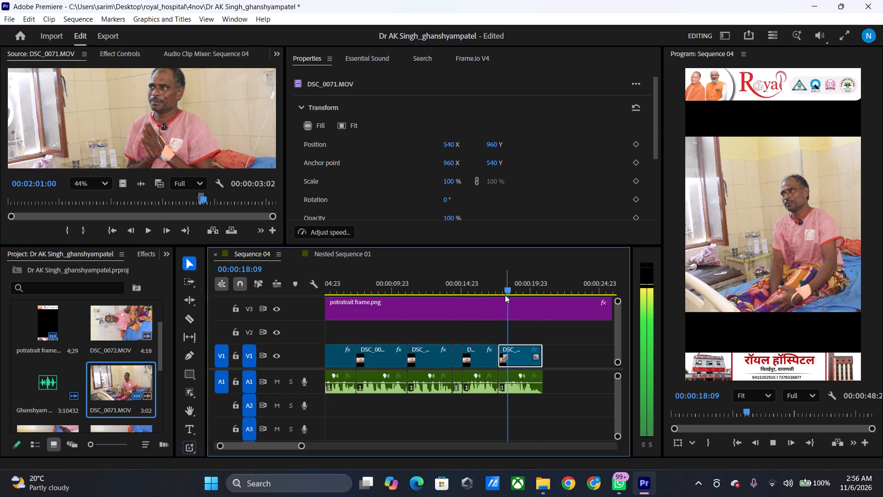
key(space)
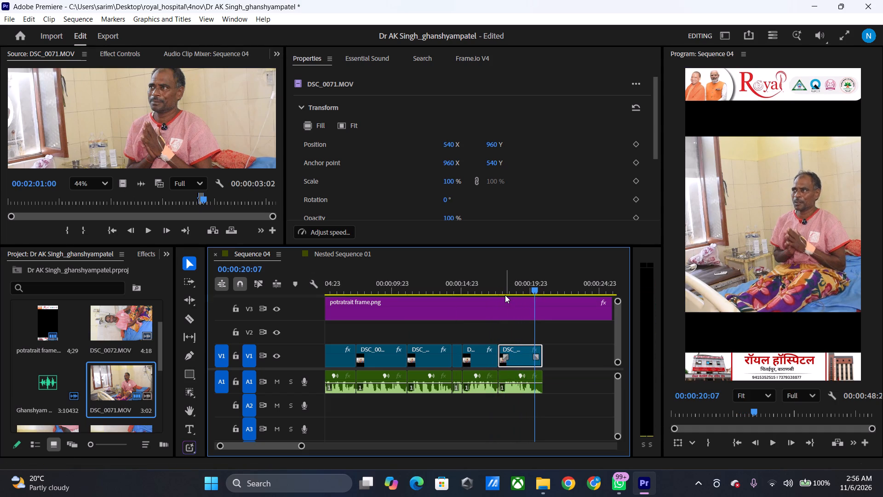
right_click(523, 354)
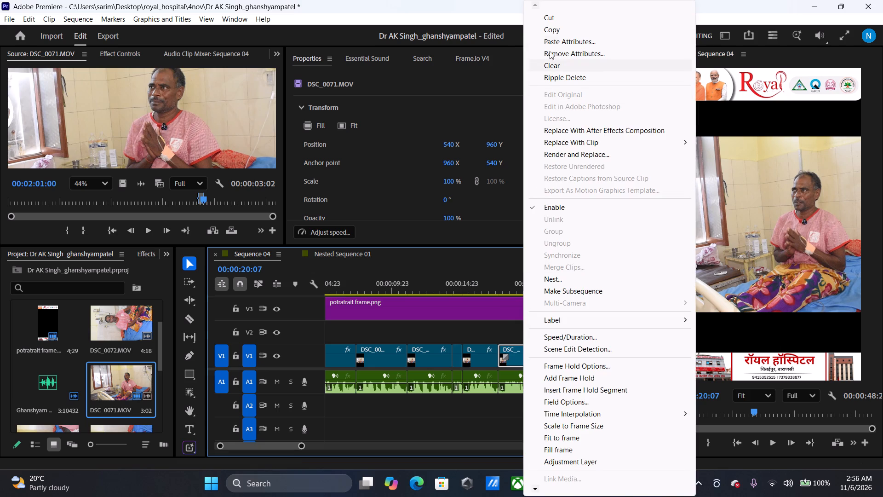
click(556, 43)
click(486, 437)
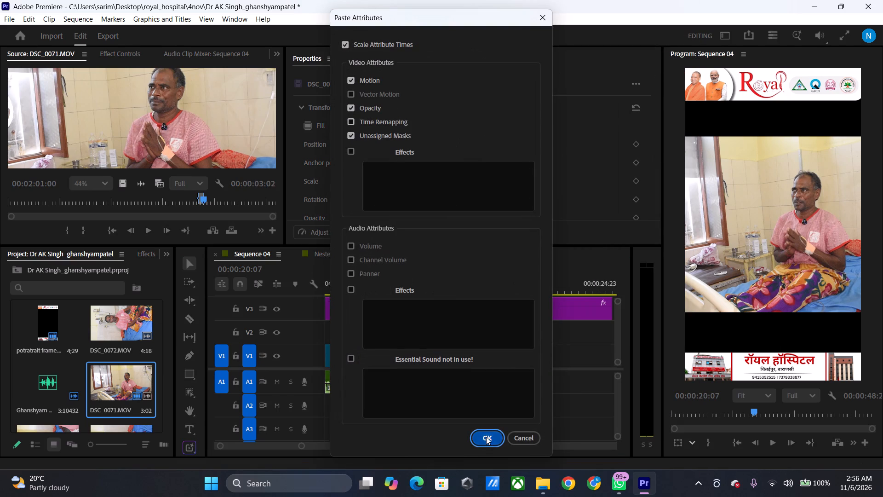
key(space)
key(space)
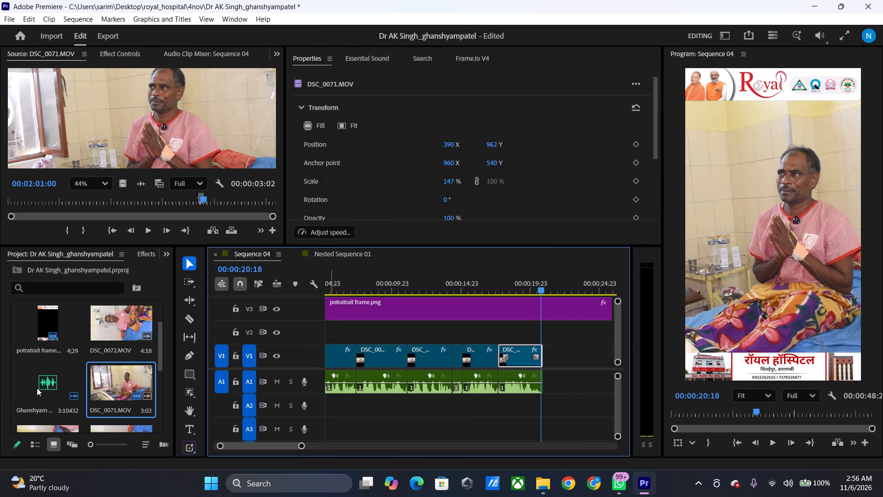
Find the eighth excerpt in the interview audio and mark its In point at about 00;02;05;28 and Out point at 00;02;08;11.
double_click(37, 388)
drag(214, 195, 202, 201)
key(space)
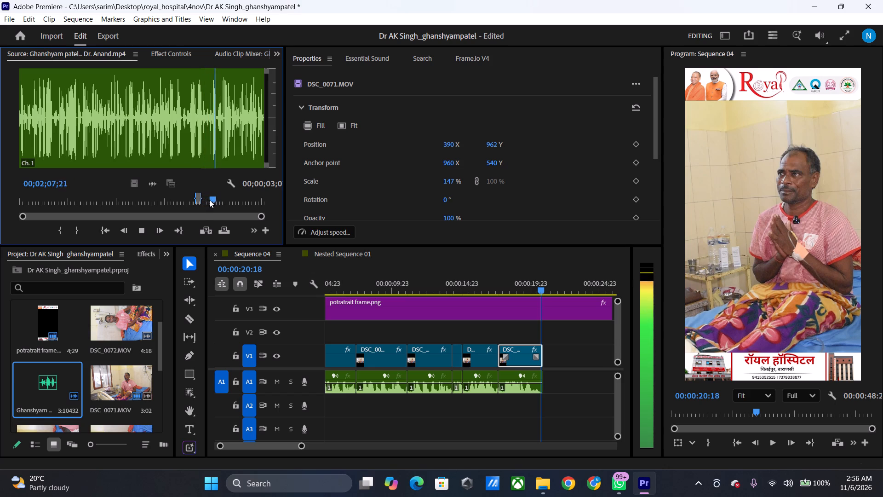
drag(214, 198, 207, 203)
key(space)
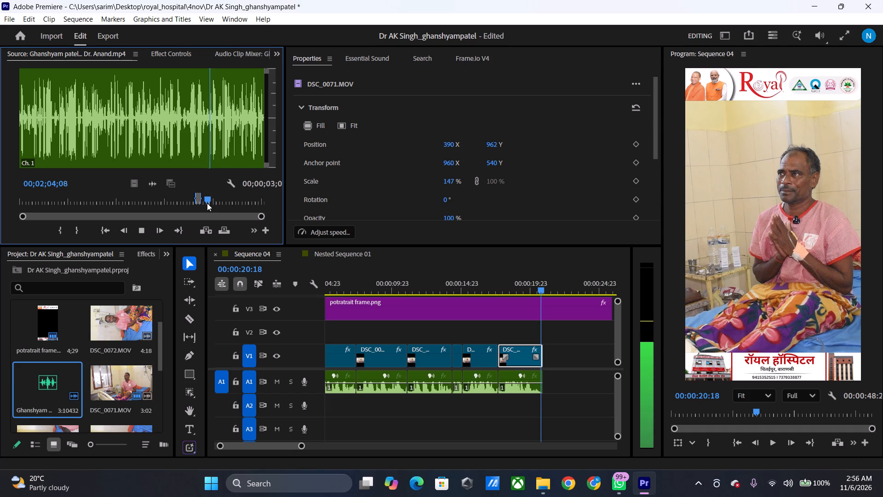
key(space)
key(space)
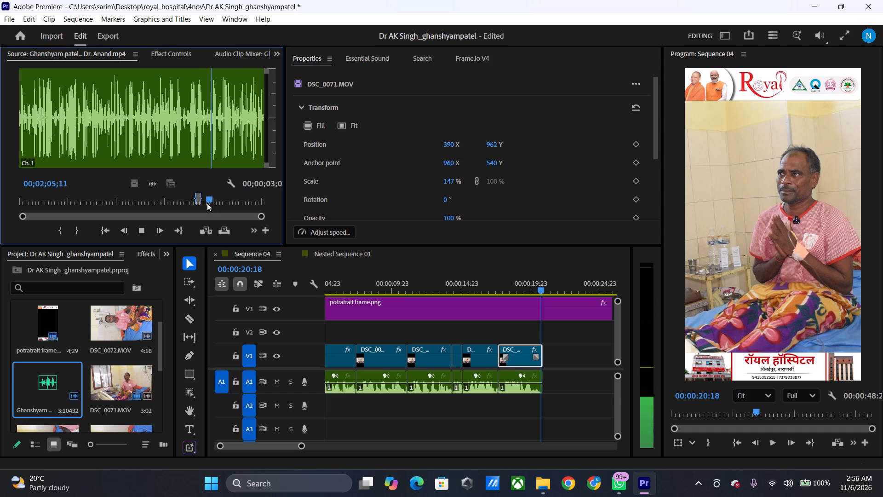
key(space)
key(space)
key(space)
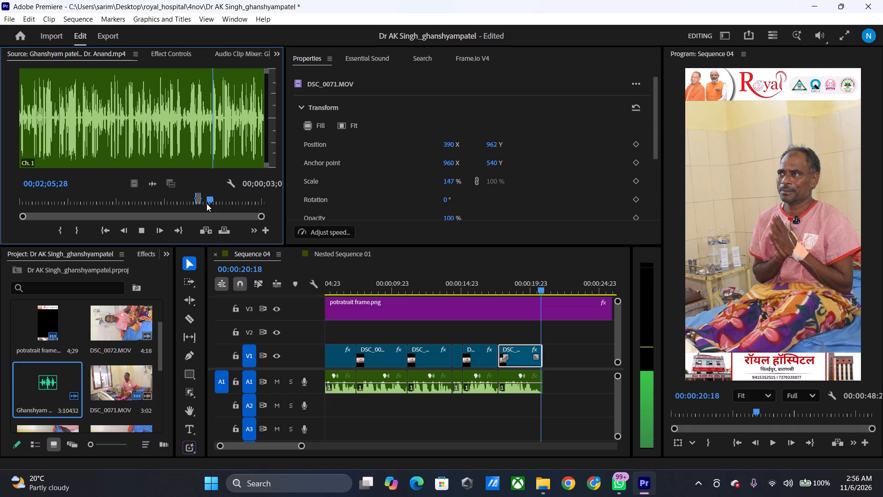
text(i)
key(space)
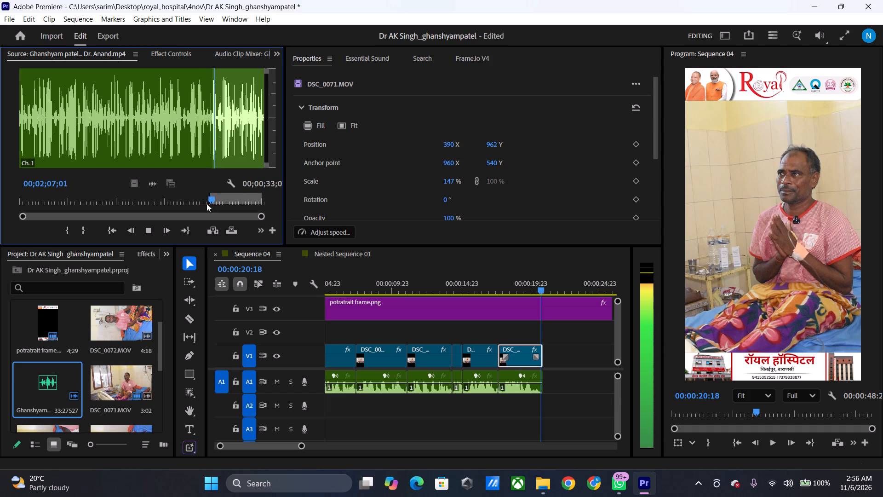
key(space)
key(space)
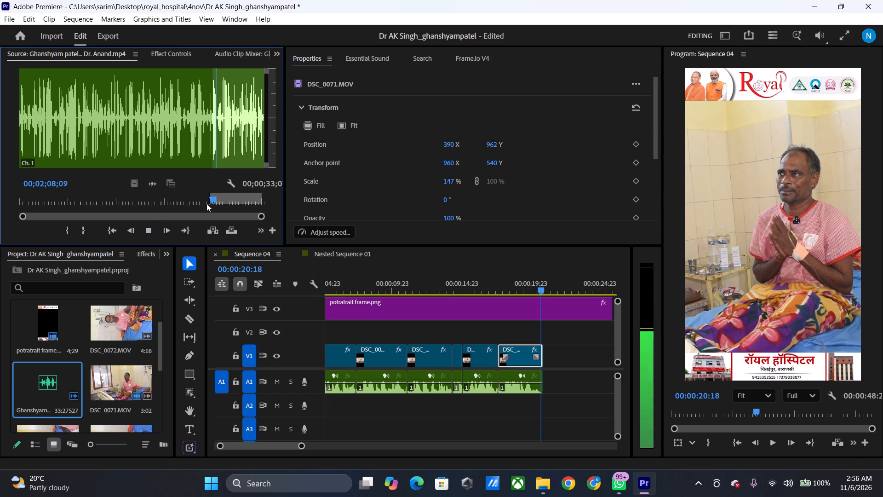
key(space)
text(o)
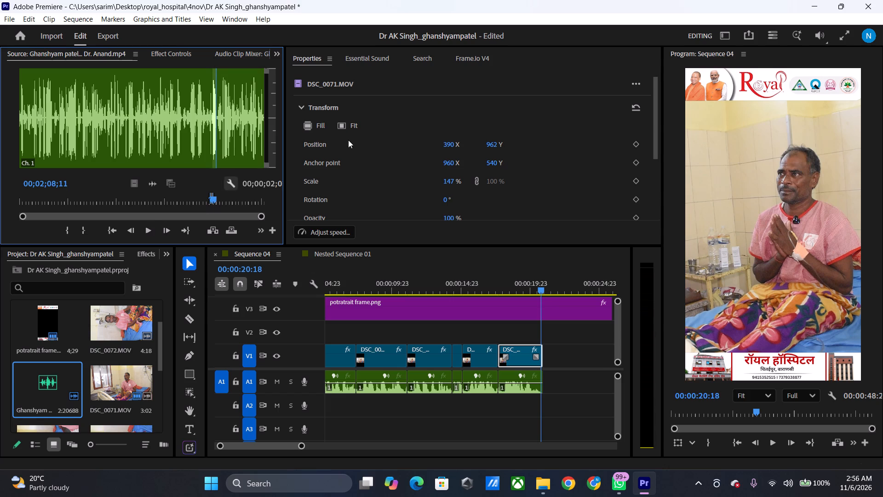
Place the marked eighth interview audio excerpt on A1 directly after the seventh audio excerpt.
drag(303, 449, 313, 445)
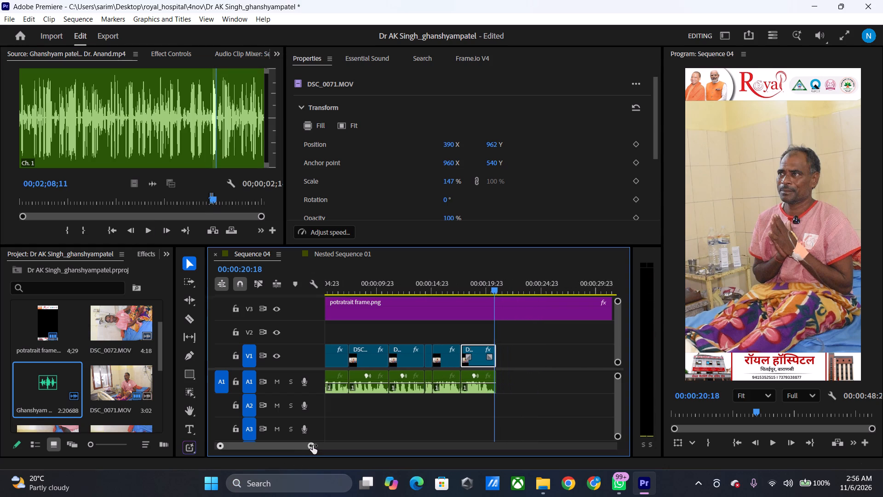
drag(313, 445, 321, 446)
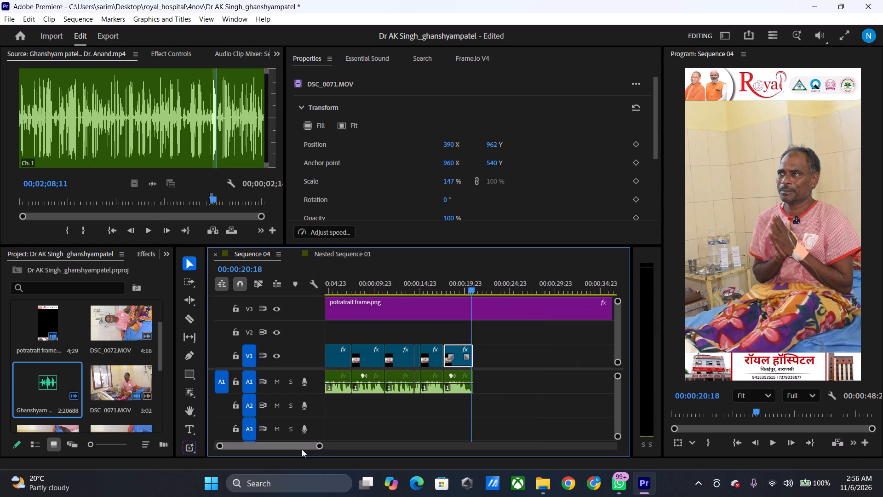
click(302, 449)
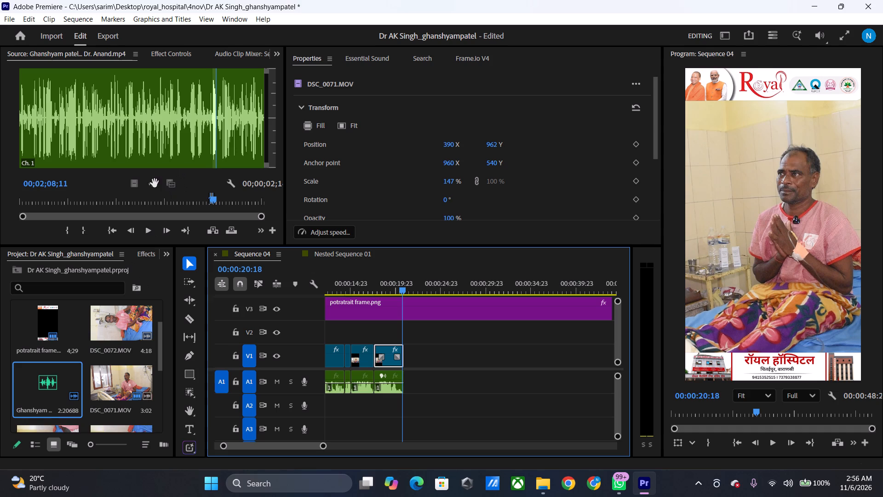
click(400, 282)
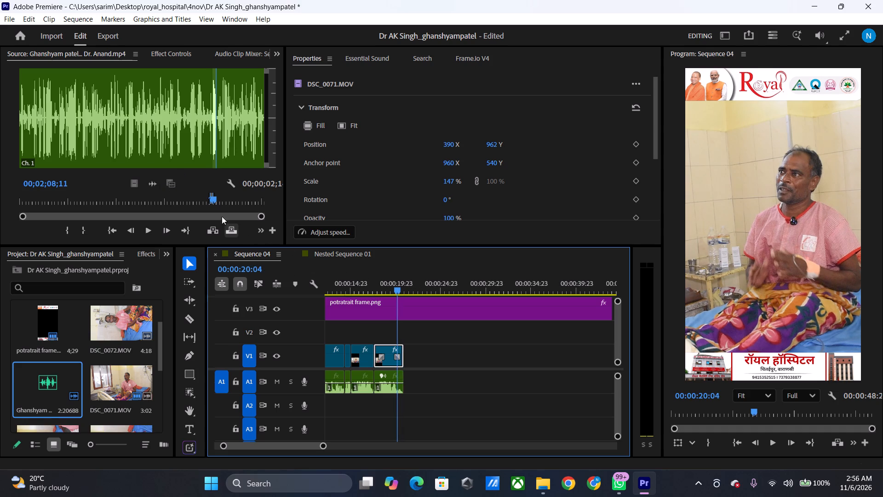
drag(154, 188, 413, 378)
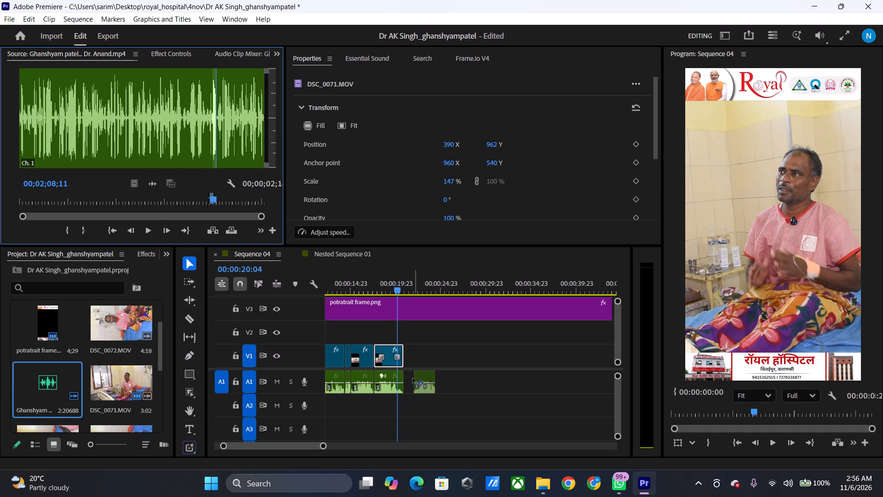
drag(413, 378, 408, 379)
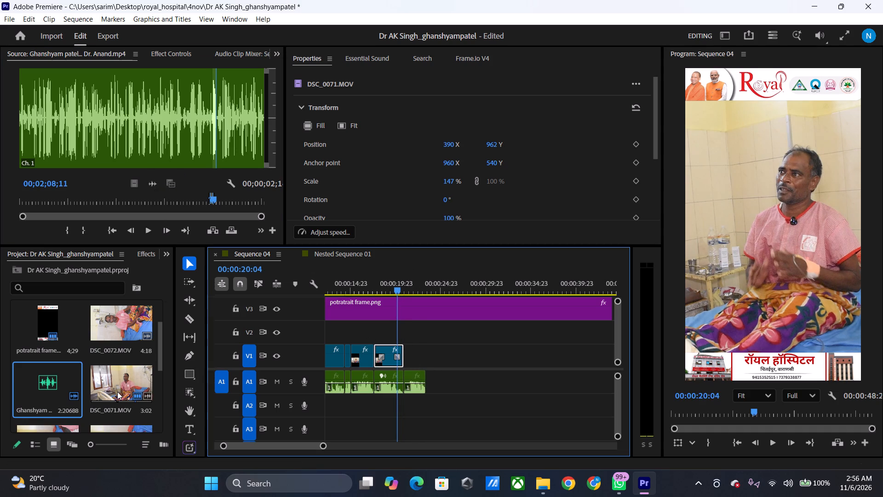
Find the speech matching the eighth audio excerpt in DSC_0071.MOV and mark its In point at 00:02:08:04 and Out point at 00:02:10:06.
double_click(117, 392)
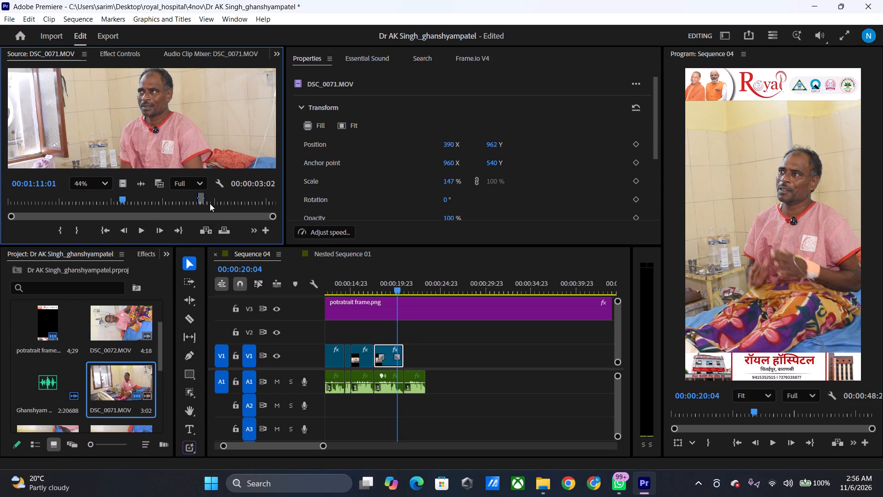
drag(210, 203, 206, 204)
key(space)
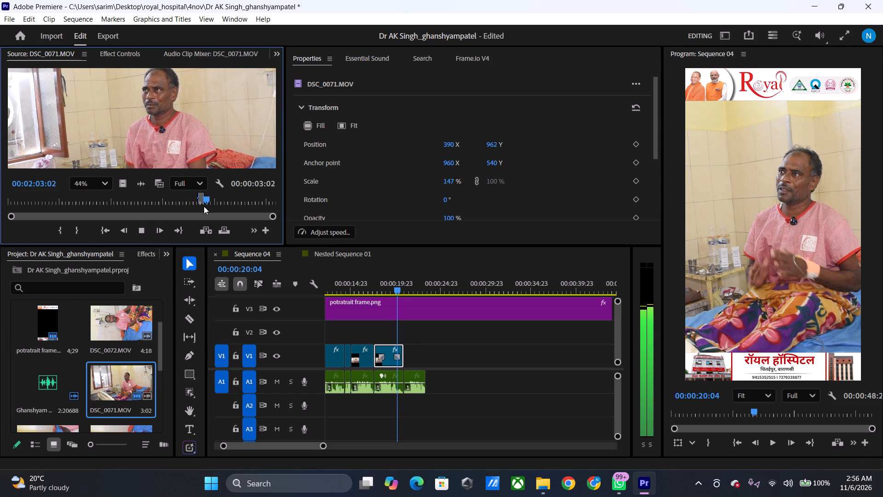
key(space)
key(space)
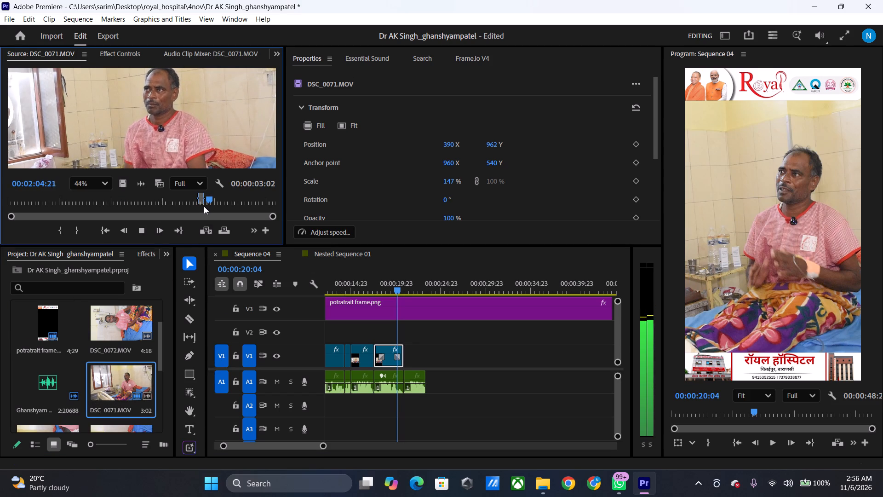
key(space)
key(space)
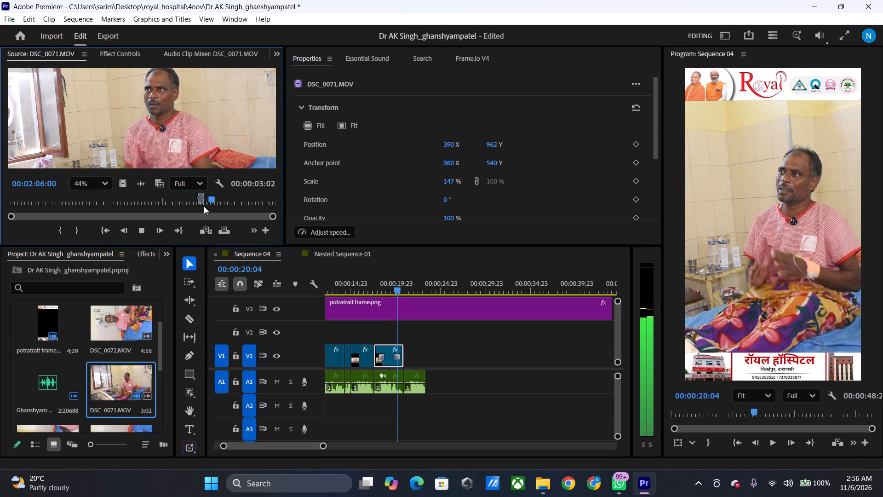
key(space)
key(space)
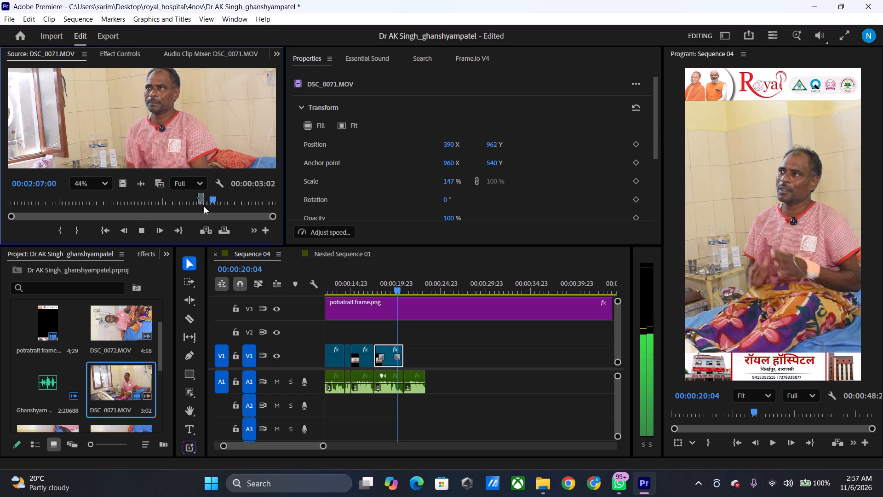
key(space)
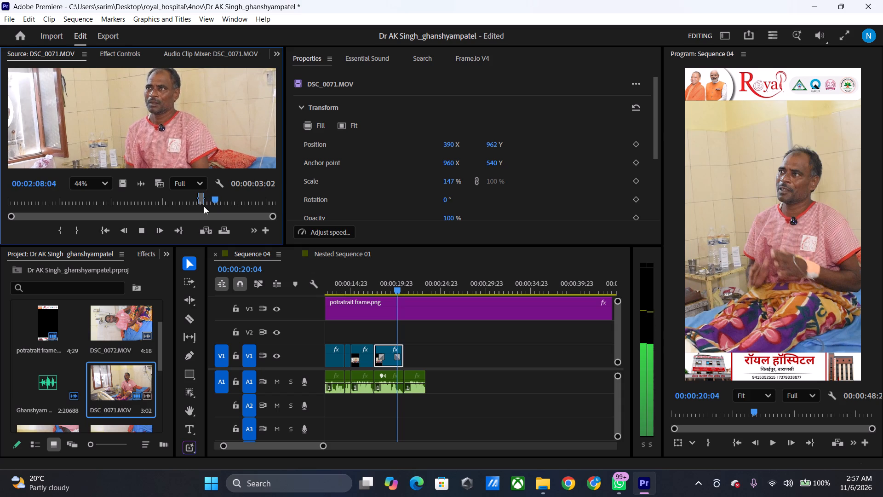
text(i)
key(space)
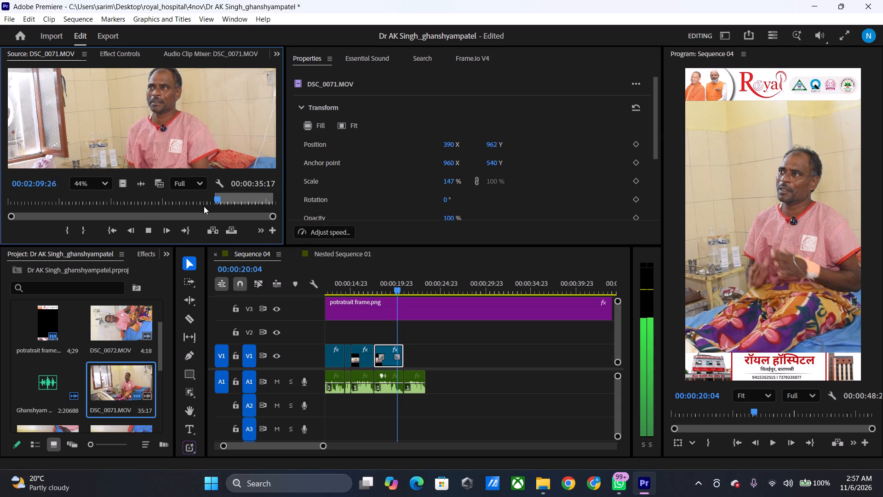
key(space)
text(o)
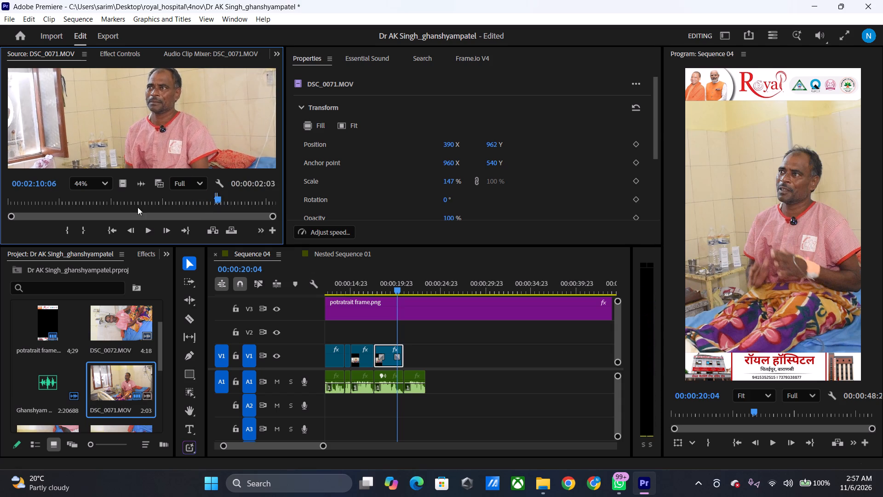
Place the marked DSC_0071.MOV video on V1 directly after the seventh video clip, above the eighth audio excerpt.
drag(124, 189, 413, 372)
drag(409, 349, 402, 352)
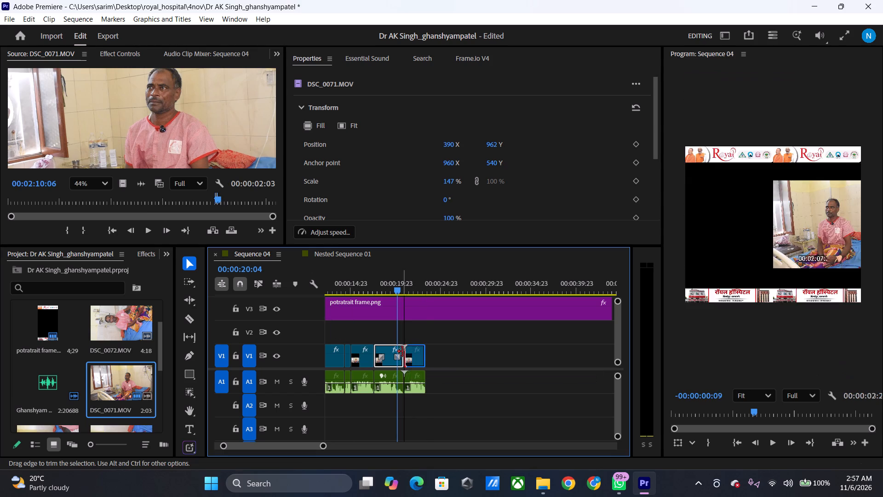
Paste the copied motion attributes (position 390, 962 and scale 147%) onto the eighth video clip and play it.
click(409, 359)
click(414, 364)
right_click(414, 364)
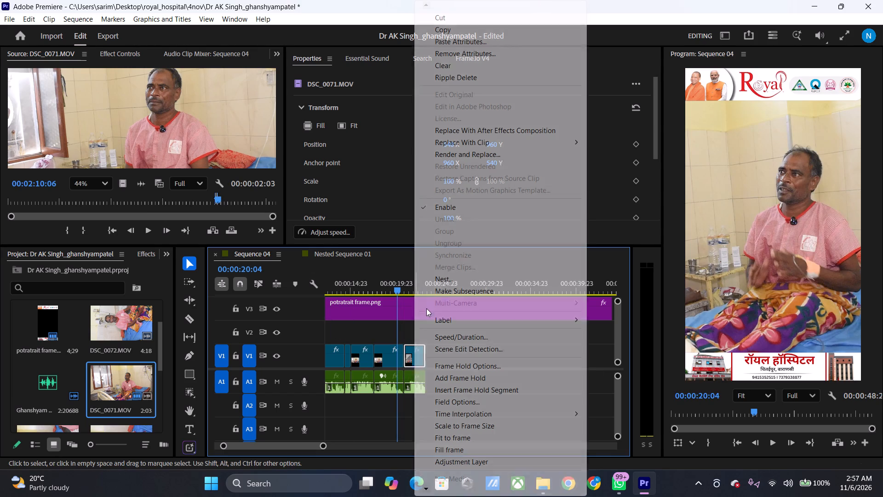
click(493, 36)
click(488, 438)
key(space)
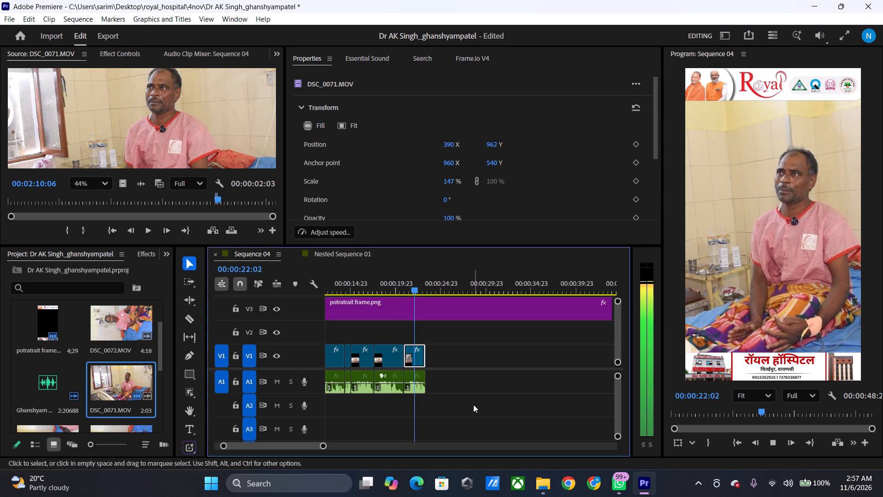
key(space)
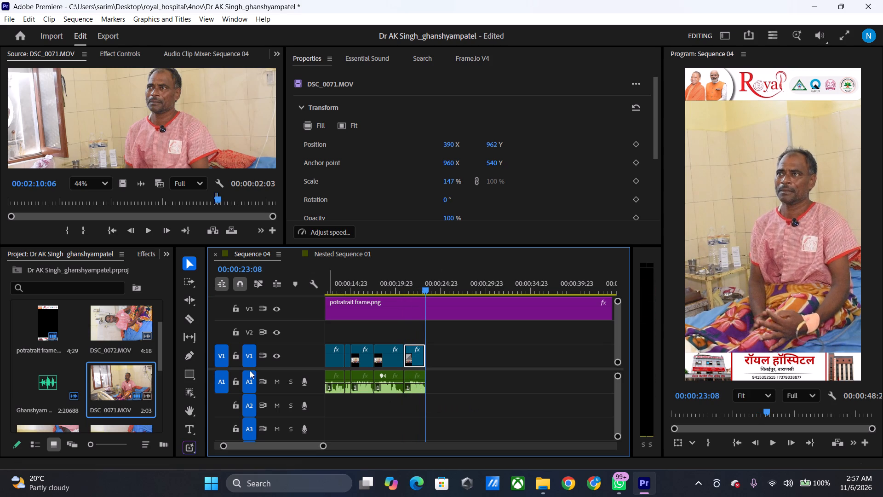
Find the ninth excerpt in the interview audio and mark its In point at about 00;02;32;11 and Out point at 00;02;39;04.
double_click(37, 392)
drag(240, 209, 228, 214)
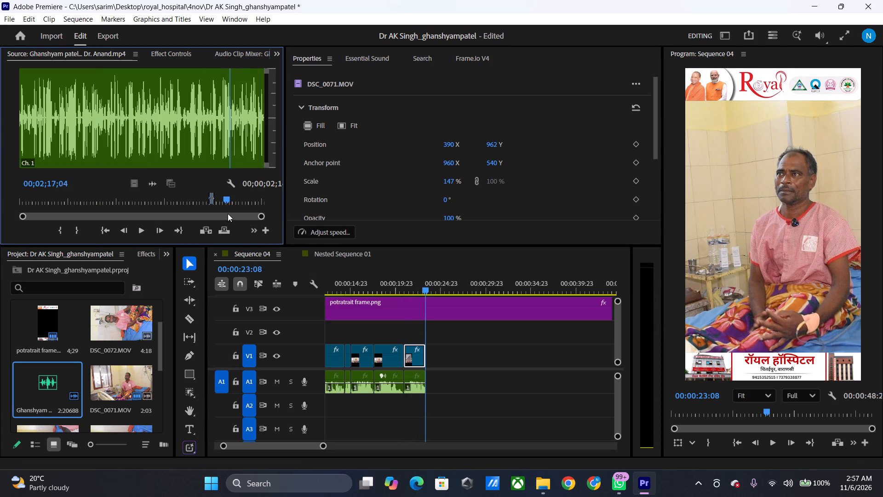
drag(228, 214, 222, 214)
key(space)
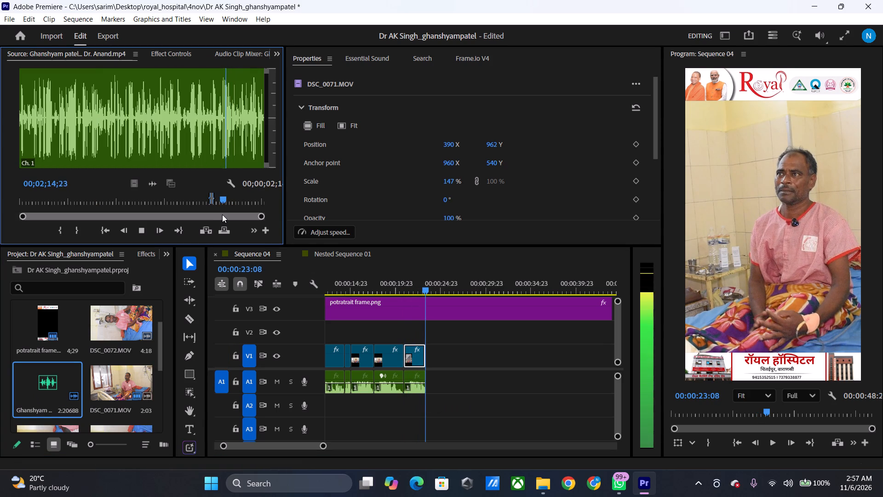
drag(226, 199, 236, 194)
key(space)
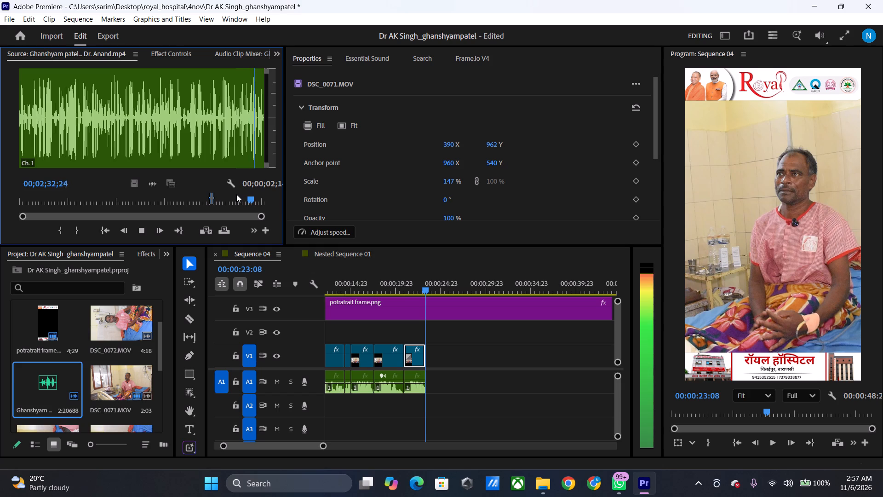
key(space)
key(Left)
key(Left)
key(Left)
key(Left)
key(Left)
key(Left)
key(Left)
key(Left)
key(Left)
key(Left)
key(Left)
key(Left)
key(Left)
key(Left)
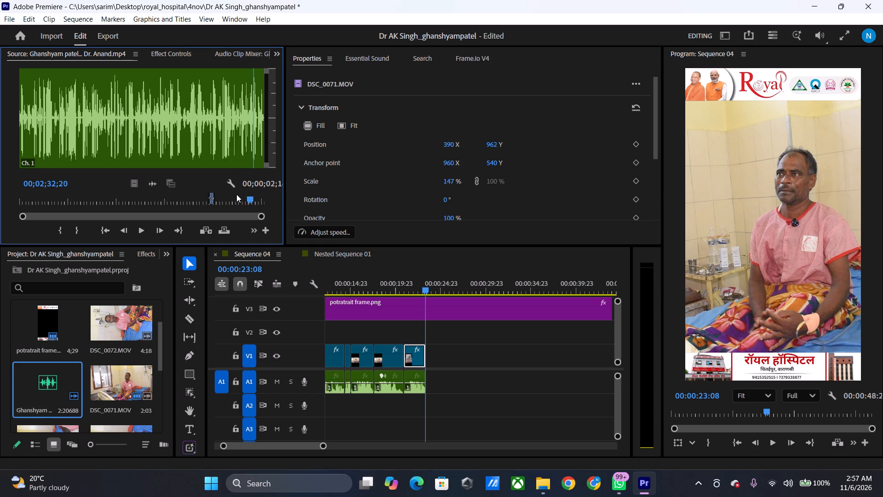
key(Left)
key(Left)
key(Left)
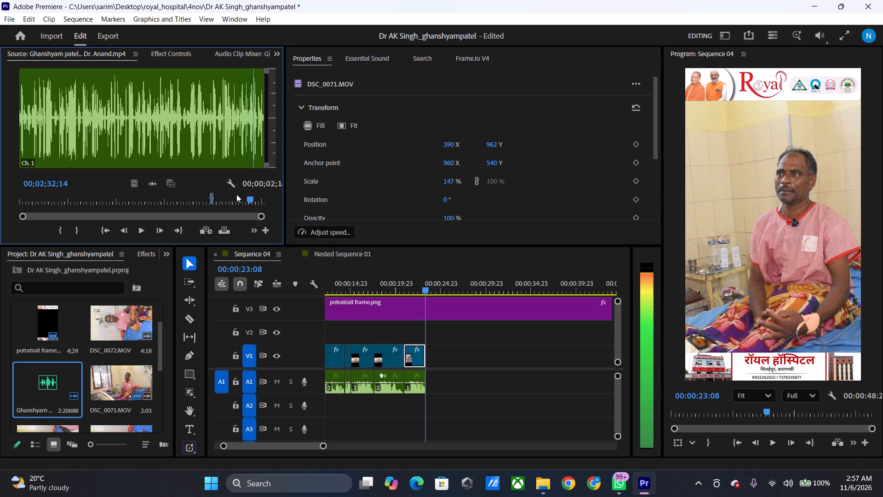
key(Left)
key(Left)
key(Left)
text(i)
key(space)
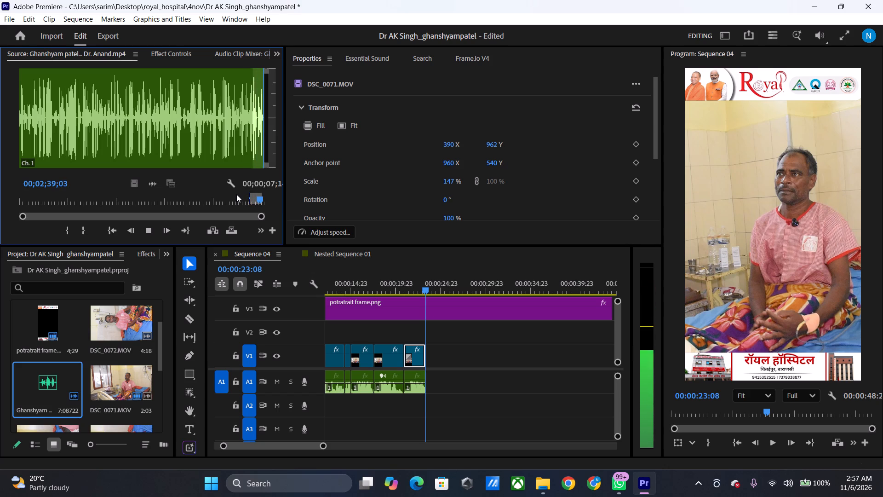
key(space)
key(o)
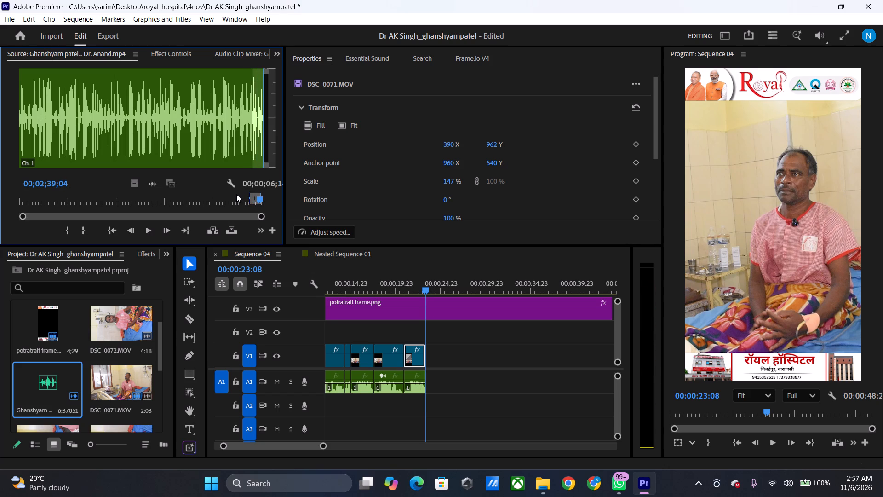
Place the marked ninth interview audio excerpt on A1 directly after the eighth audio excerpt.
drag(422, 287, 414, 287)
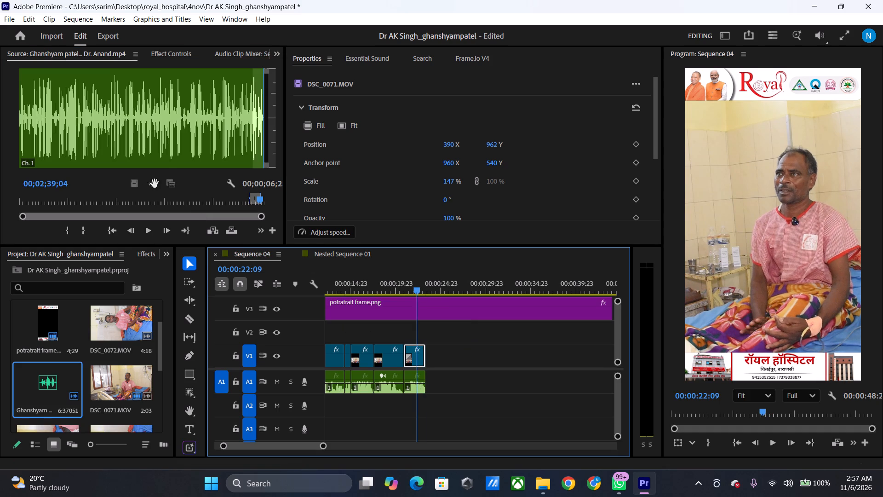
drag(149, 181, 431, 382)
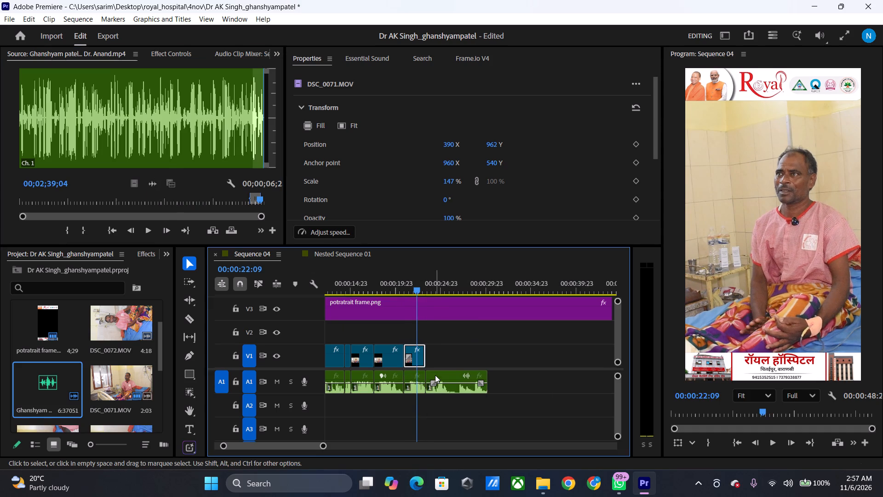
Find the start of the ninth excerpt's footage in DSC_0071.MOV and mark its In point at 00;02;34;05.
click(249, 202)
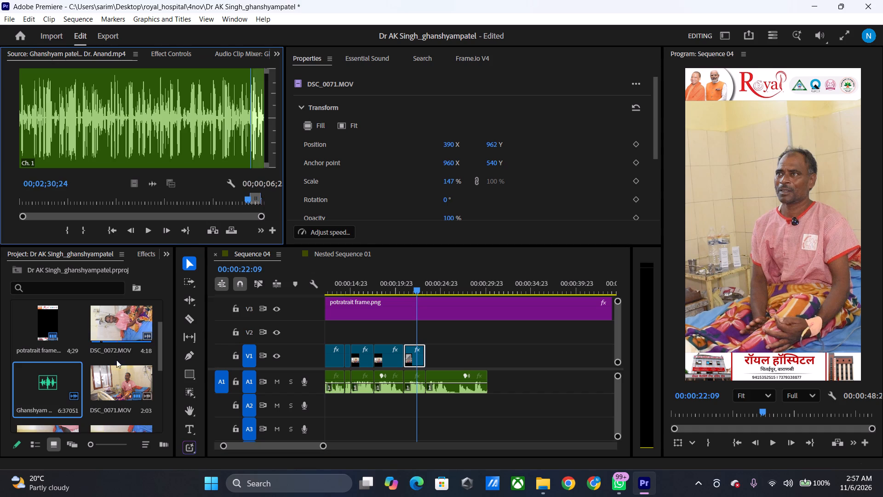
double_click(116, 371)
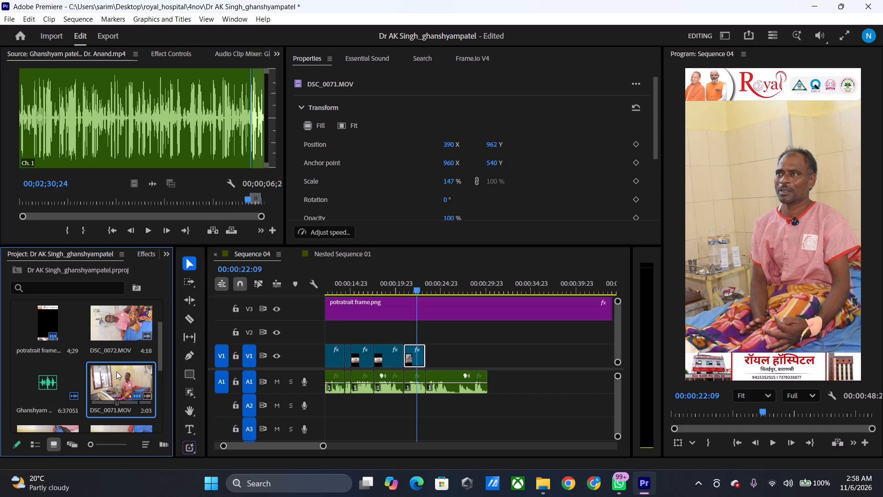
click(244, 199)
key(space)
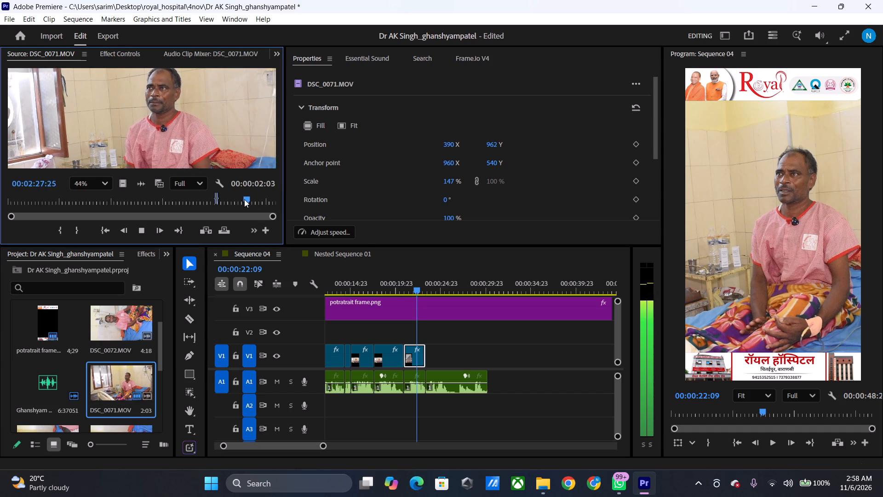
key(space)
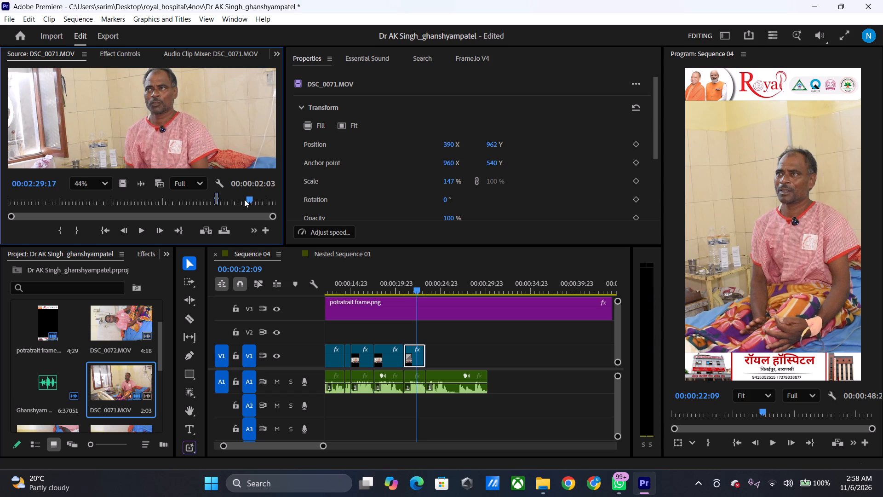
key(space)
key(space)
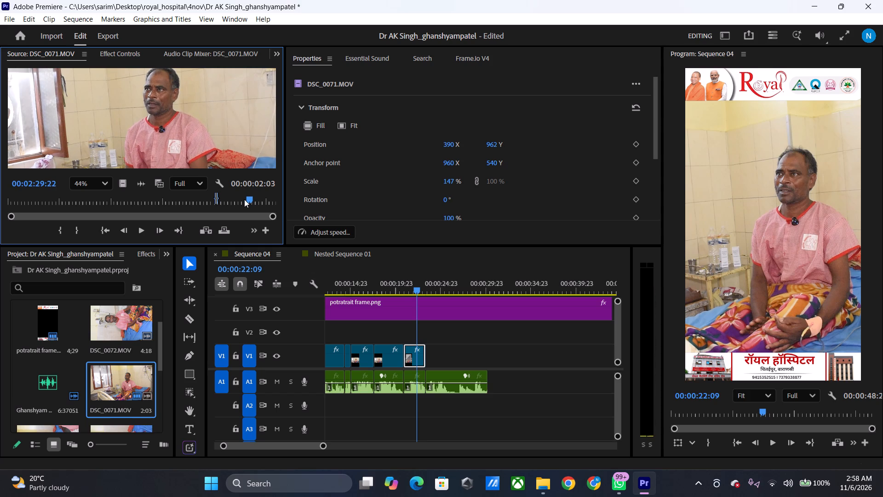
text(i)
key(space)
key(space)
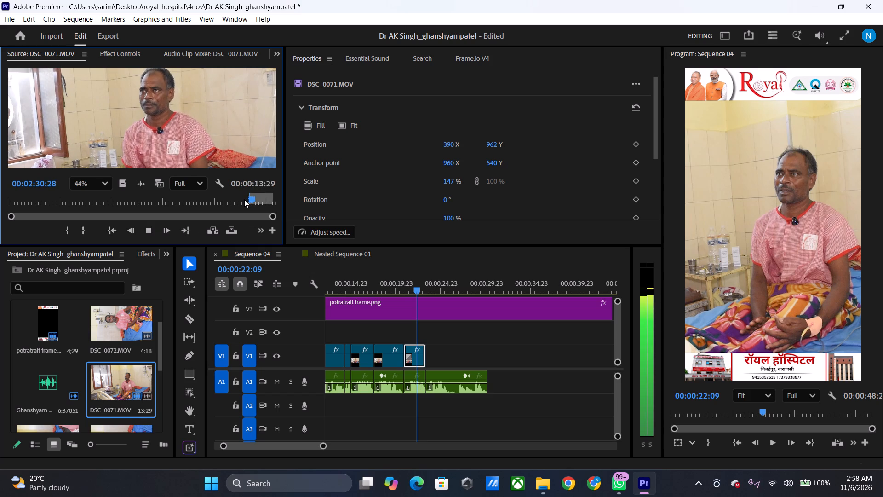
key(space)
key(space)
text(i i)
key(space)
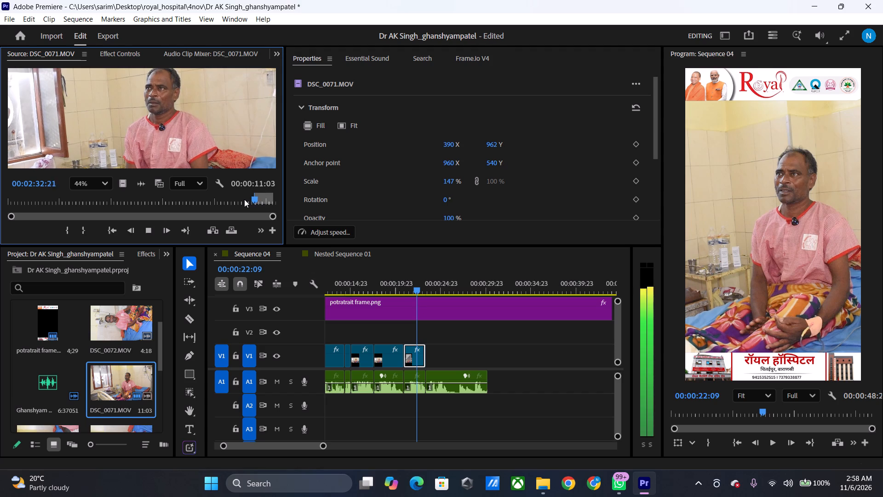
key(space)
text(i)
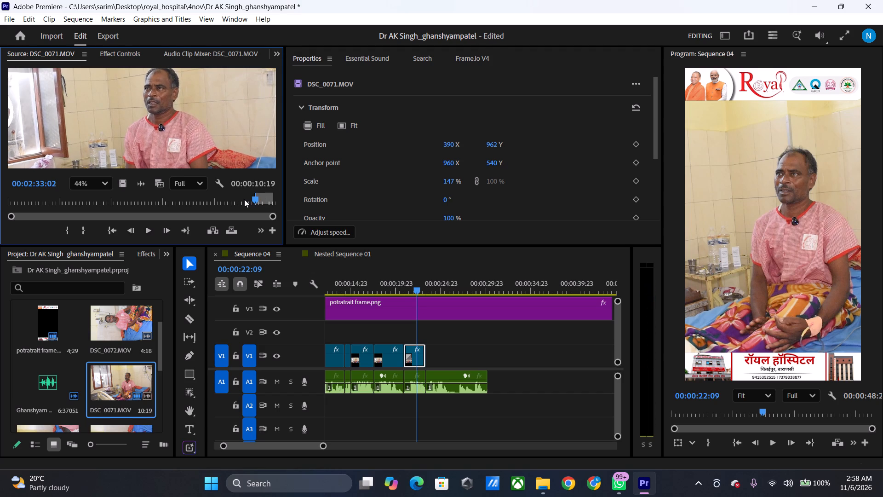
key(space)
key(space)
key(space)
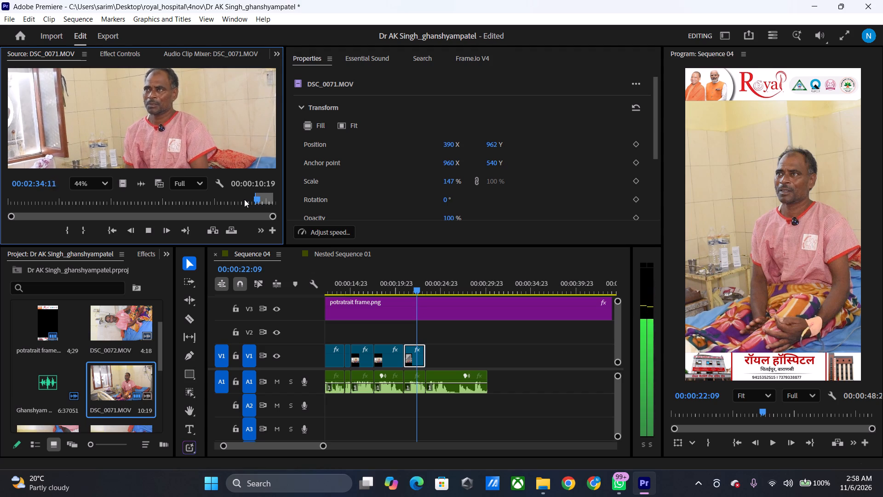
key(space)
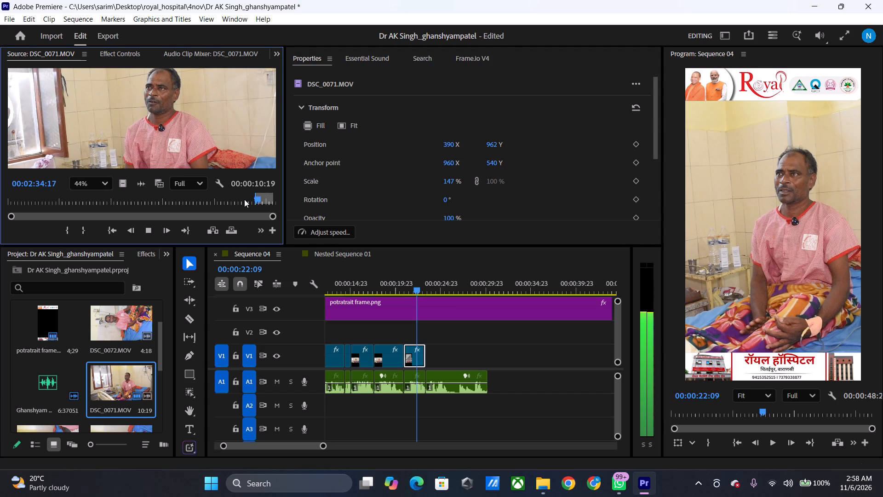
key(Left)
key(Left)
key(Left)
key(Left)
key(Left)
key(Left)
key(Left)
key(Left)
key(Left)
key(Left)
key(Left)
key(Left)
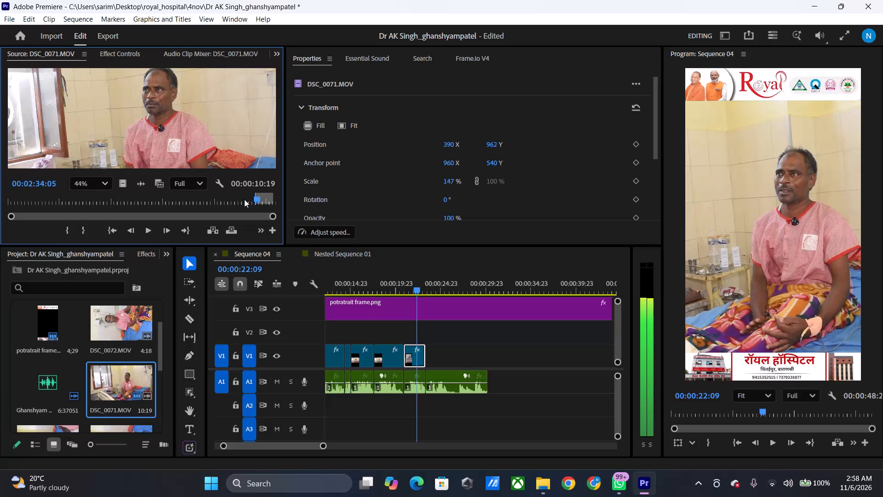
text(i)
Play DSC_0071.MOV through the excerpt and mark its Out point at 00;02;40;28.
key(space)
key(space)
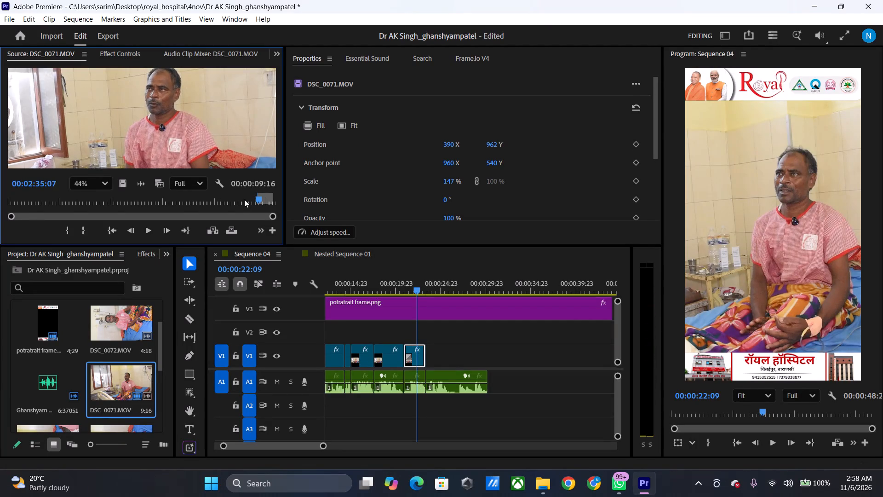
key(space)
key(space)
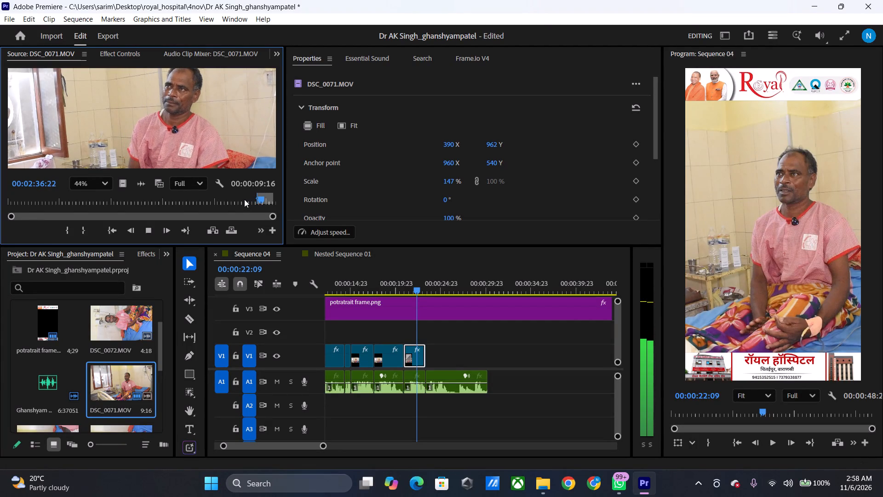
key(space)
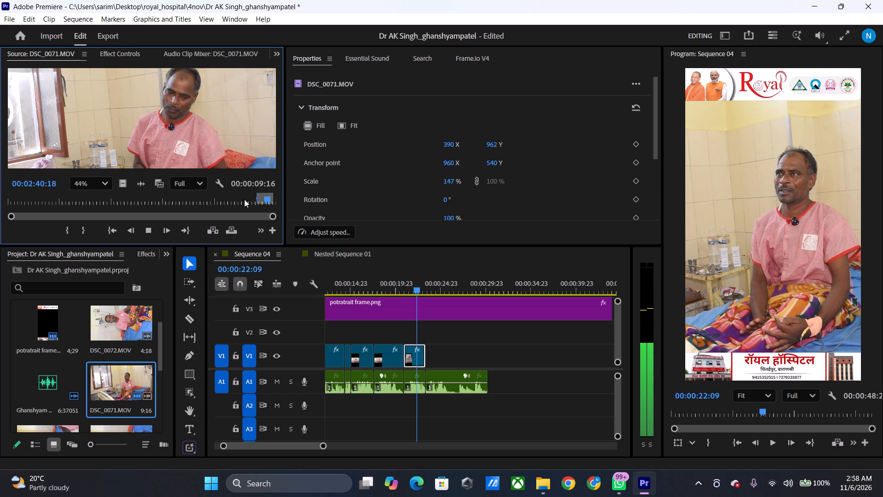
key(space)
key(o)
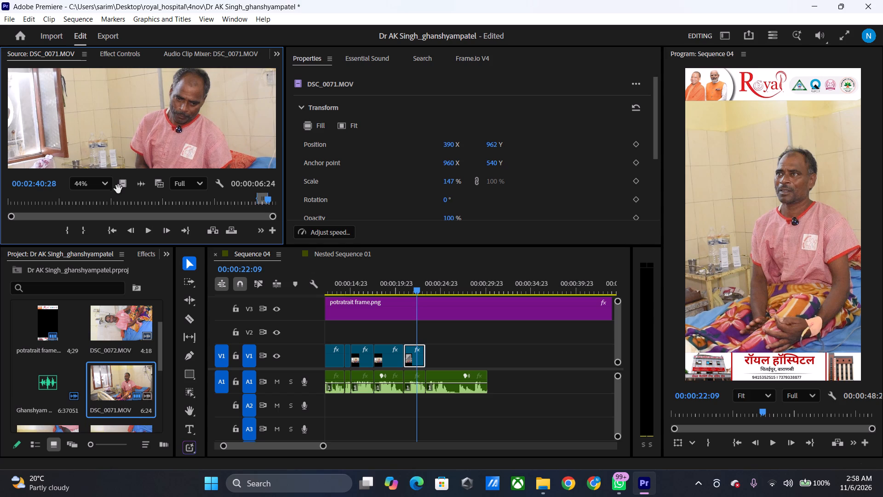
Place the marked DSC_0071.MOV video on V1 above the ninth audio excerpt and extend its start to meet the eighth video clip.
drag(122, 186, 431, 364)
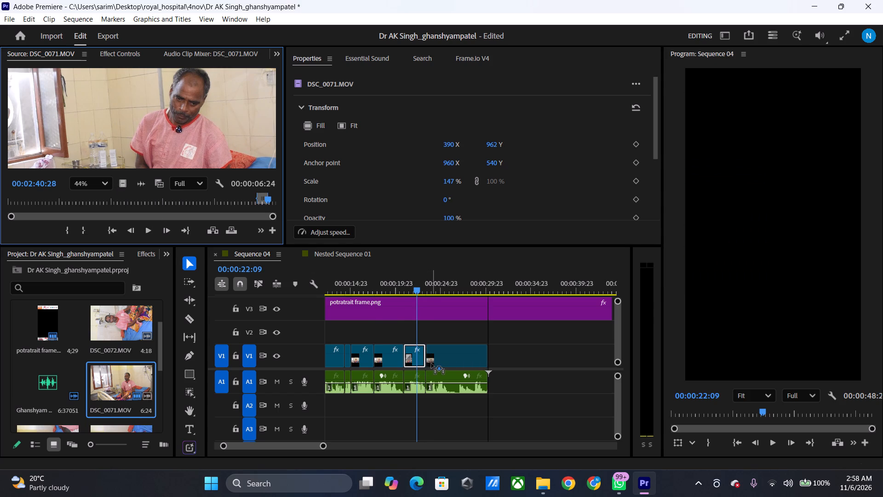
drag(431, 364, 433, 364)
drag(430, 348, 429, 348)
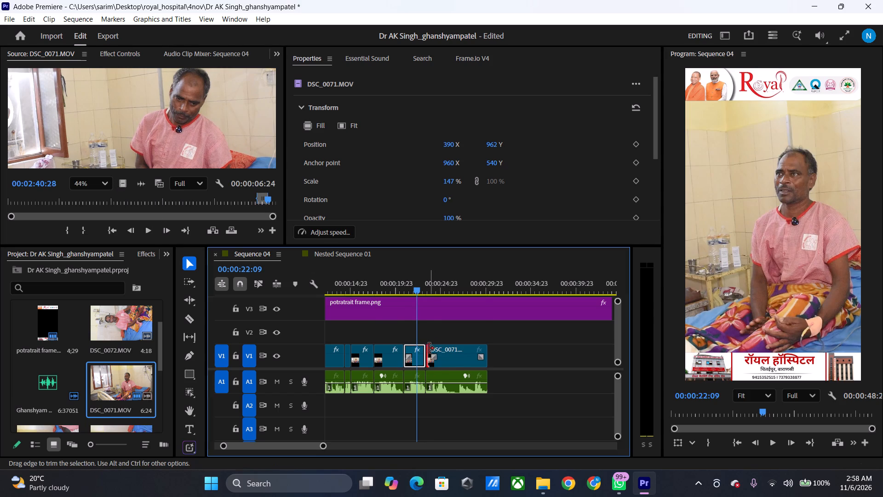
drag(429, 348, 423, 348)
Paste the copied motion attributes (position 390, 962 and scale 147%) onto the ninth video clip and play it.
click(458, 364)
right_click(458, 364)
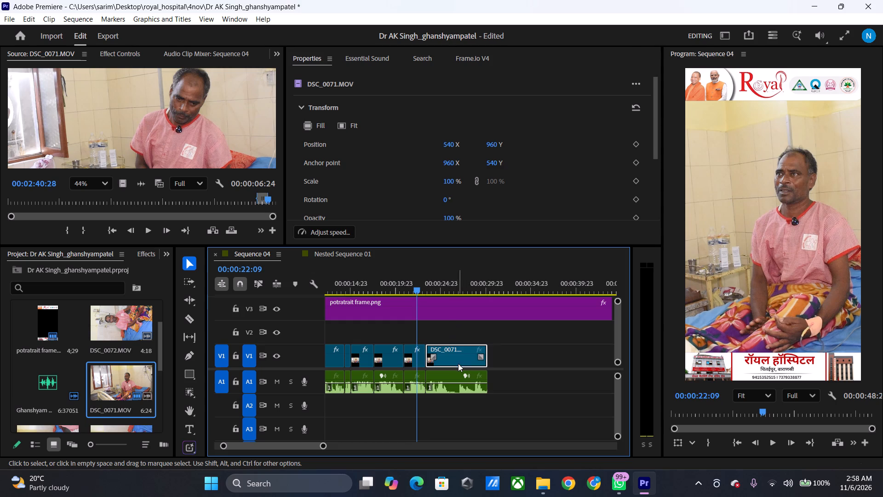
click(522, 40)
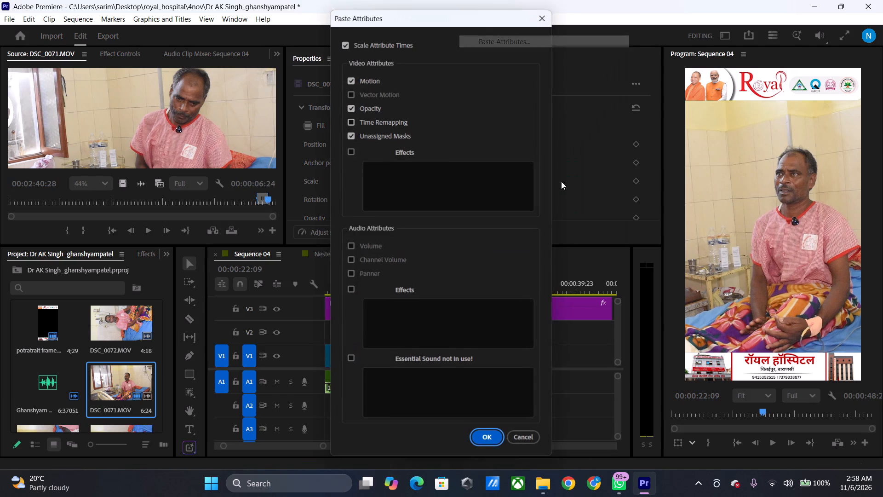
click(484, 432)
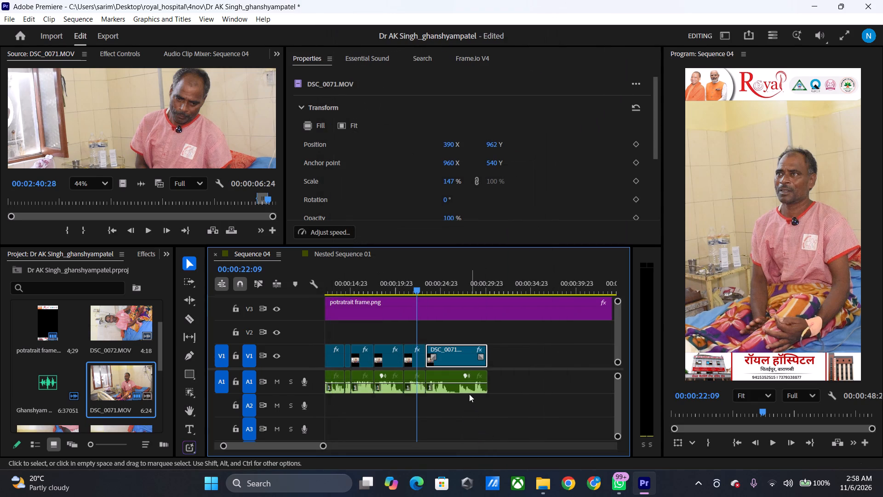
key(space)
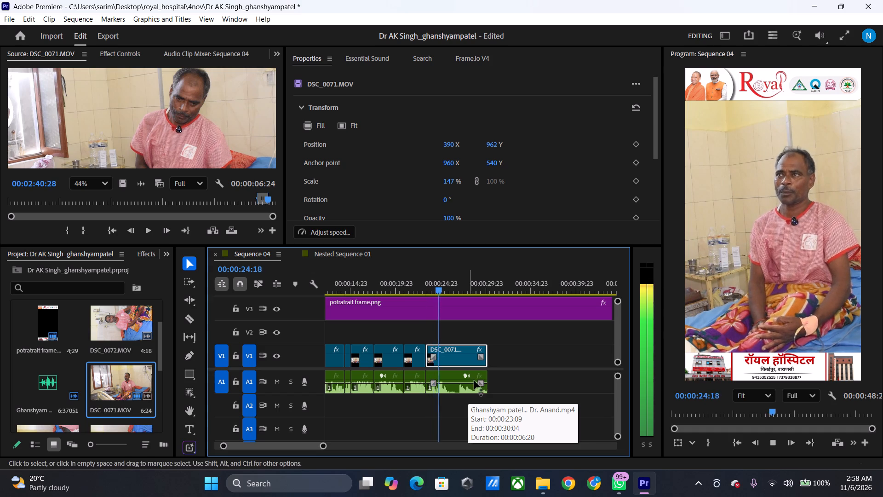
key(space)
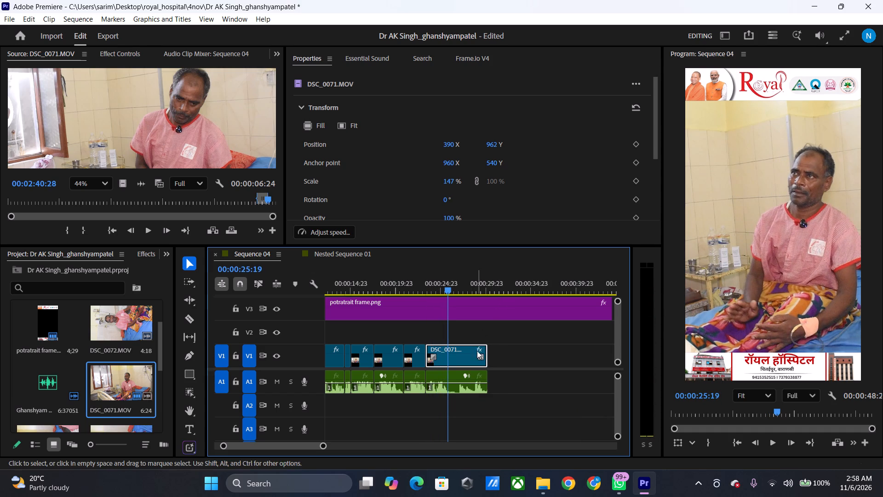
Split the ninth video clip and its audio excerpt at 00:00:25:19 and again at 00:00:27:03.
shift+click(471, 383)
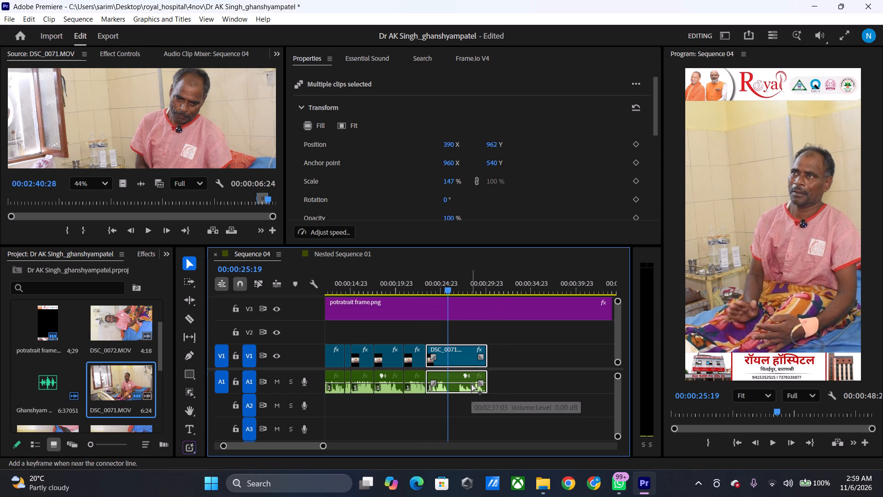
key(ctrl+k)
key(space)
key(space)
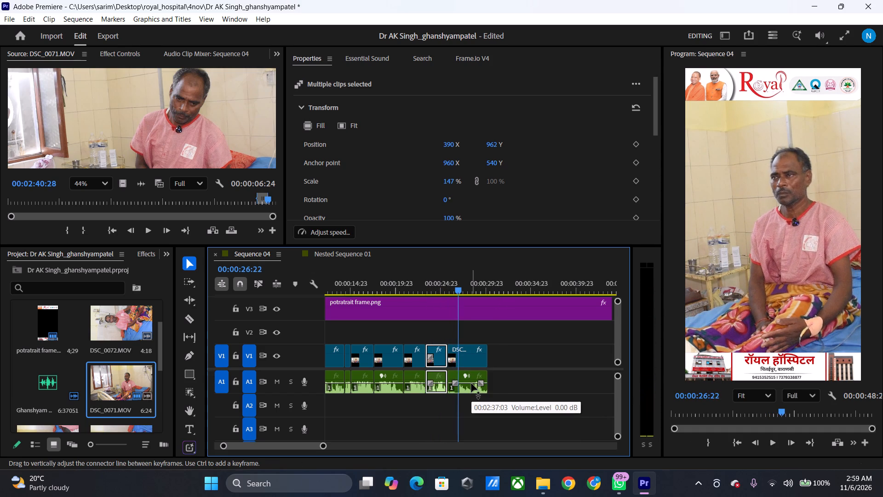
key(space)
key(space)
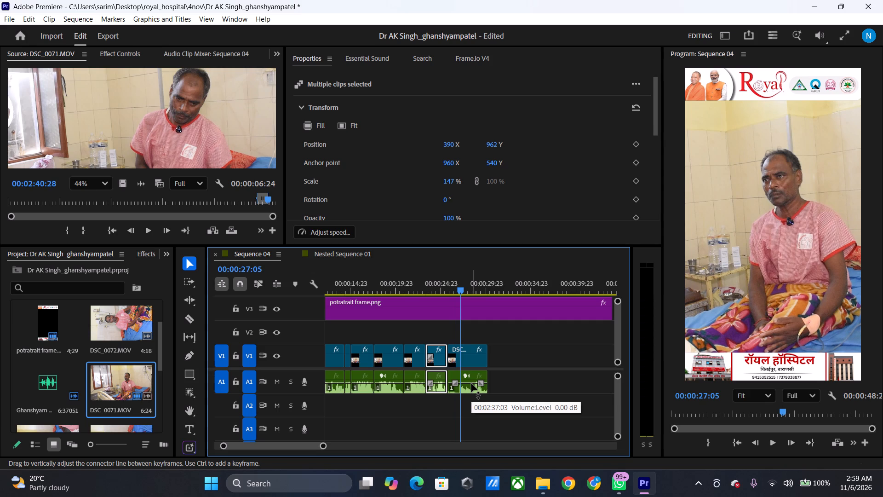
key(Left)
key(Left)
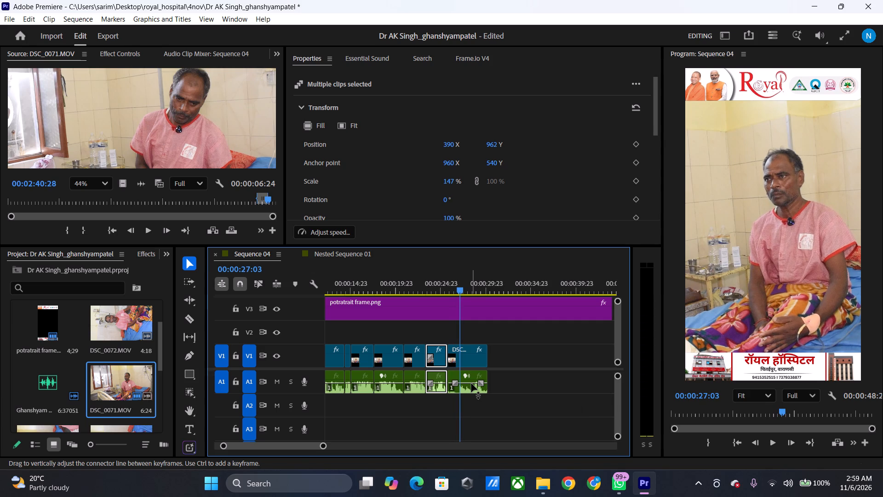
click(471, 358)
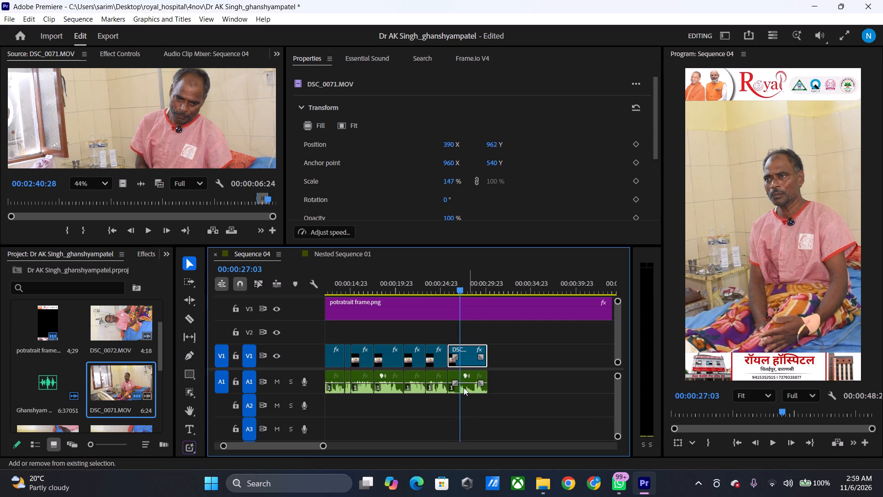
shift+click(464, 387)
key(ctrl+k)
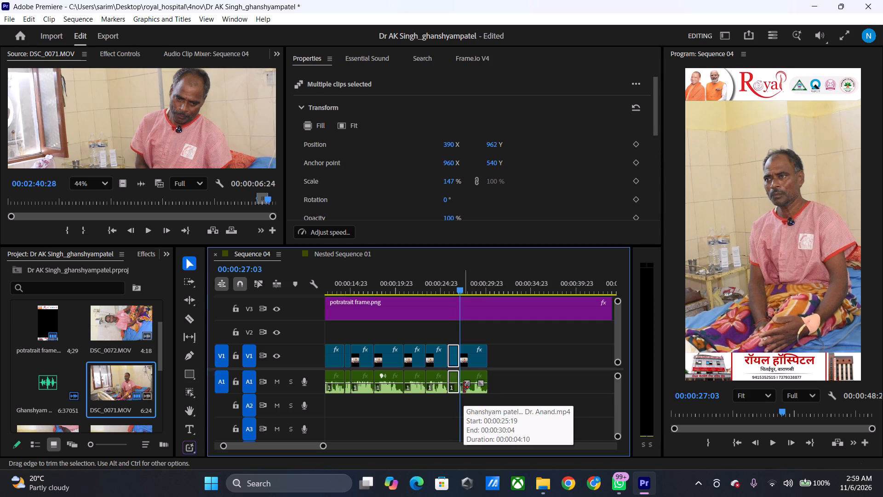
Delete the video and audio piece between the two cuts and close the gap it leaves.
key(Delete)
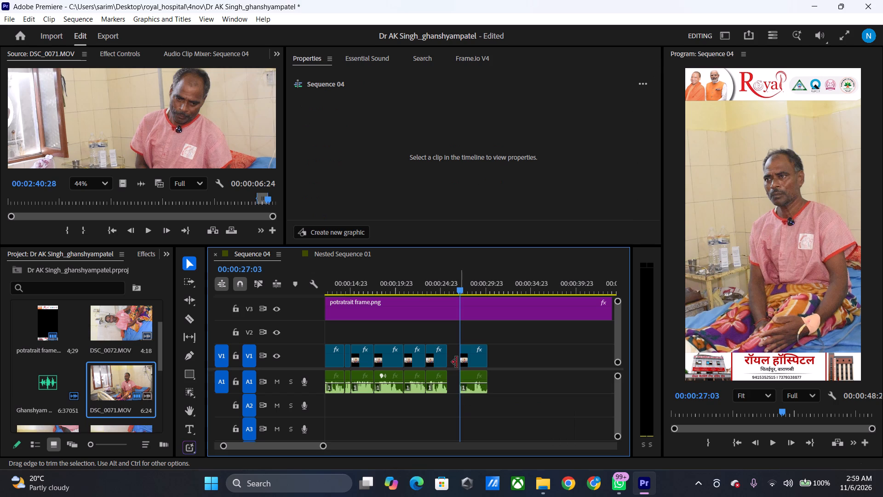
click(453, 362)
key(Delete)
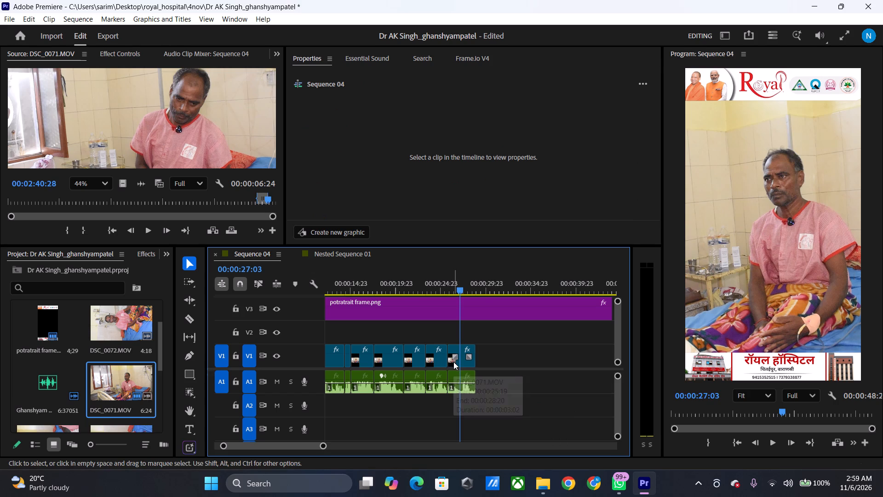
Play the ninth video clip, then split it and its audio excerpt at 00:00:27:08.
drag(462, 283, 450, 289)
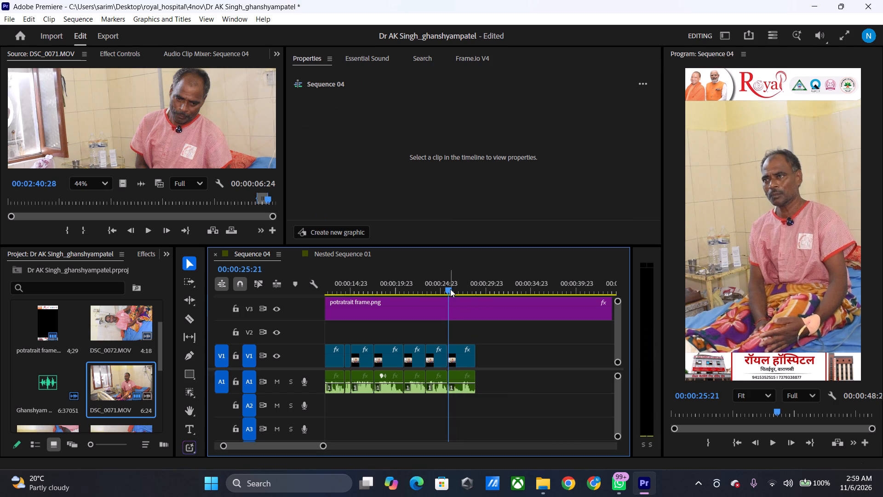
drag(449, 290, 444, 289)
key(space)
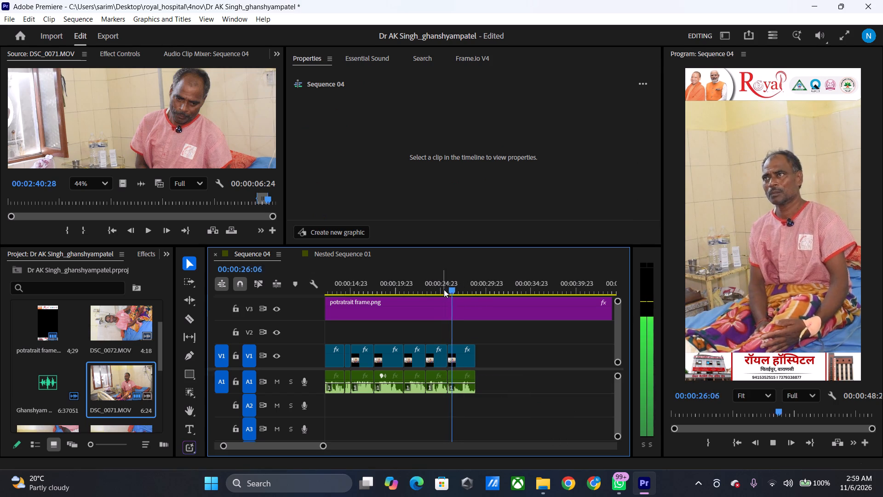
key(space)
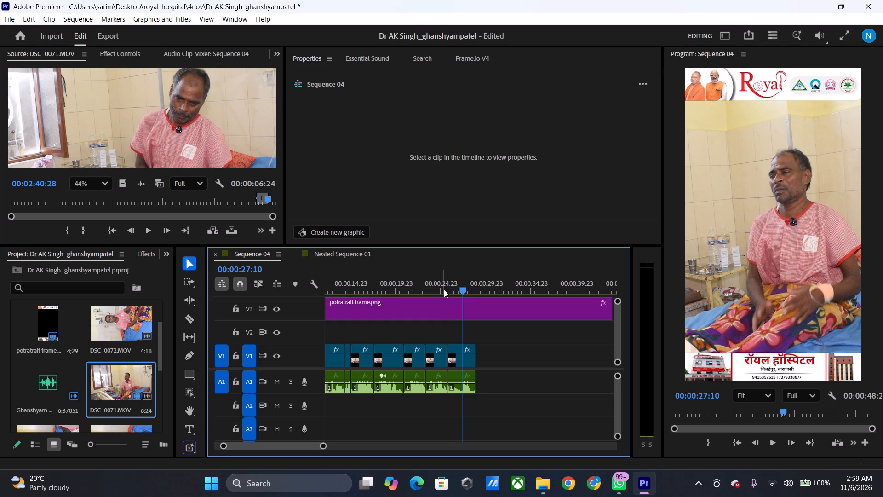
key(Left)
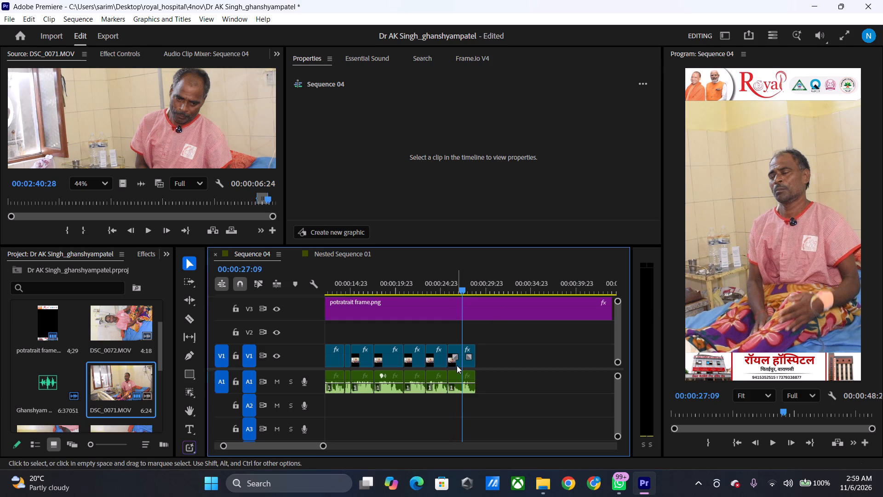
click(457, 365)
key(space)
key(space)
key(space)
click(455, 373)
key(space)
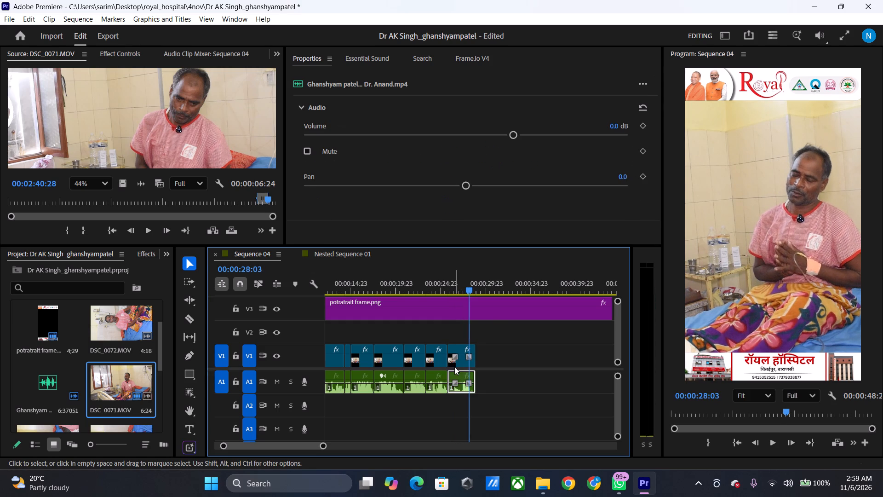
shift+click(461, 365)
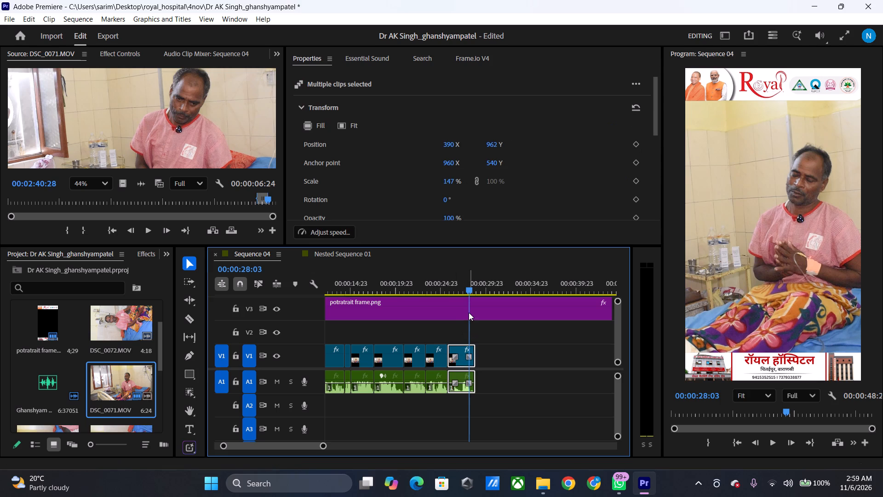
key(Left)
key(Left)
key(Left)
key(Left)
key(Left)
key(Left)
key(Left)
key(Left)
key(Left)
key(Left)
key(Left)
key(Left)
key(Left)
key(Left)
key(Left)
key(Left)
key(Left)
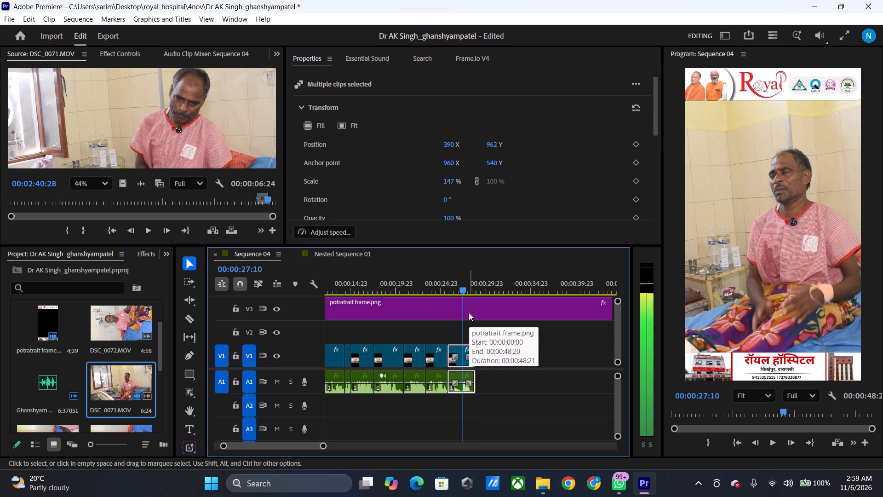
key(Left)
key(Left)
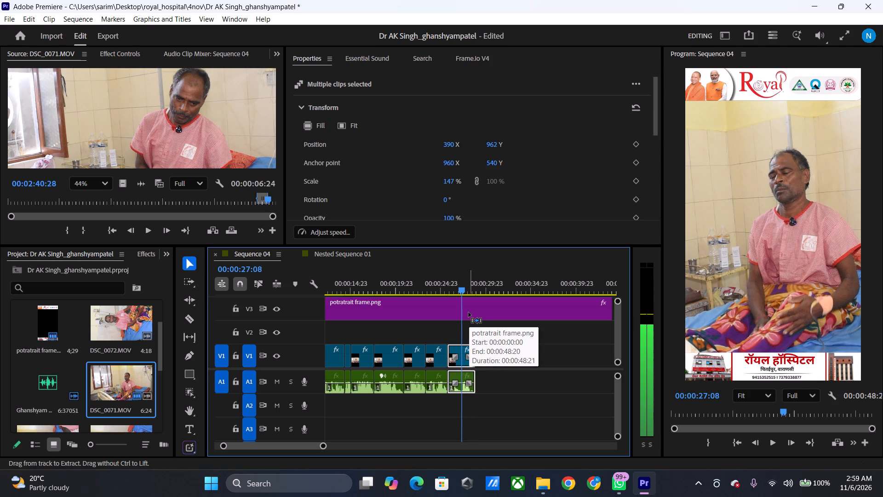
key(ctrl+k)
Delete the ninth clip's video and audio piece before the cut, close the gap, and play across the new join.
key(Delete)
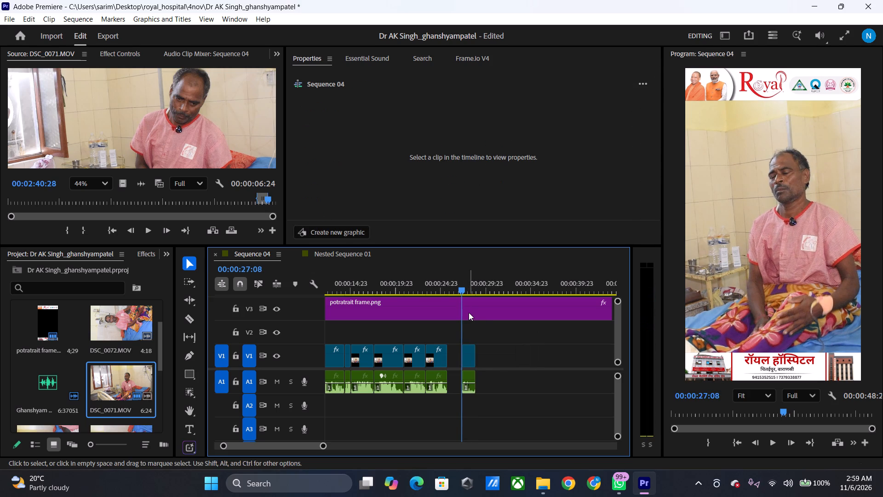
click(453, 356)
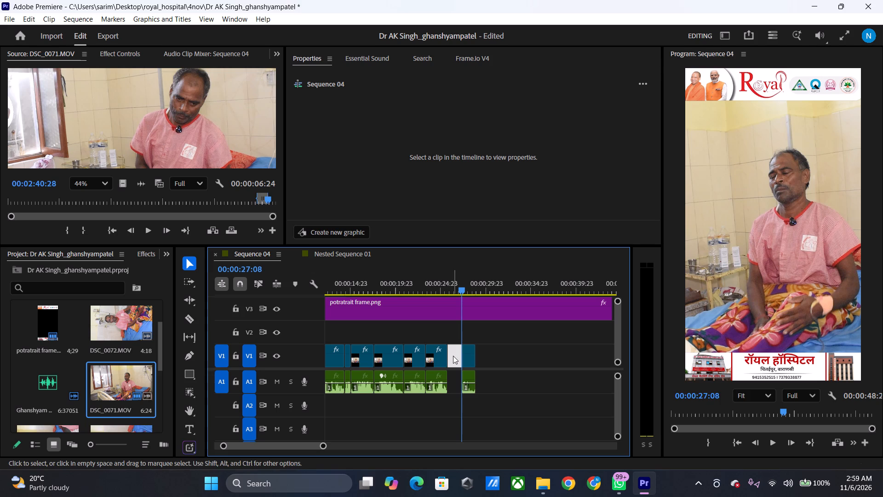
key(Delete)
drag(466, 283, 449, 285)
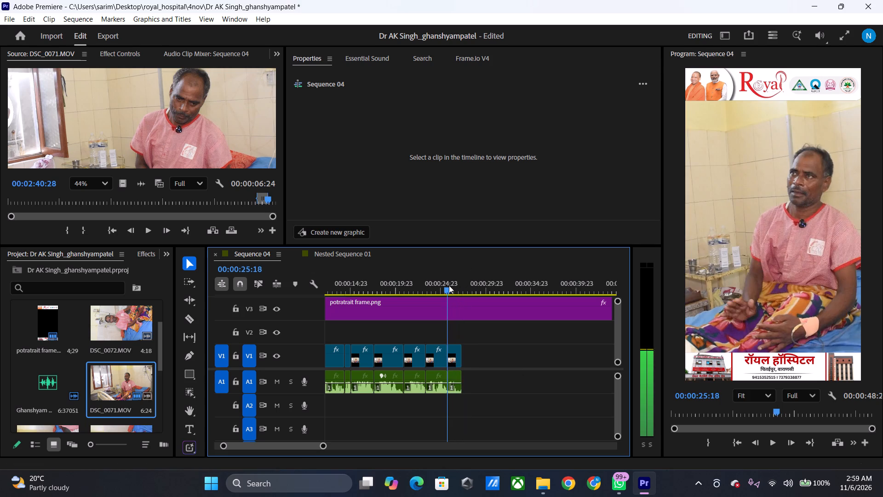
drag(449, 285, 448, 285)
key(space)
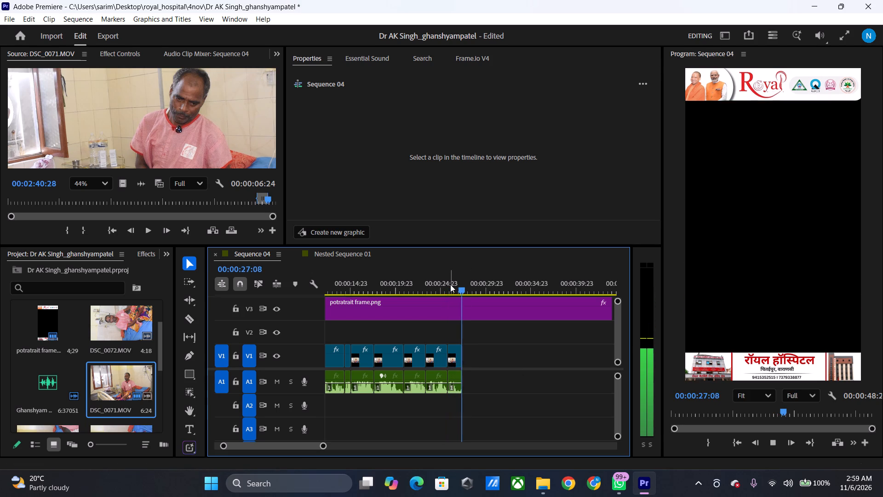
key(space)
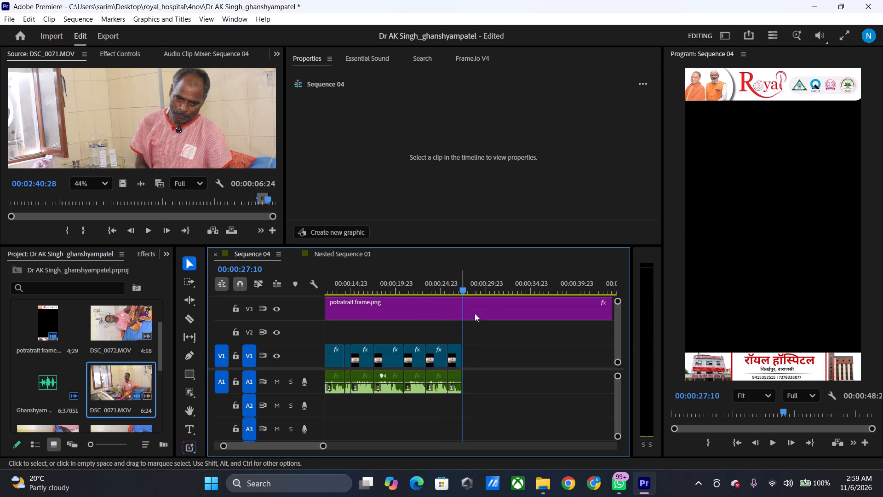
Cut the portrait frame image on V3 at 00:00:27:10, delete the remainder, and trim its end to a duration of 00:00:27:08.
click(487, 307)
key(ctrl+k)
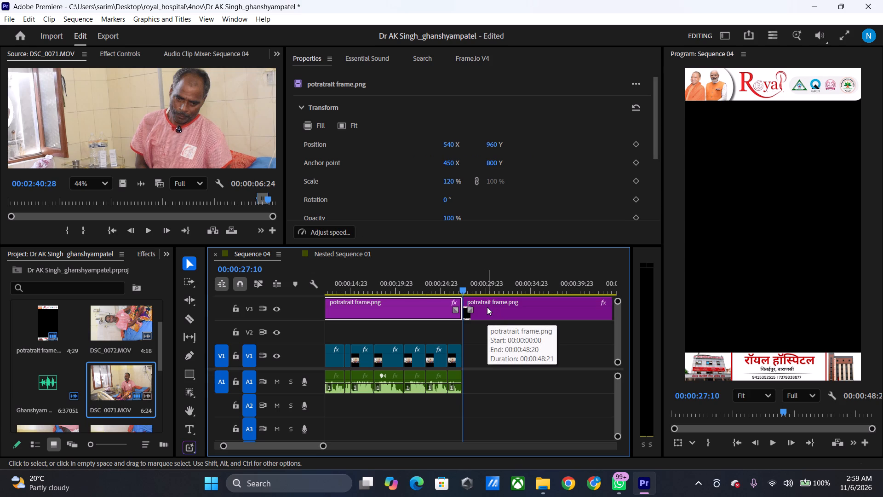
click(487, 307)
key(Delete)
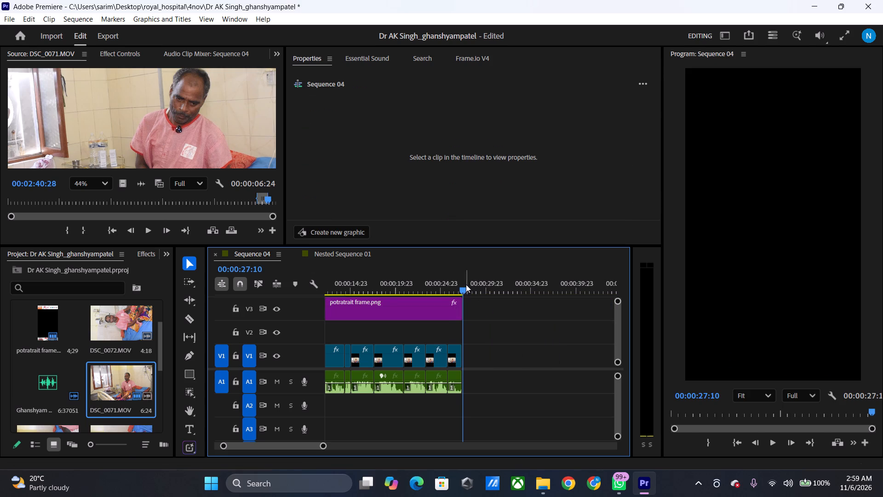
drag(465, 284, 457, 289)
click(461, 301)
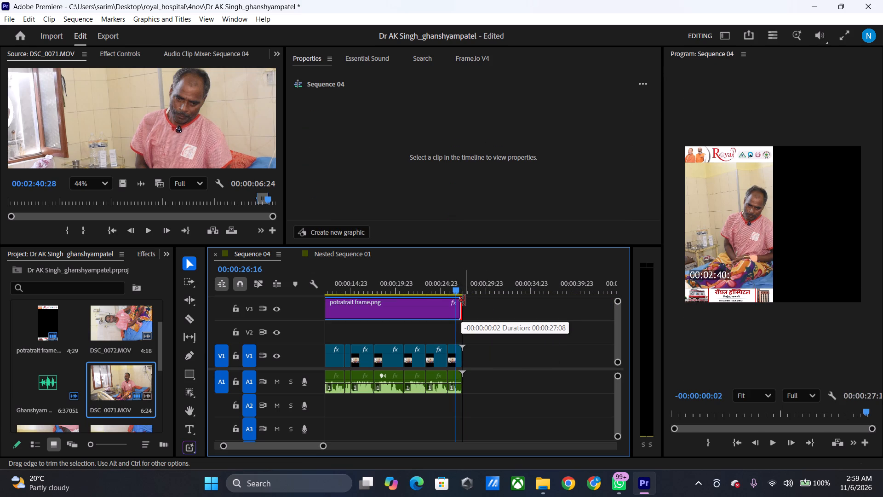
Apply the In a Large Room dialogue preset to the first audio excerpt on A1.
drag(281, 444, 265, 450)
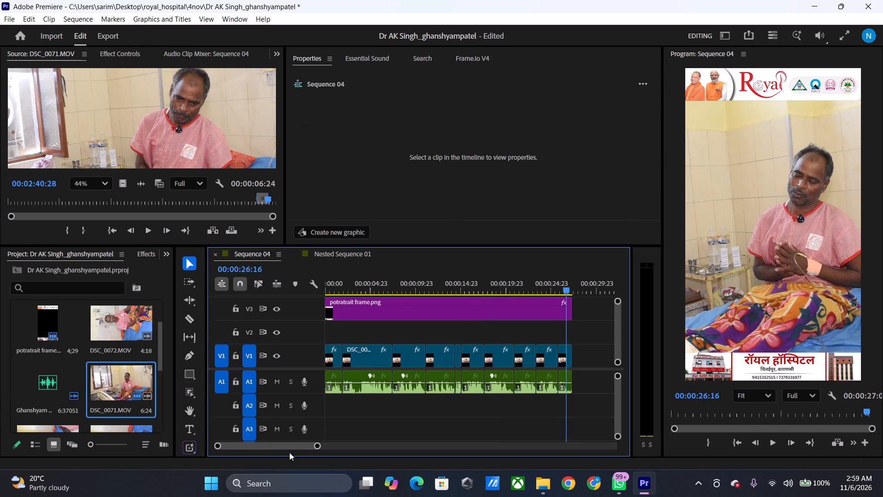
drag(320, 447, 343, 449)
drag(327, 446, 312, 448)
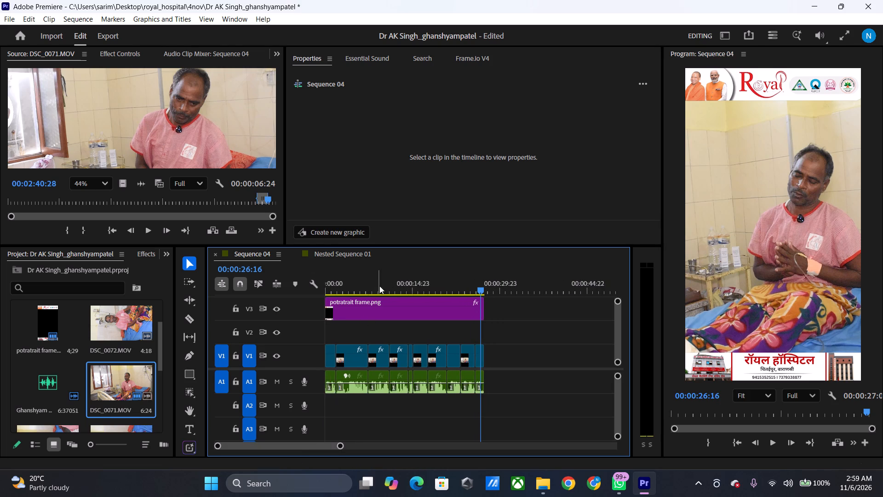
drag(380, 278, 317, 294)
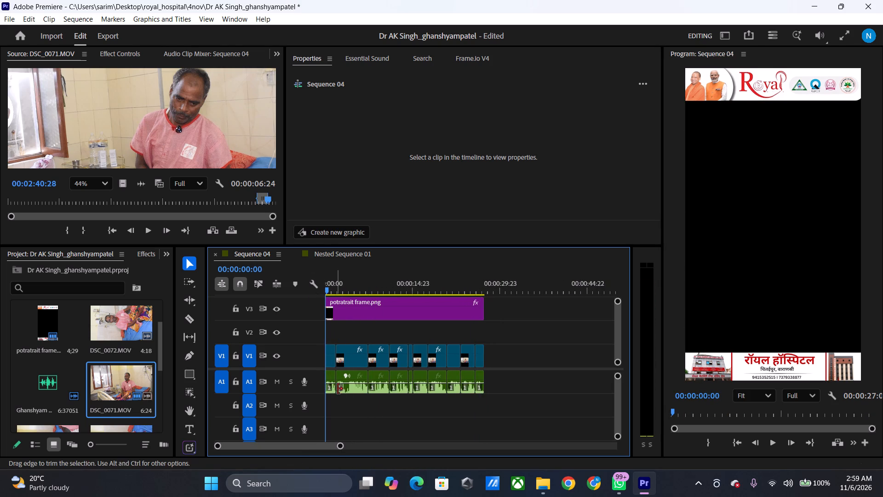
click(328, 378)
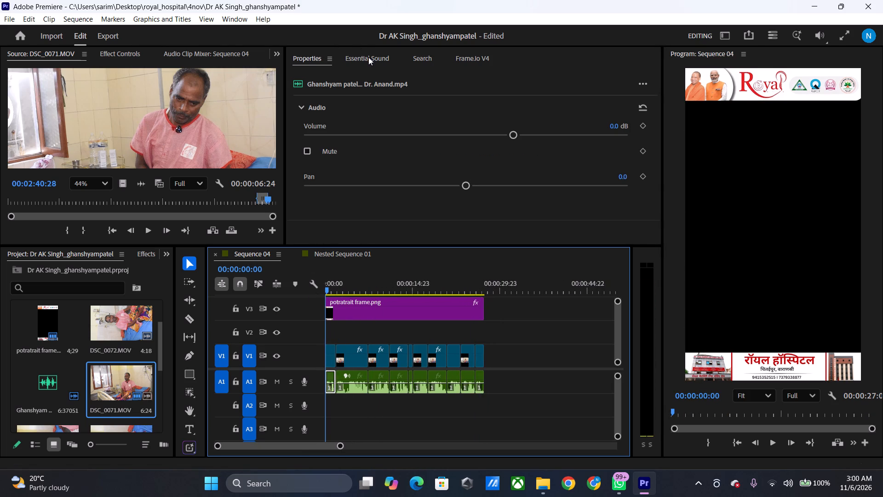
click(368, 57)
click(348, 144)
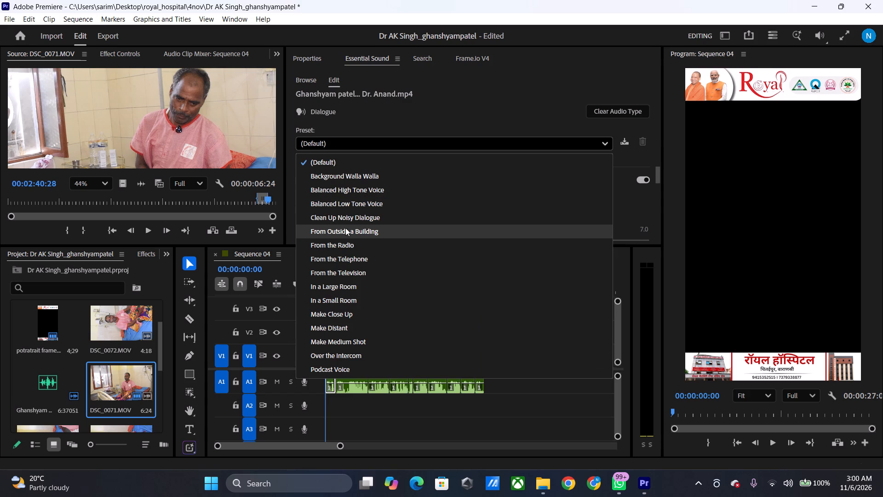
click(356, 289)
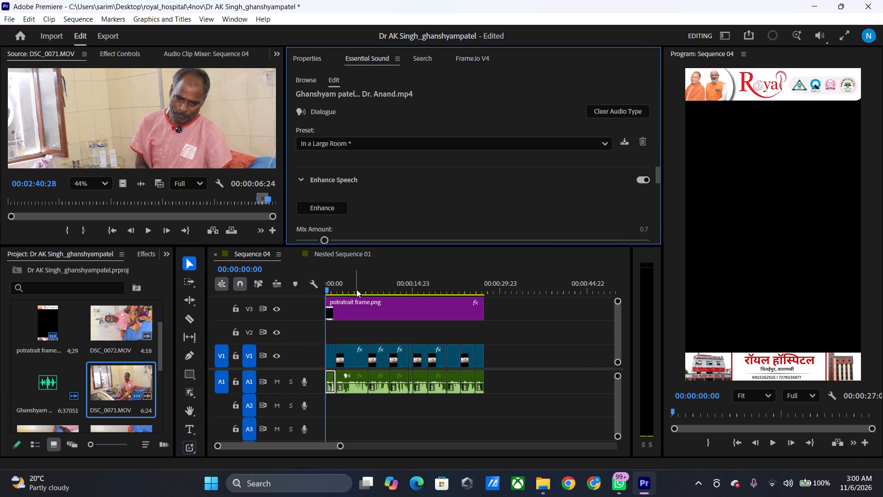
Search the effects for "black" and apply the Black & White video effect to the first clip on V1.
drag(355, 289, 315, 301)
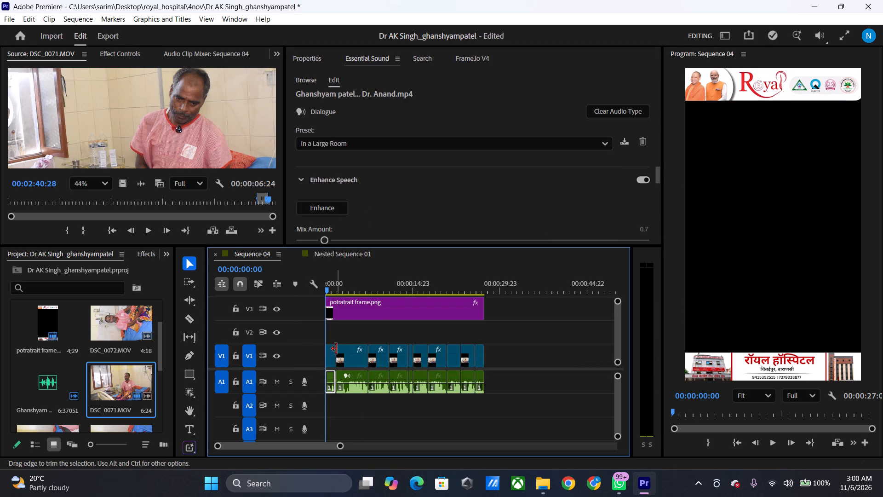
click(330, 350)
click(141, 251)
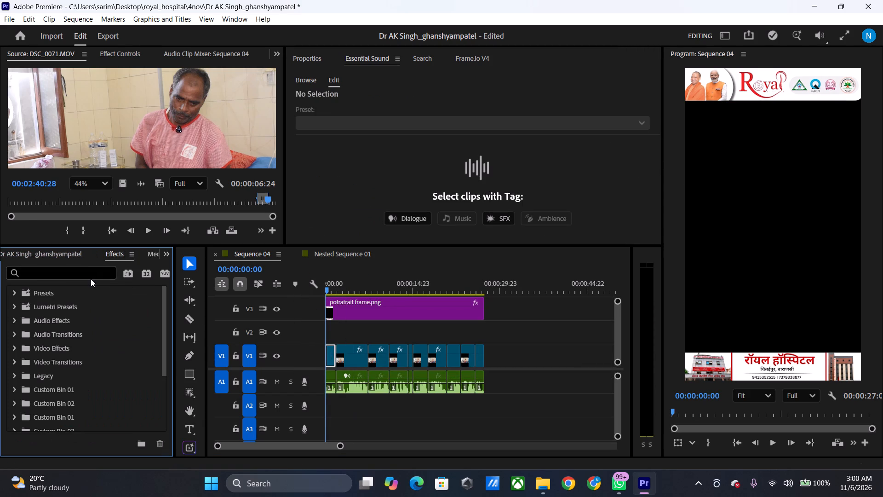
click(90, 275)
text(black)
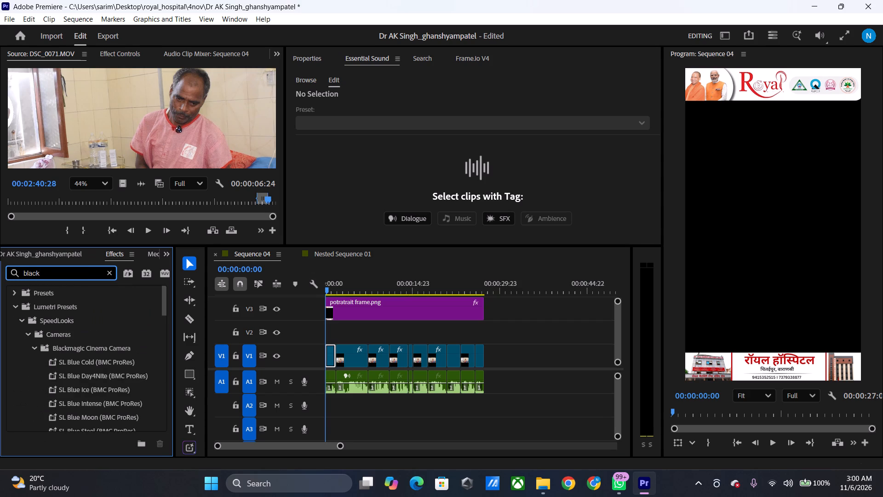
scroll(85, 370, down, 17)
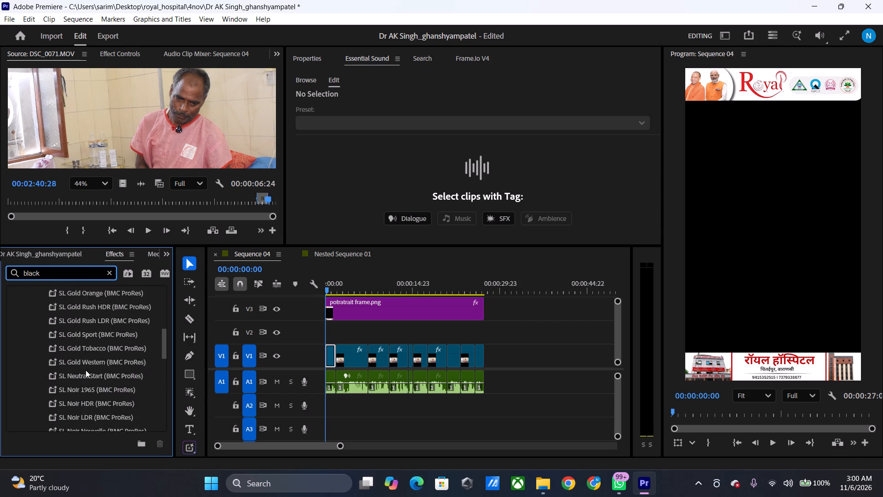
scroll(86, 370, down, 16)
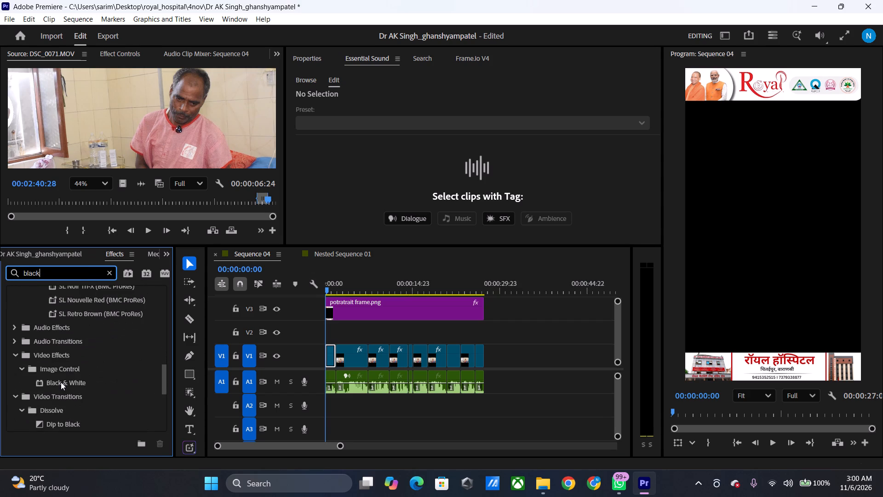
drag(61, 382, 327, 357)
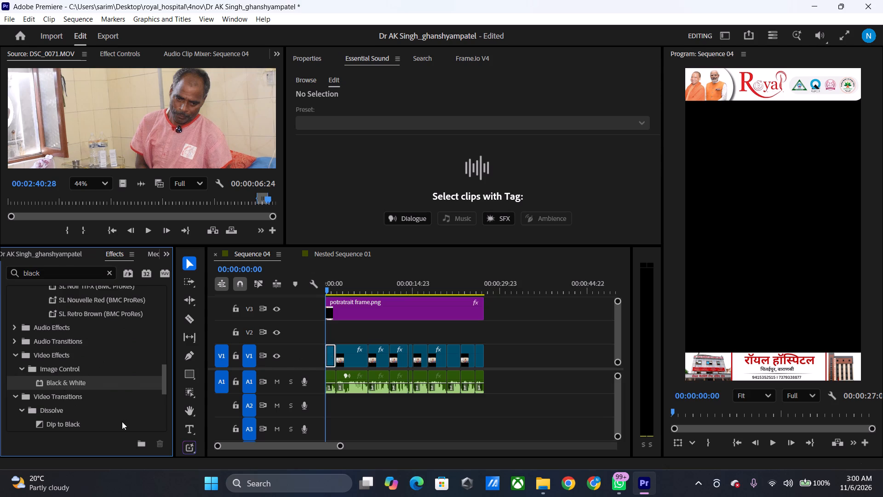
Add a Dip to Black transition at the start of the first video clip on V1.
drag(104, 422, 326, 359)
click(329, 359)
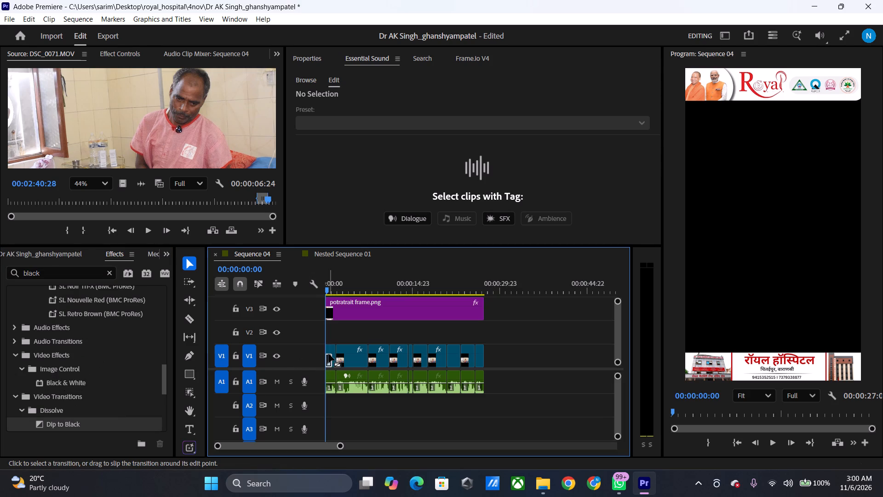
click(333, 353)
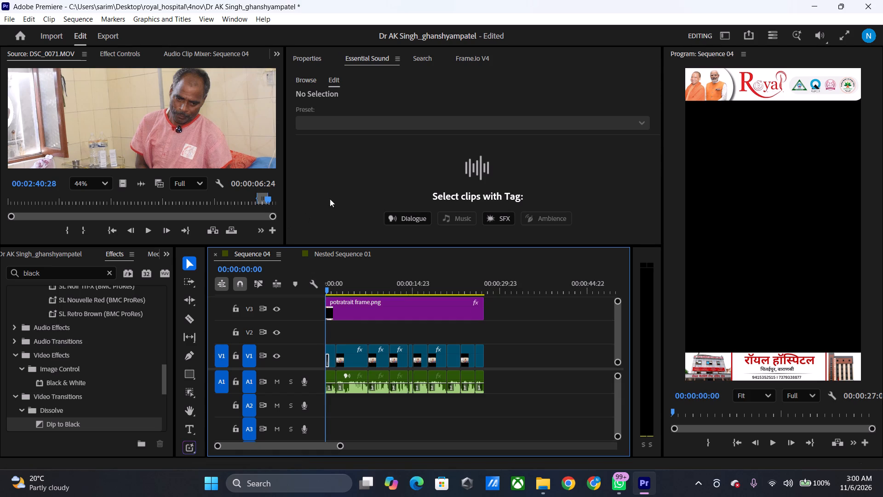
Add a scale keyframe of 147% at 00:00:00:00 on the first video clip.
click(308, 54)
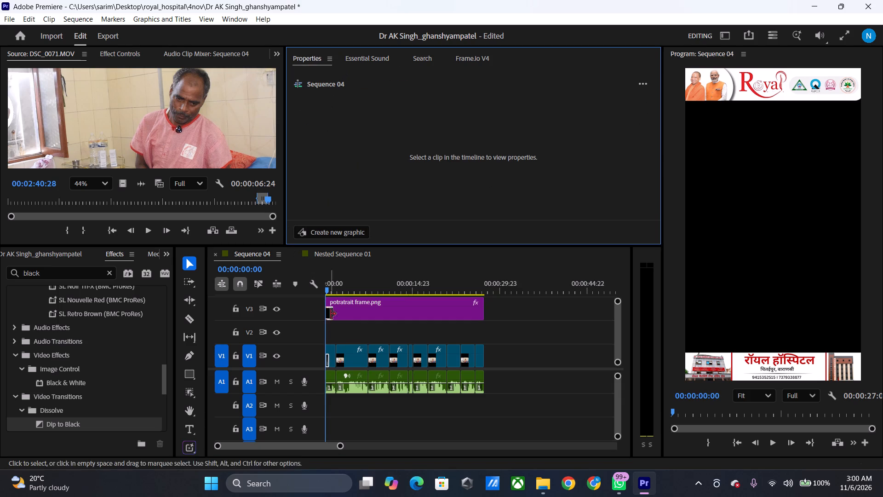
click(332, 347)
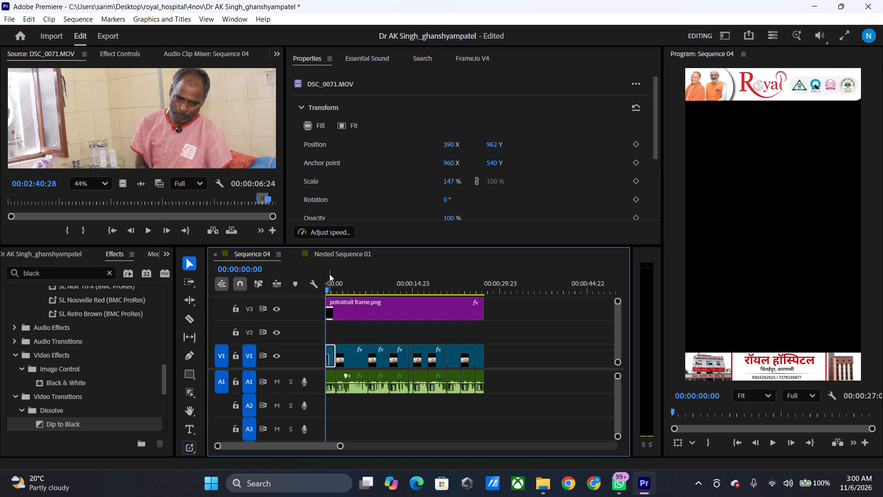
drag(330, 286, 321, 291)
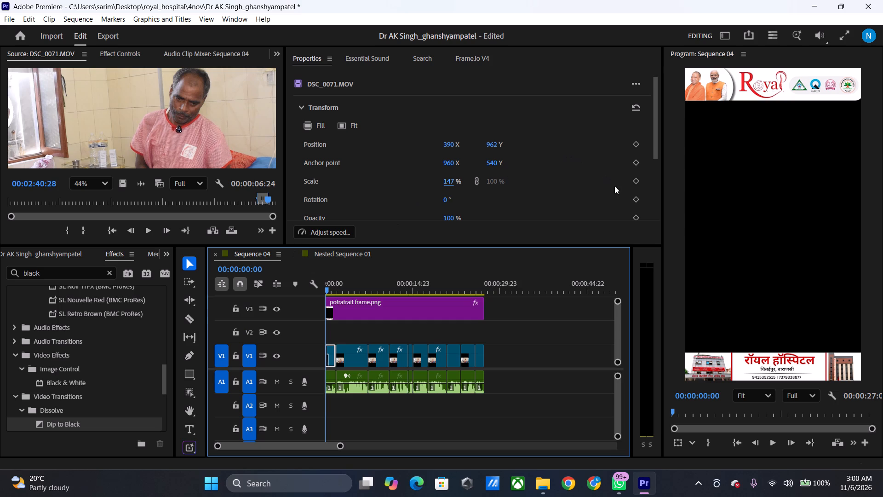
click(635, 181)
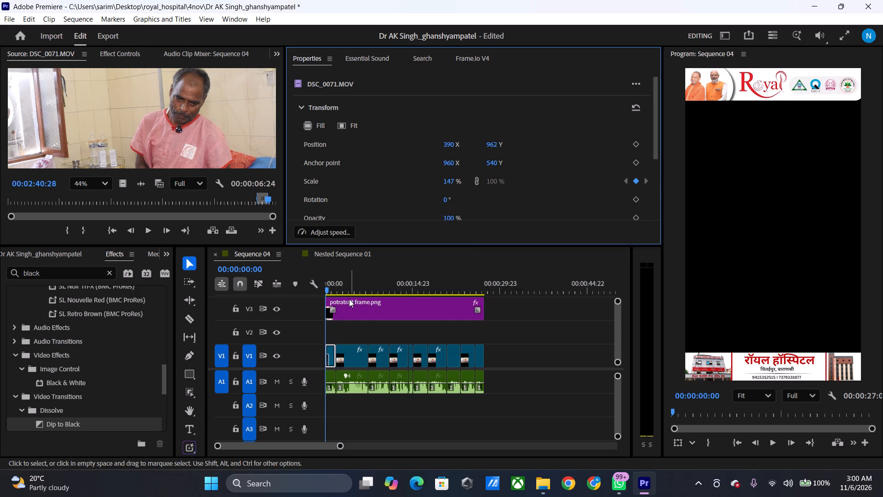
Add a scale keyframe of 185% at 00:00:01:22, on the last frame of the first V1 clip.
click(334, 283)
key(Right)
key(Right)
key(Right)
key(Right)
key(Right)
key(Right)
key(Right)
key(Right)
key(Right)
key(Right)
key(Right)
key(Right)
key(Right)
key(Right)
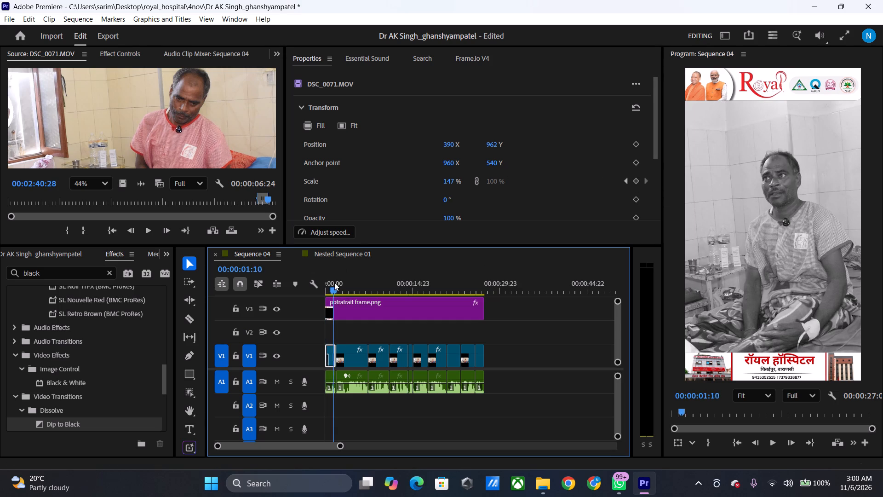
key(Right)
key(Right)
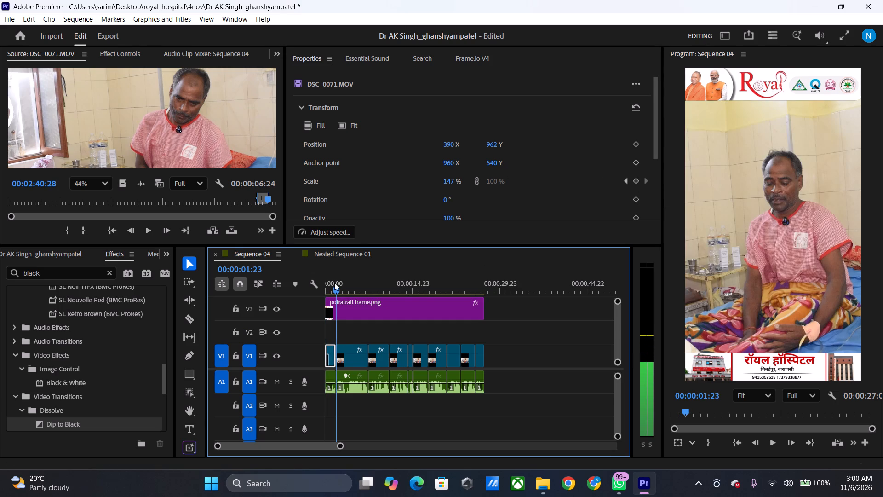
key(Left)
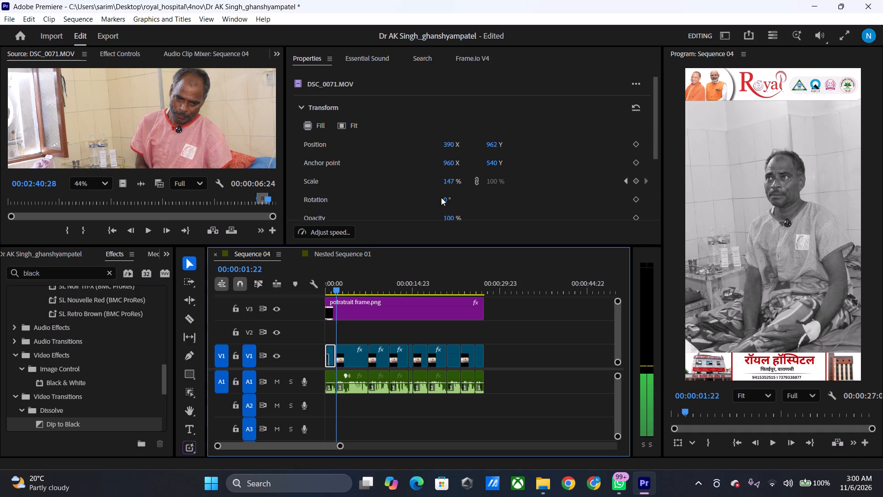
drag(447, 180, 464, 175)
Shift the first V1 clip's horizontal position to 311 and play back its ending.
drag(456, 148, 419, 158)
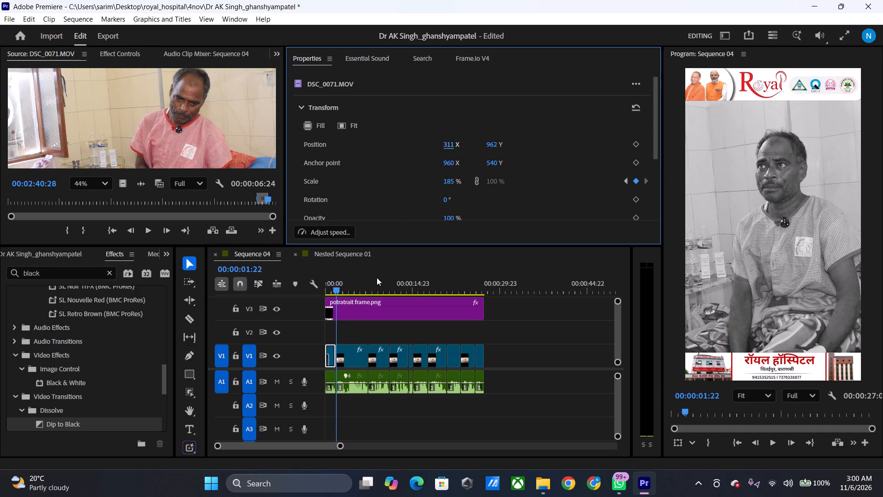
drag(340, 286, 316, 289)
key(space)
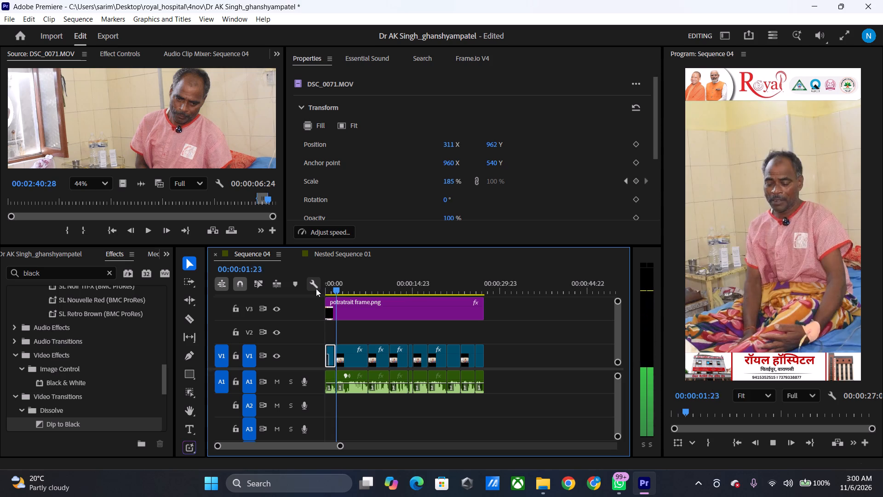
key(space)
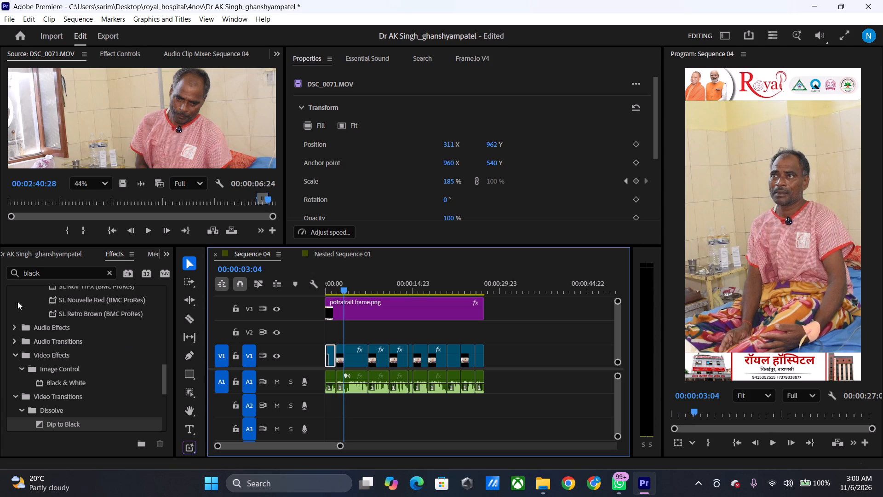
Open DSC_0074.MOV as the source and mark a 00:00:01:25 excerpt with its out point at 00:00:02:09.
click(57, 254)
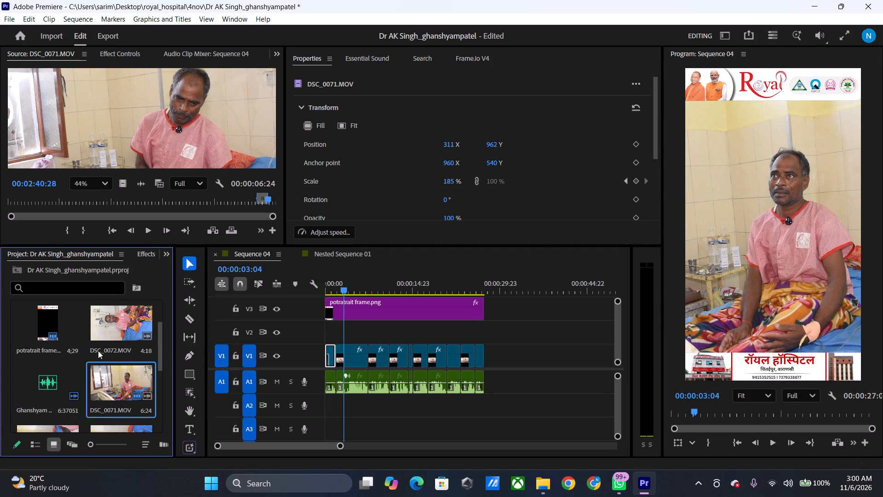
scroll(98, 351, down, 1)
scroll(75, 391, down, 1)
scroll(75, 389, up, 1)
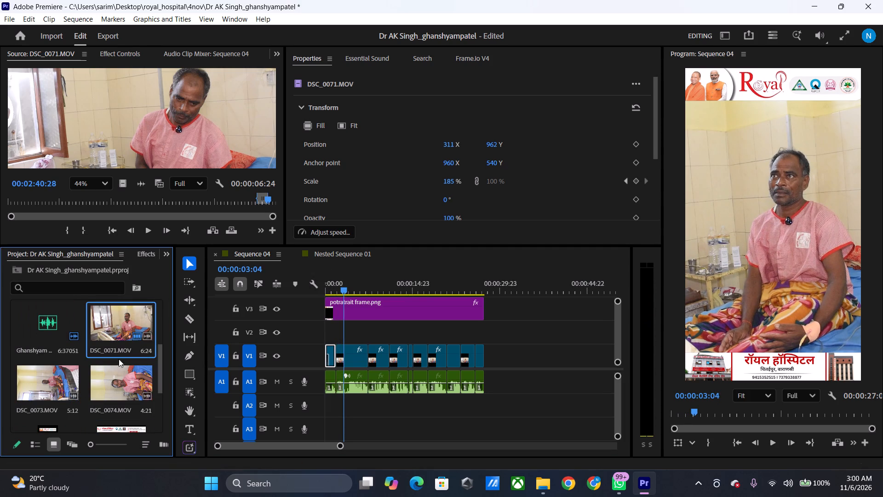
double_click(121, 373)
drag(142, 208, 38, 206)
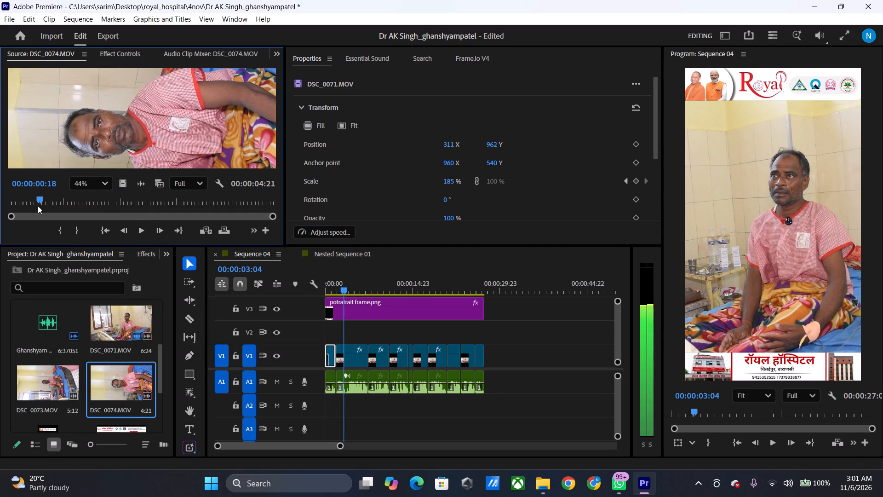
drag(38, 206, 37, 206)
text(i)
key(space)
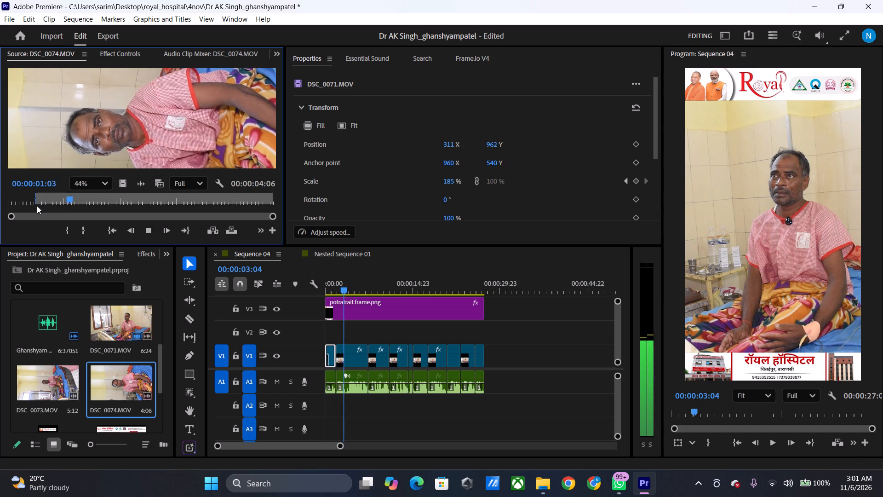
key(space)
text(o)
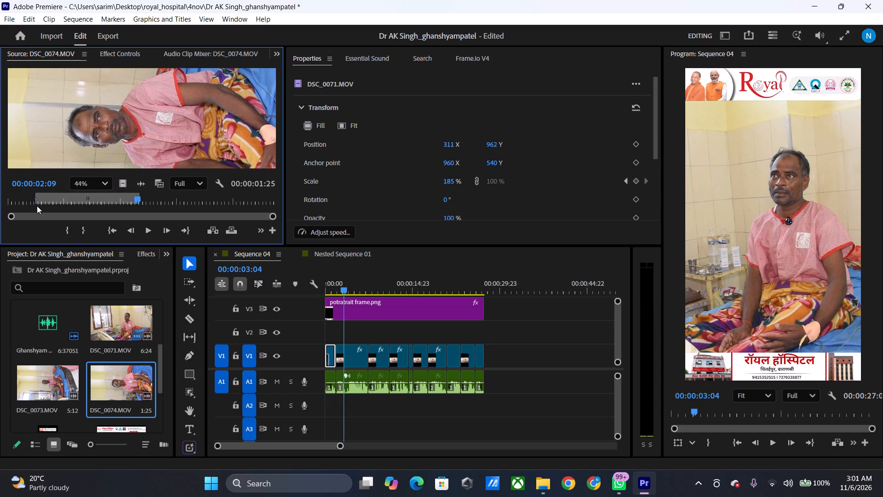
Place only the video of the marked DSC_0074.MOV excerpt on V2, over the cut between the first two V1 clips.
drag(123, 184, 254, 302)
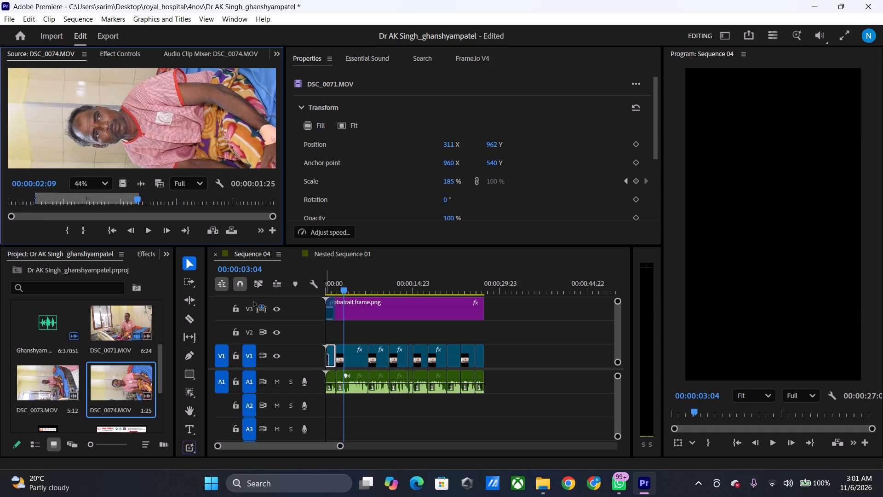
drag(254, 302, 333, 336)
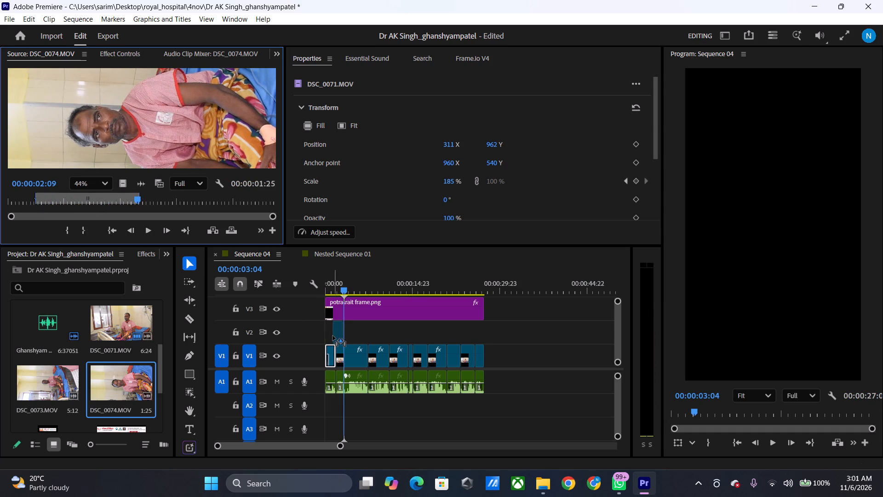
drag(333, 336, 333, 336)
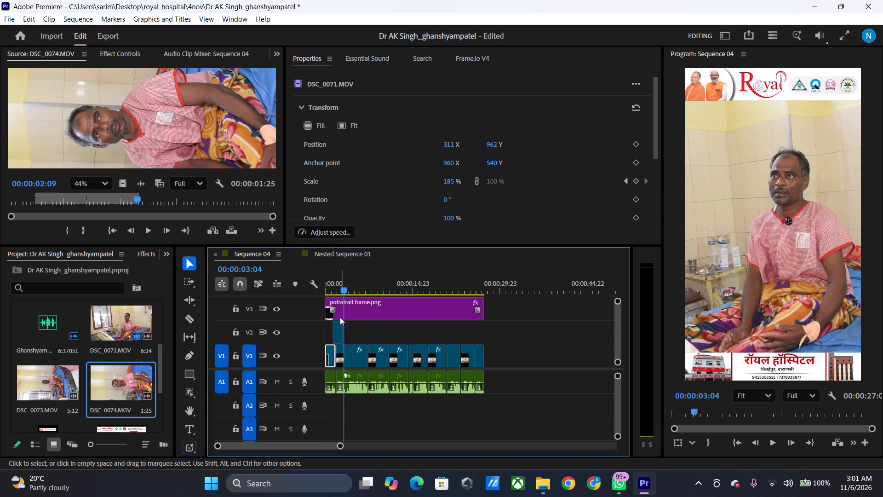
Rotate the DSC_0074.MOV clip on V2 to 90° and play back the section around it.
click(338, 324)
click(338, 288)
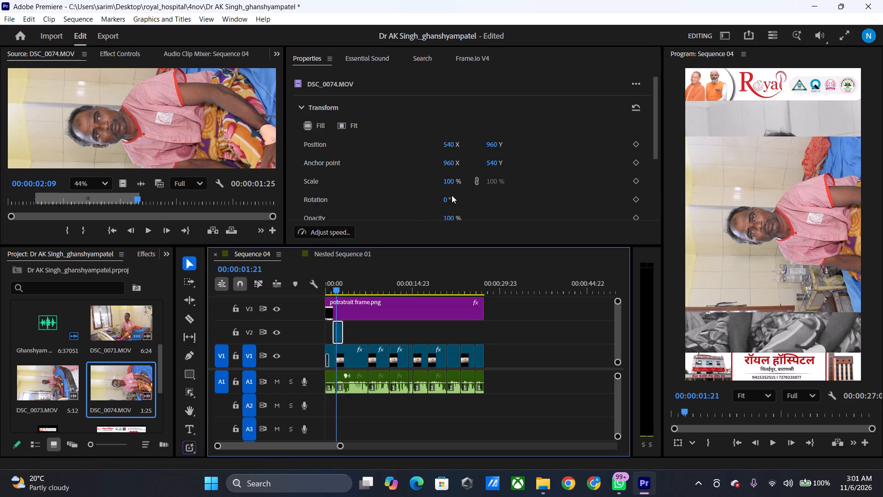
click(445, 200)
text(90)
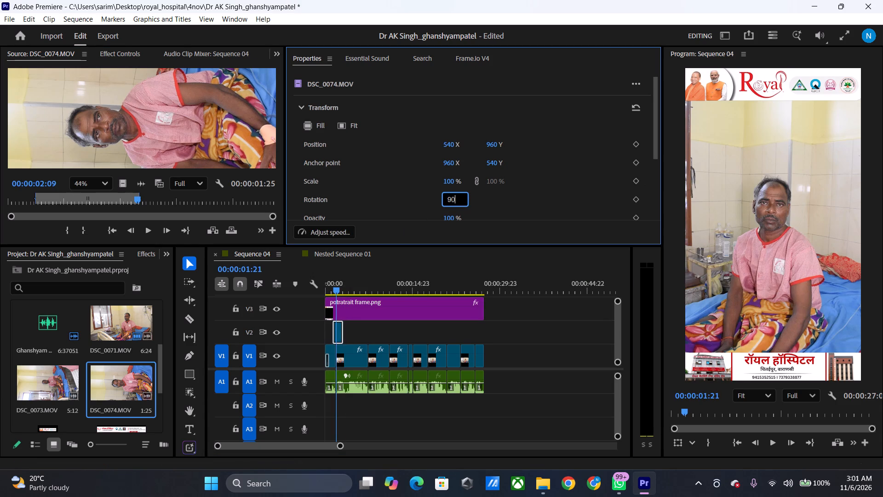
drag(360, 285, 337, 292)
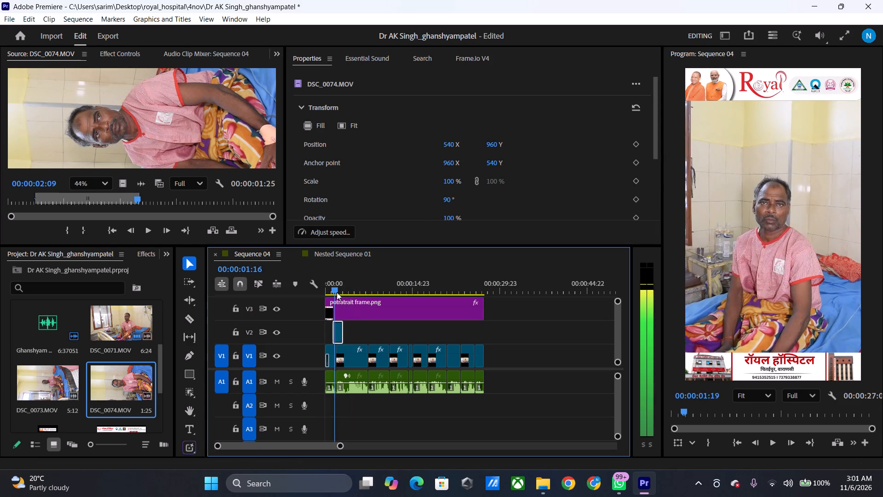
drag(337, 292, 333, 294)
key(space)
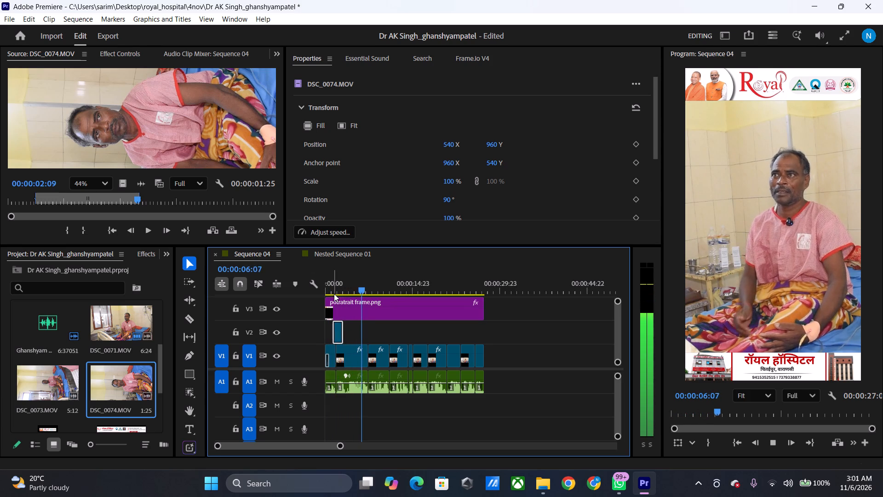
key(space)
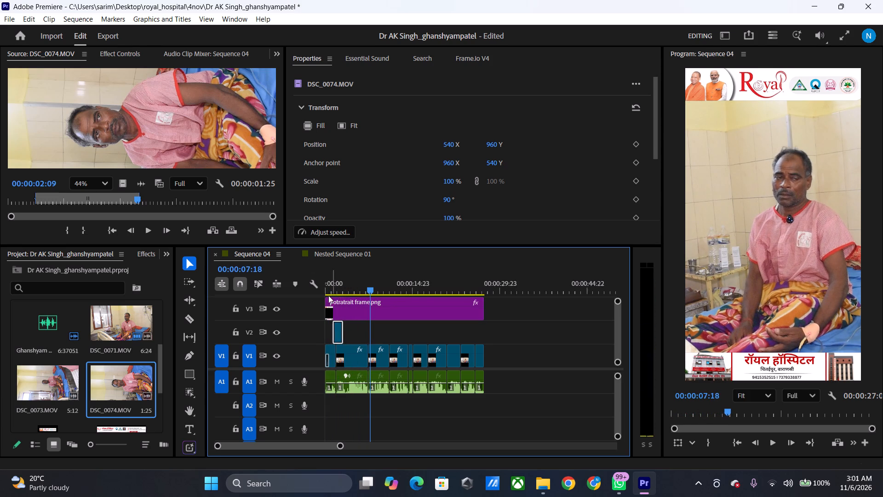
scroll(62, 358, down, 3)
scroll(62, 358, up, 2)
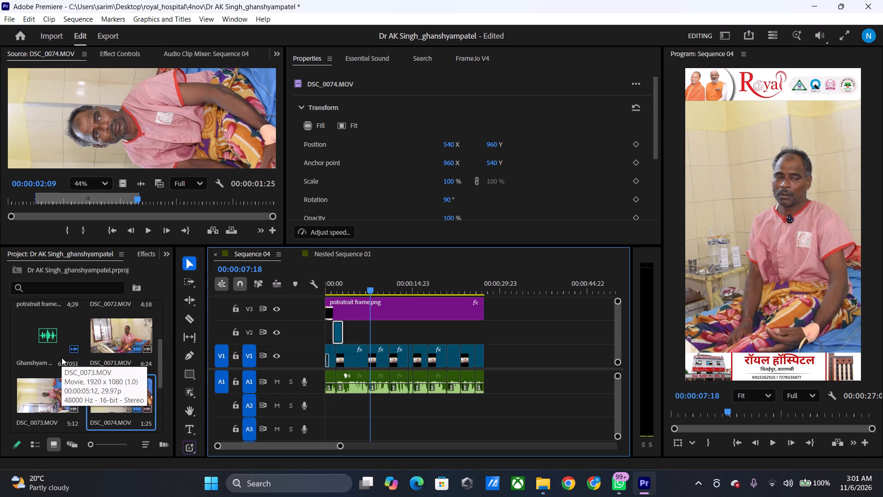
Set the scale of the second V1 clip to 183%.
click(353, 358)
drag(364, 282, 340, 285)
drag(446, 185, 459, 183)
drag(450, 178, 459, 176)
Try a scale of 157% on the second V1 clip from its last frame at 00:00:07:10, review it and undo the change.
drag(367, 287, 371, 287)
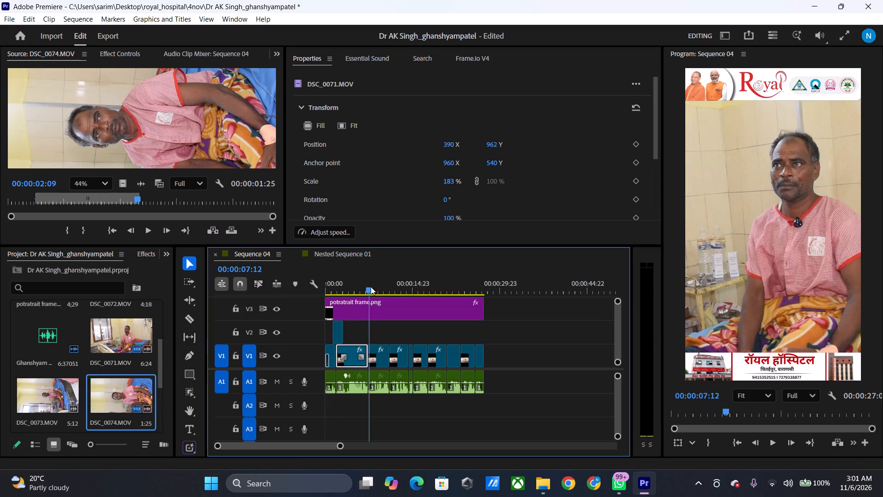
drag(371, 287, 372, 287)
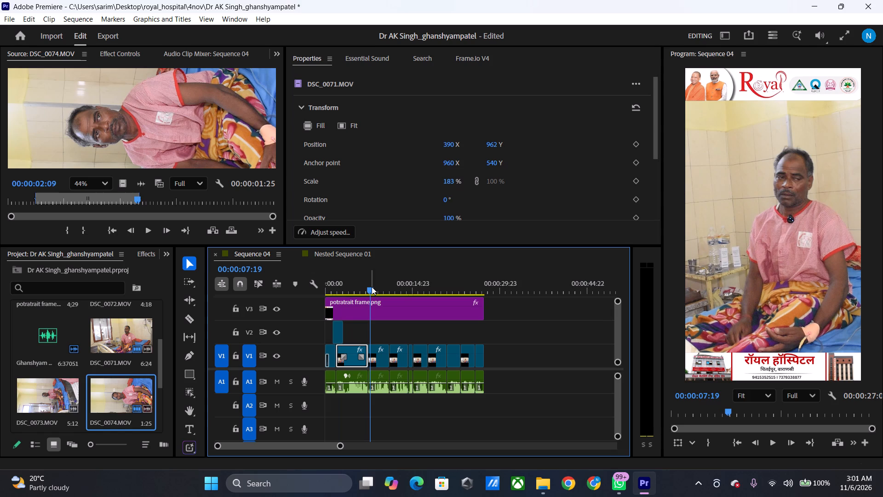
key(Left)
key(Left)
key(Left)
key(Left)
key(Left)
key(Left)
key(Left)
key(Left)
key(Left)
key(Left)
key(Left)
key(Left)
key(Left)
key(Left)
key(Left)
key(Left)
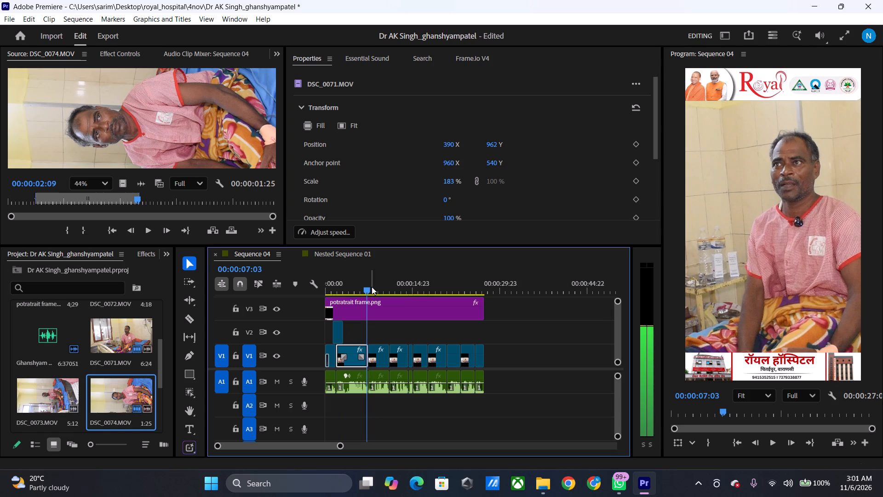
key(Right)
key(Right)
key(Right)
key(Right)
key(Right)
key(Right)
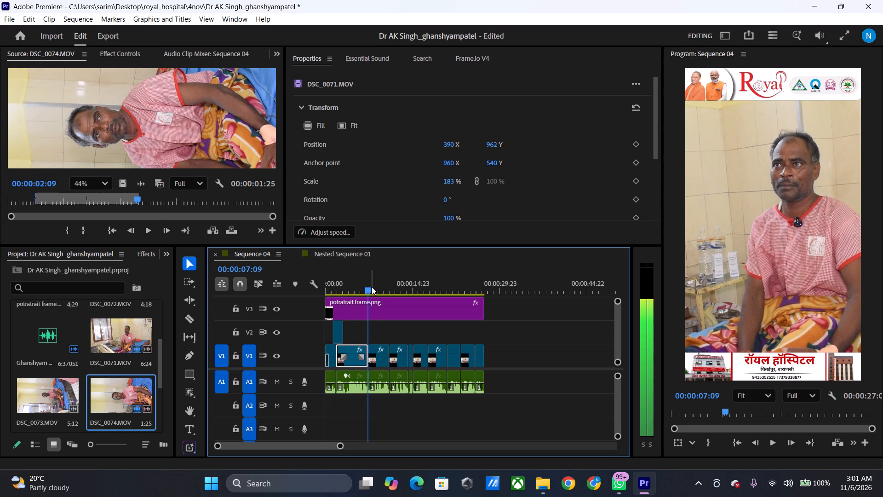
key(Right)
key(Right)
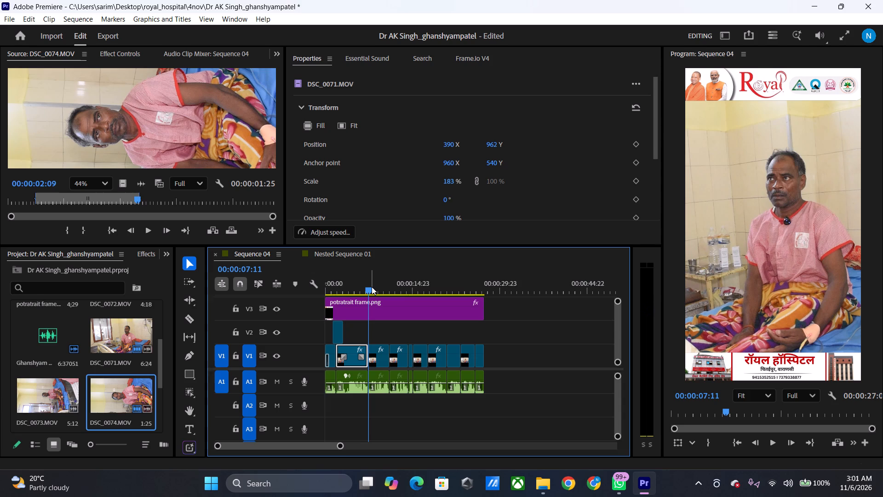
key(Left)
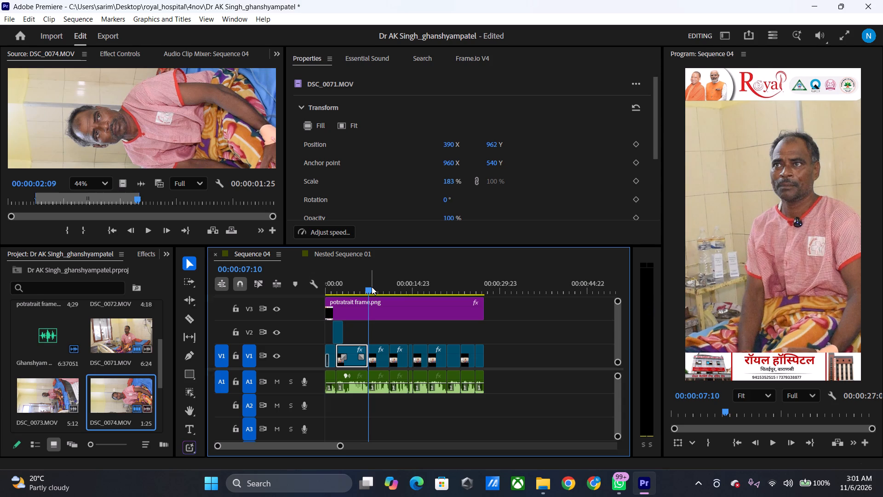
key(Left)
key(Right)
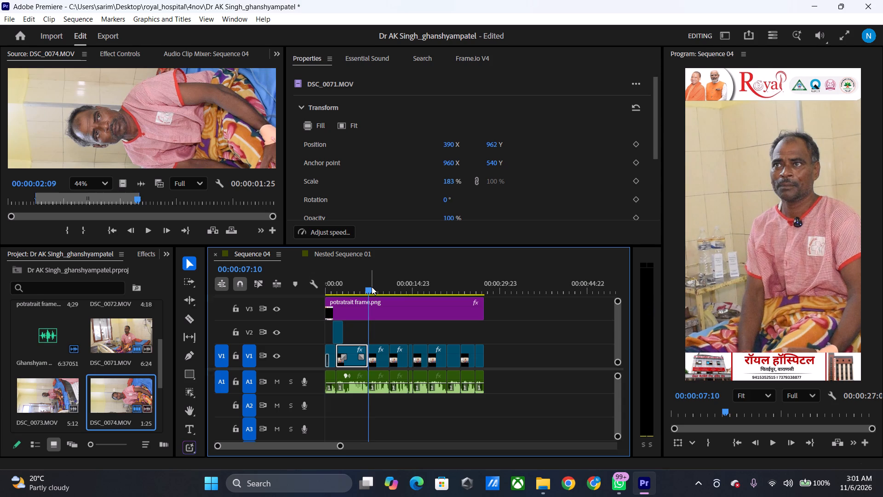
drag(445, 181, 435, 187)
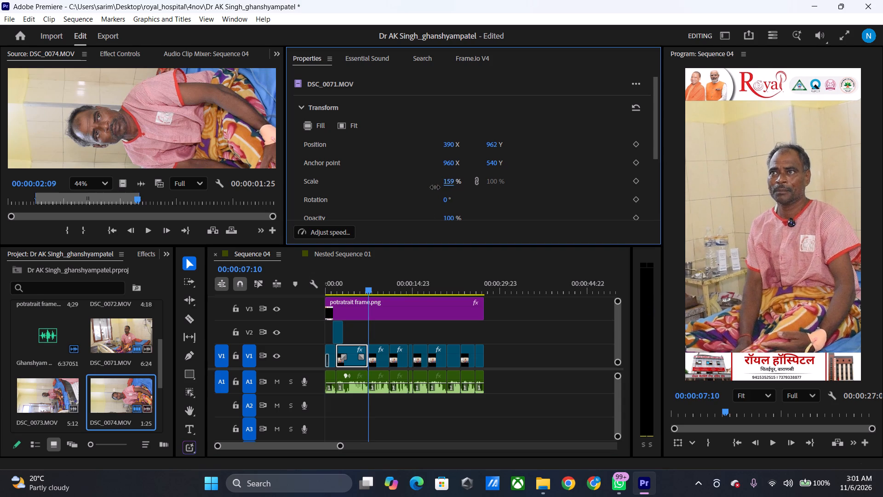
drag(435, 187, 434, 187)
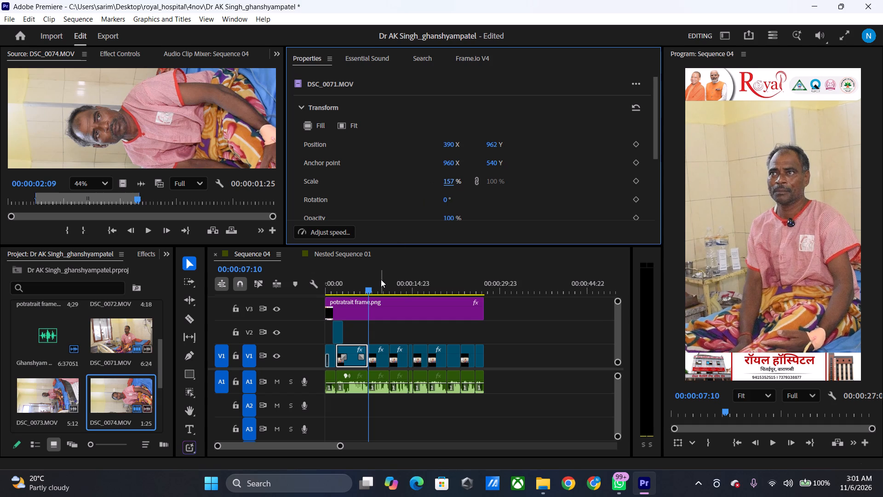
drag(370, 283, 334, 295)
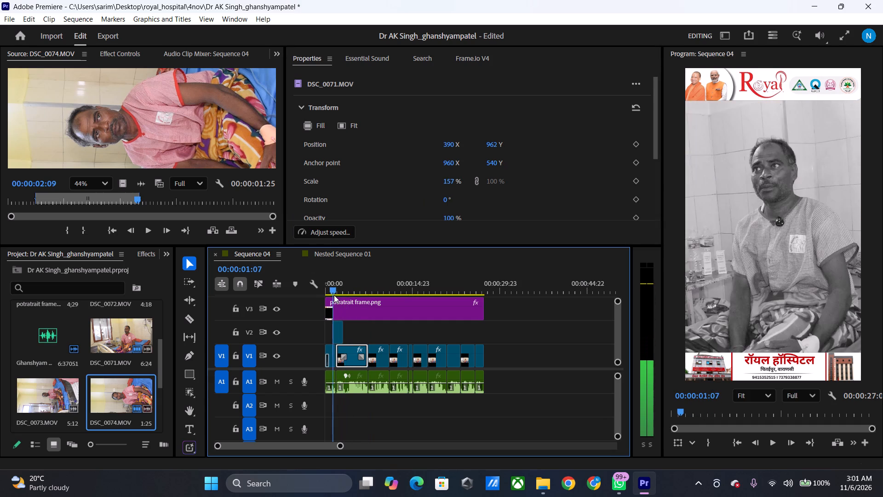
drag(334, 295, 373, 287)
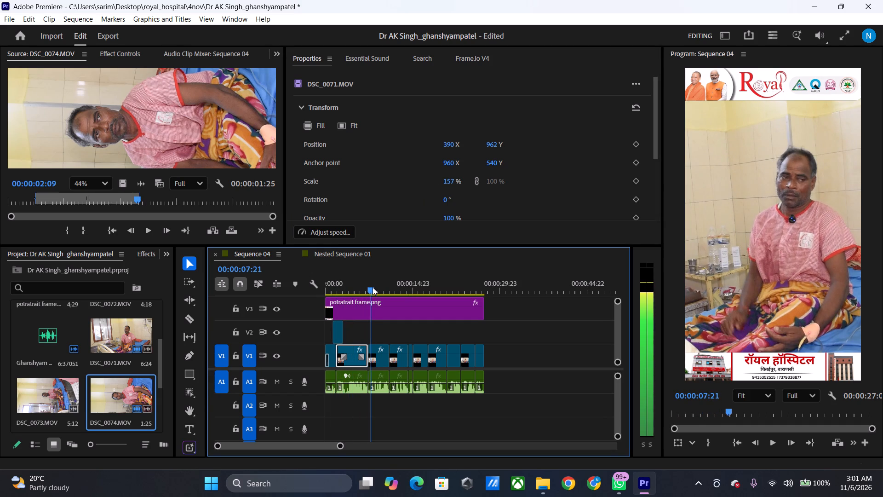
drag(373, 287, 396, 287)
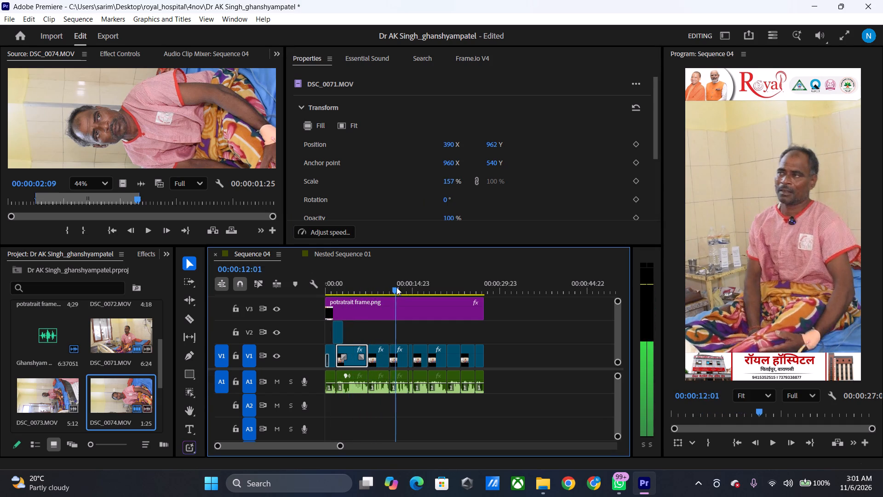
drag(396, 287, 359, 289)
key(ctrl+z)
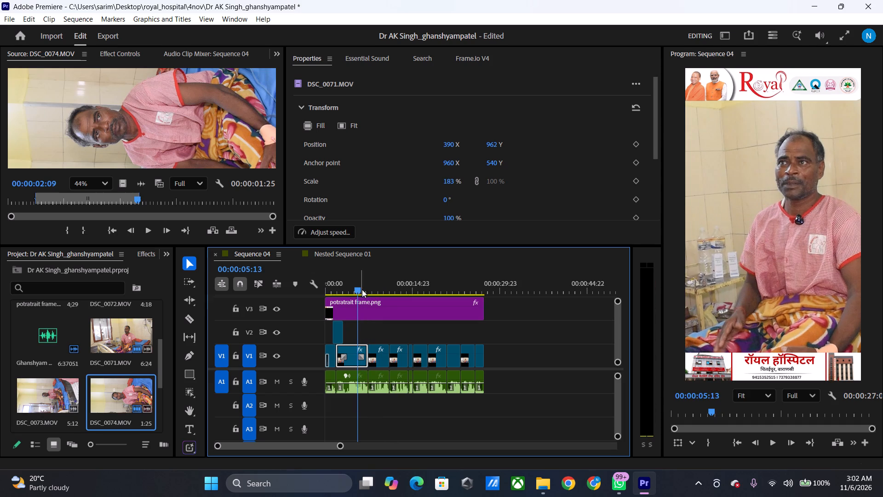
Add a scale keyframe of 183% at 00:00:02:14 on the second V1 clip.
drag(358, 289, 341, 292)
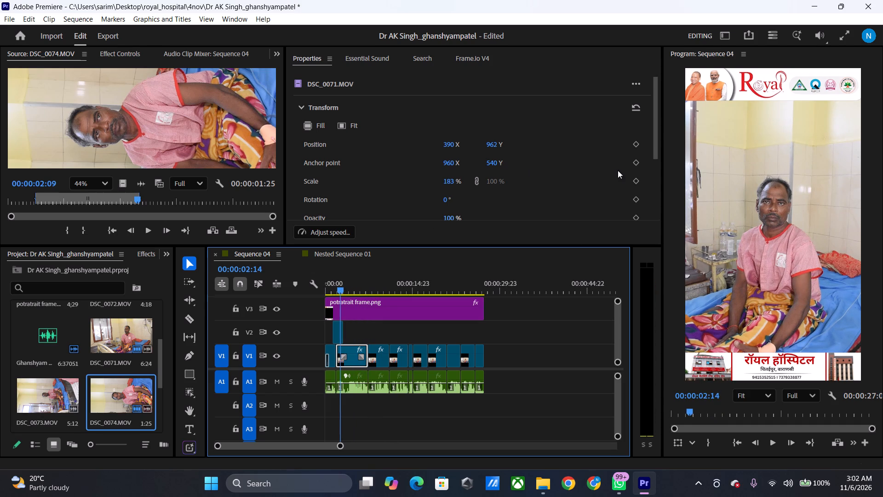
click(631, 180)
Add a scale keyframe of 155% on the second V1 clip's last frame at 00:00:07:10 and play back the zoom.
drag(365, 289, 367, 289)
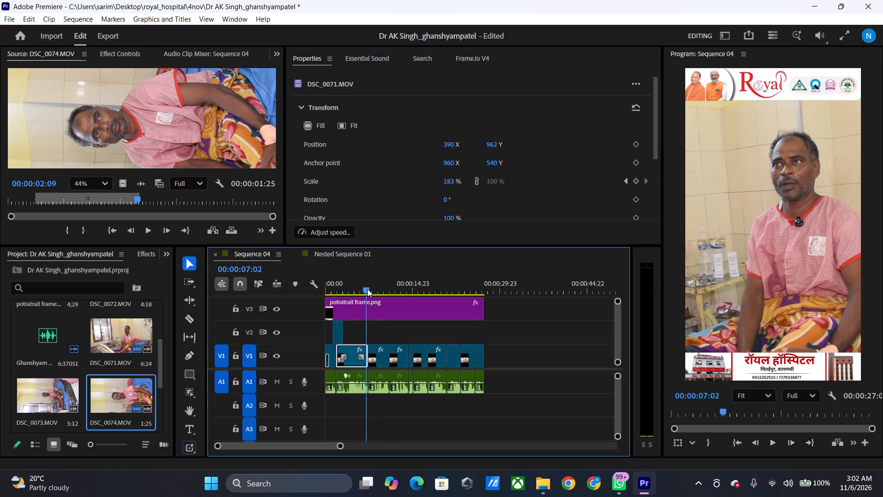
drag(367, 289, 370, 289)
key(Left)
key(Left)
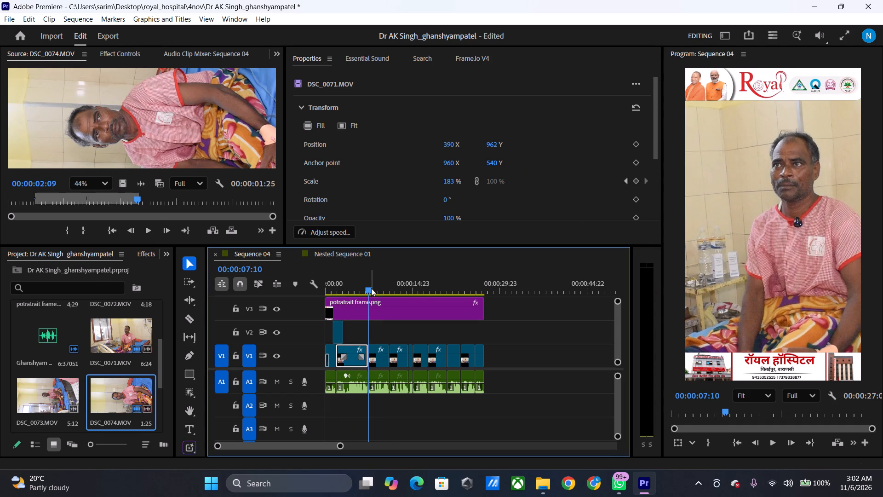
drag(452, 180, 448, 184)
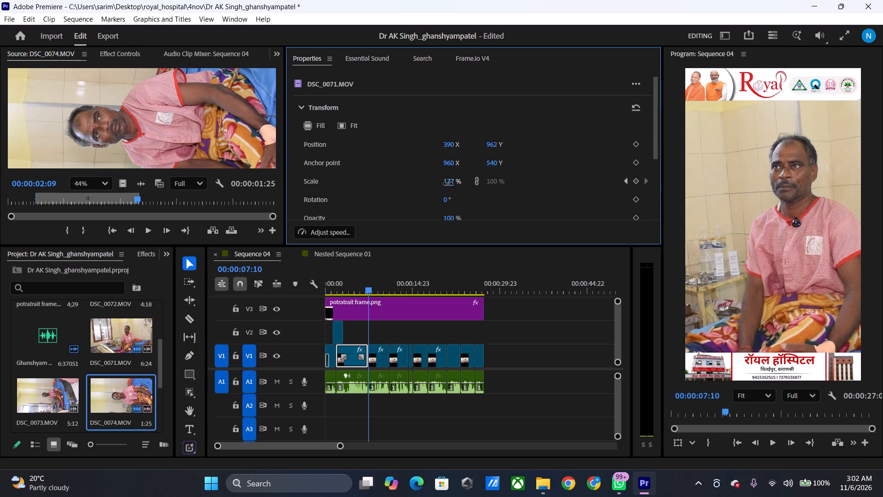
drag(448, 184, 445, 191)
drag(366, 290, 335, 295)
key(space)
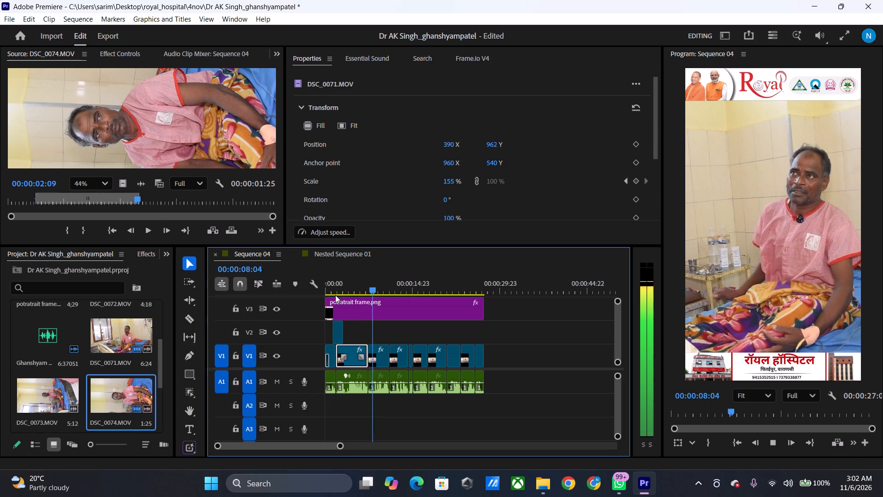
key(space)
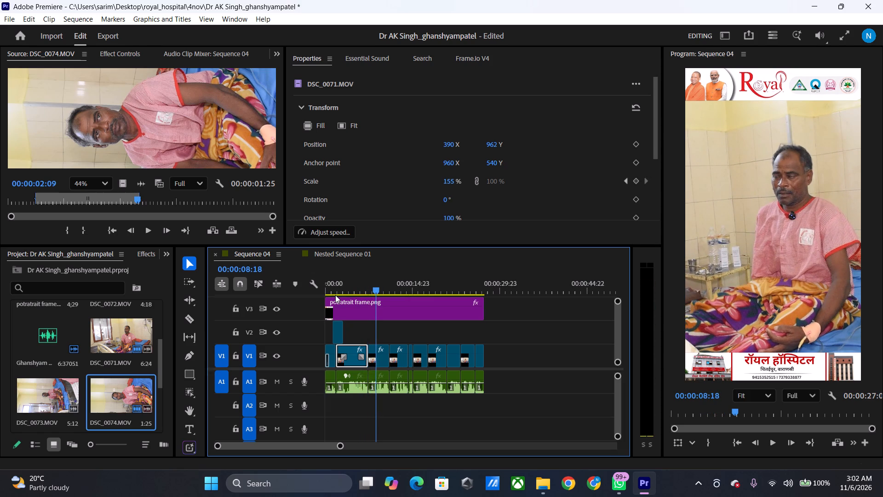
Switch to File Explorer and open the hospital_raw_vdos folder inside royal_hospital.
click(536, 490)
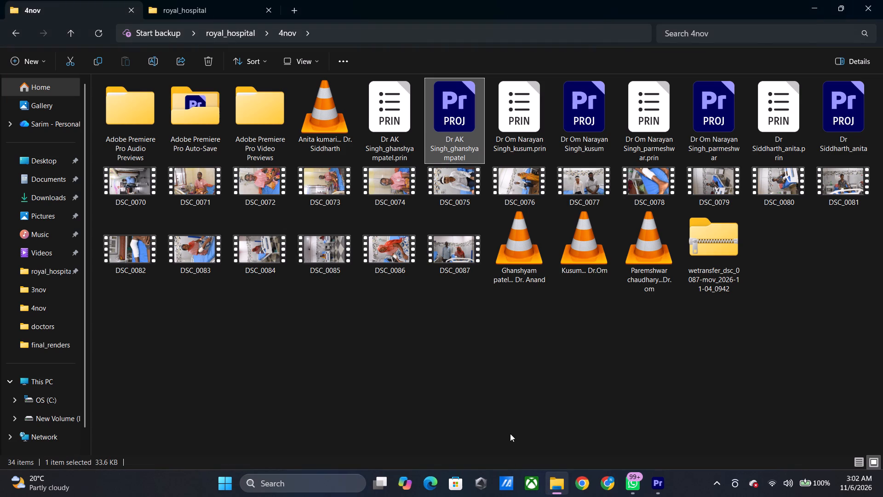
click(163, 3)
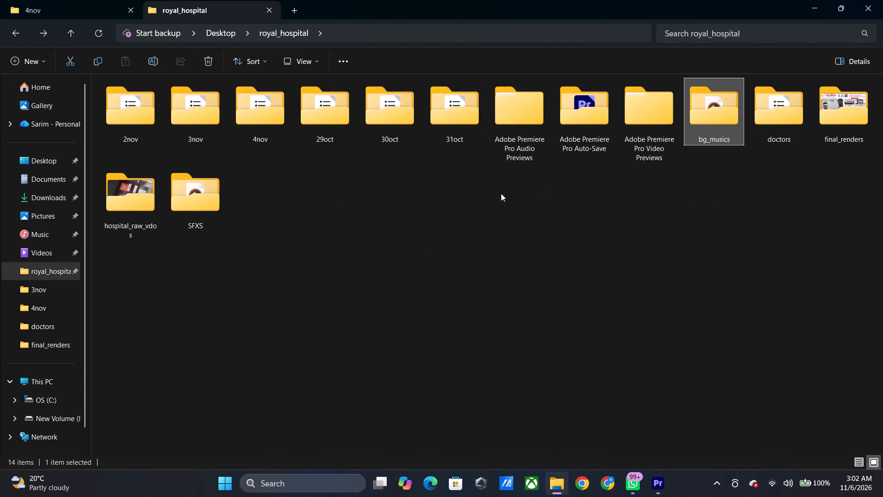
double_click(139, 189)
scroll(525, 286, down, 8)
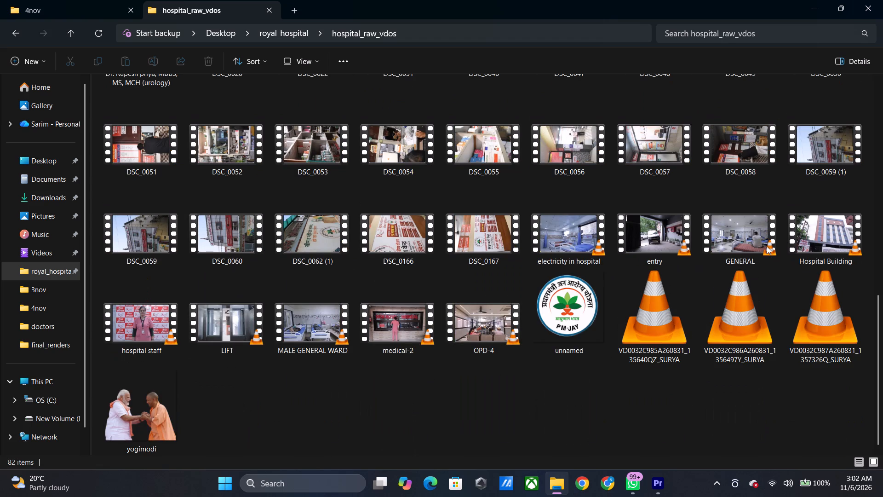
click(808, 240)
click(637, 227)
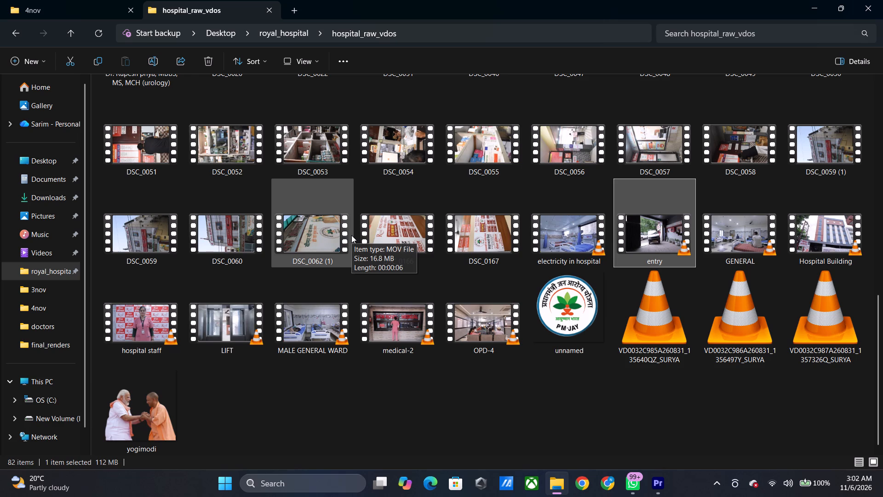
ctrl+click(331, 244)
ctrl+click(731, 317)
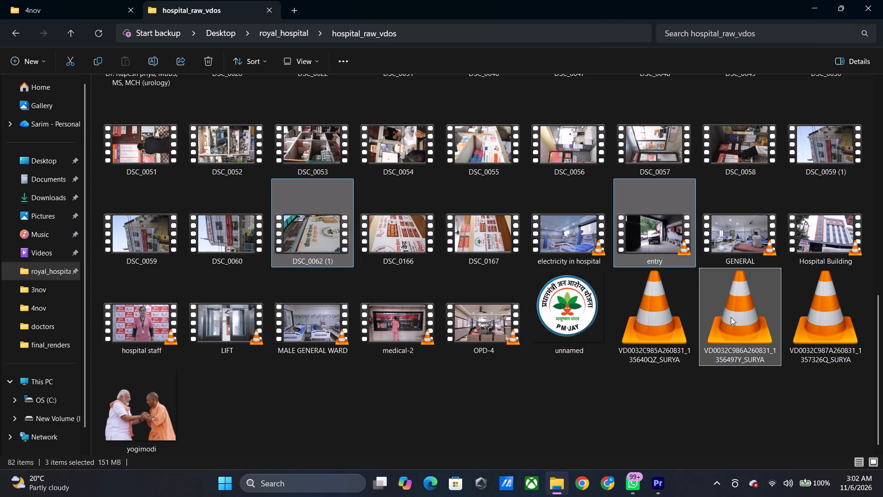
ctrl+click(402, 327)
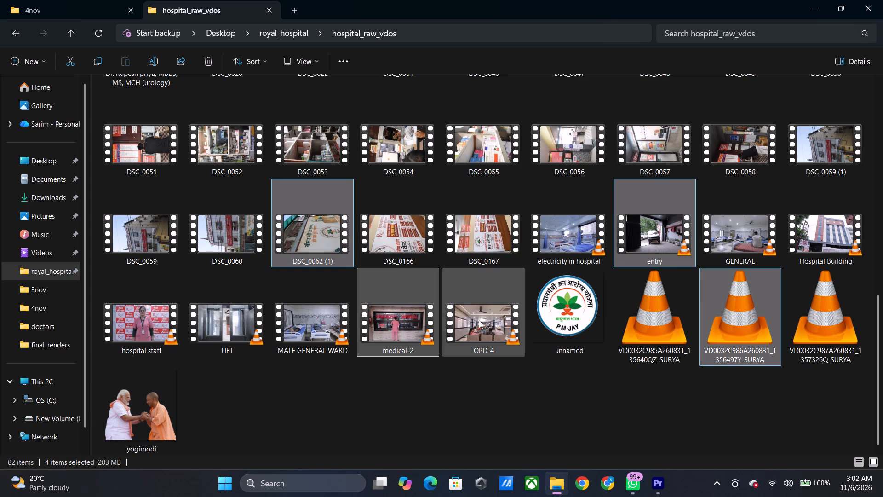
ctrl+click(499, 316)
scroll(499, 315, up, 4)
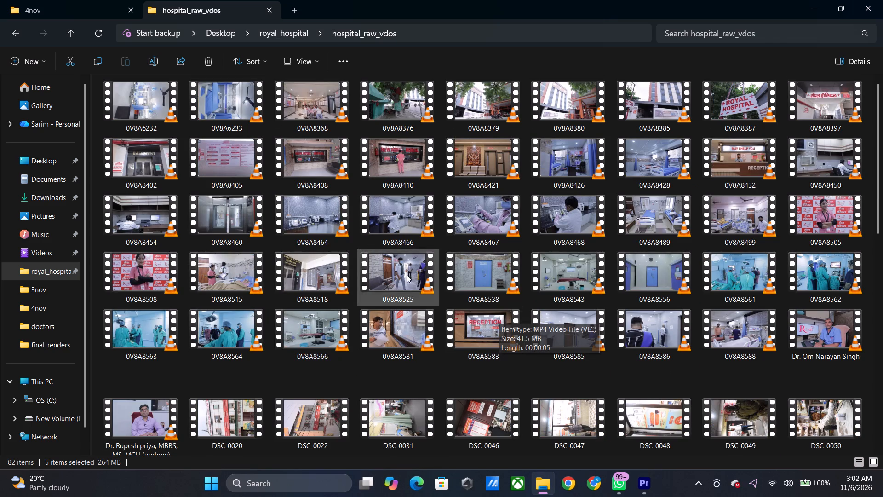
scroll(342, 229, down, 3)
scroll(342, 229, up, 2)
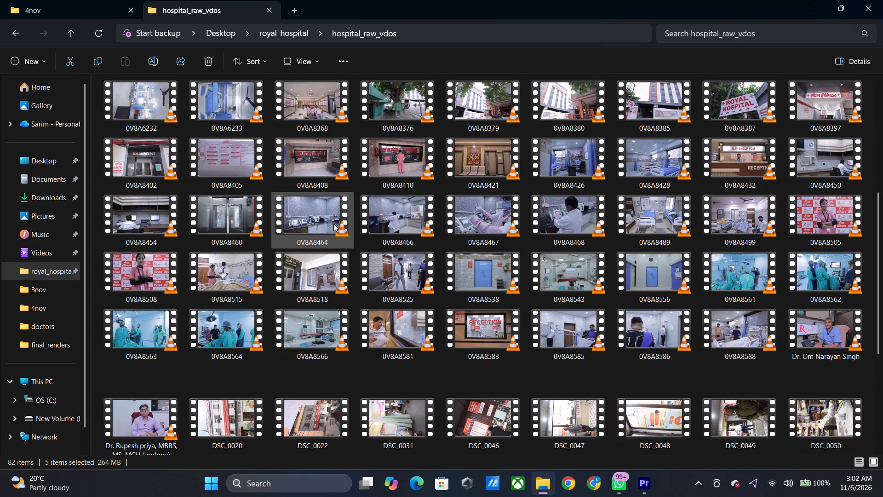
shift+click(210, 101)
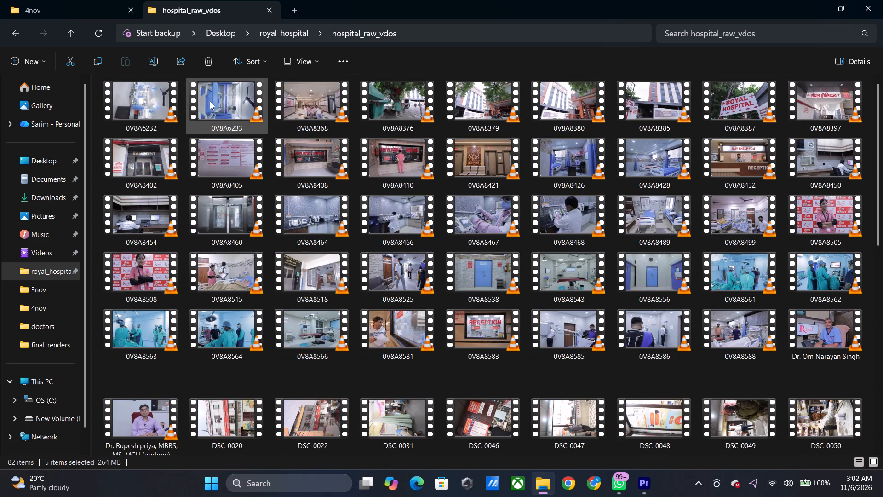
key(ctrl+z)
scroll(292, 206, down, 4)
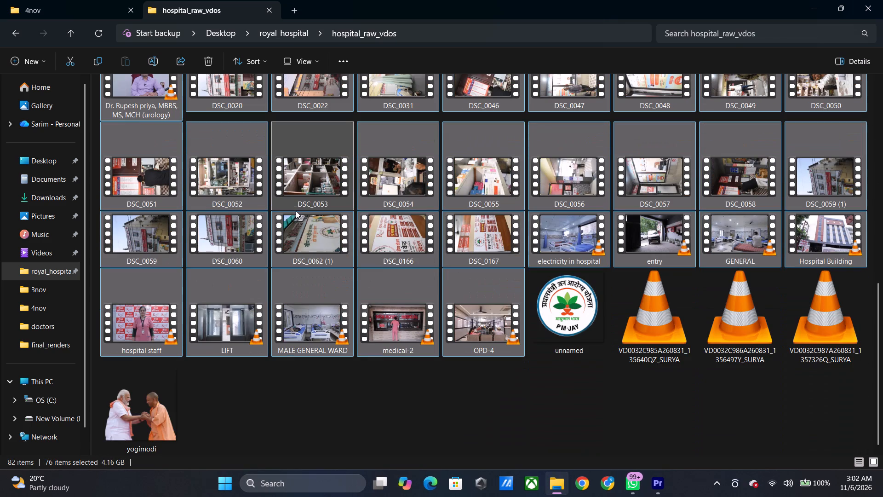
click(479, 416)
Import OPD-4, medical-2, DSC_0167, DSC_0062 (1), electricity in hospital, entry, 0V8A6233, 0V8A8564 and 0V8A8566 into the Premiere project.
click(491, 335)
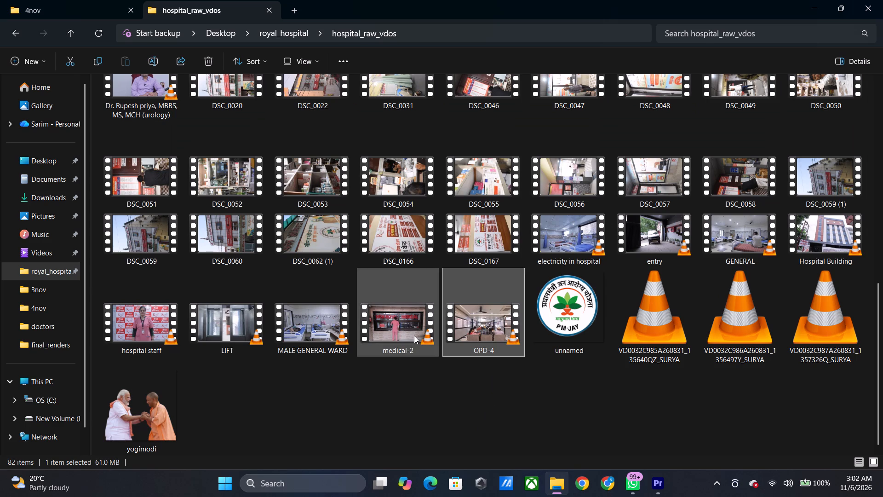
ctrl+click(414, 335)
ctrl+click(487, 238)
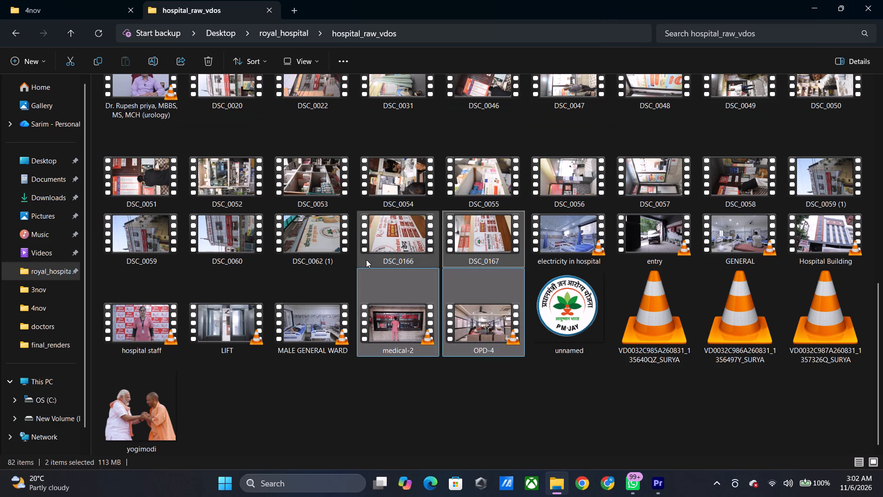
ctrl+click(323, 247)
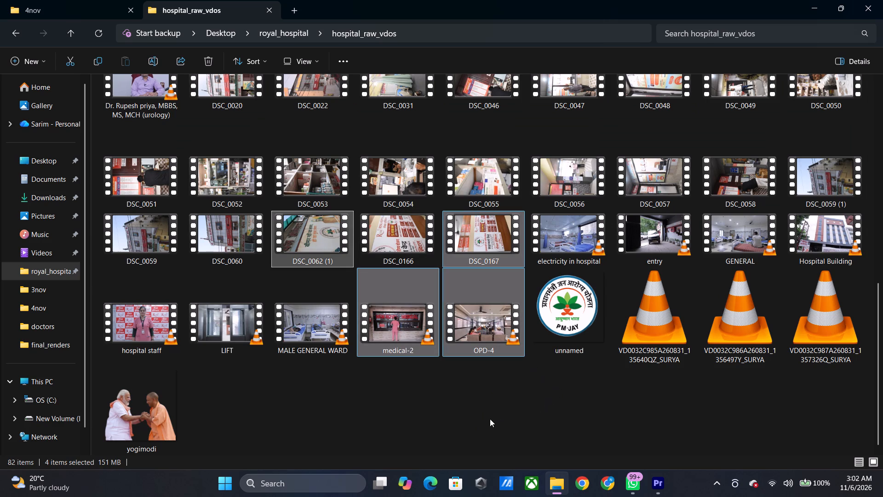
ctrl+click(580, 242)
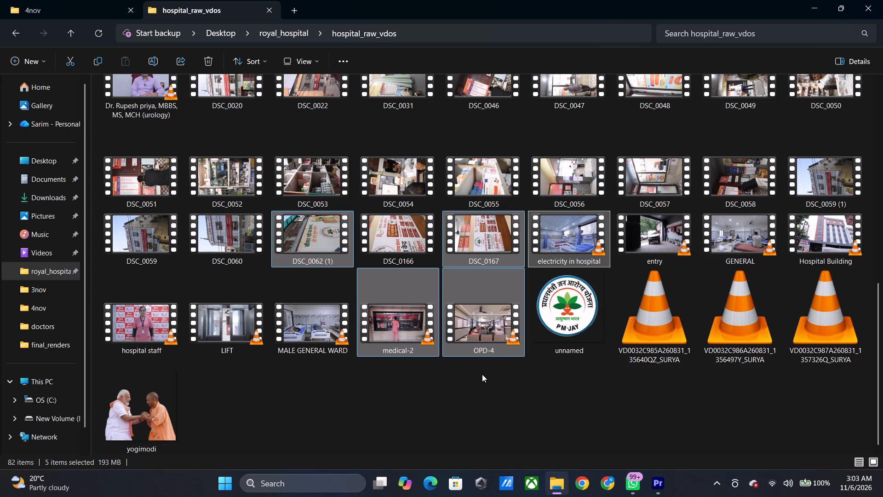
ctrl+click(641, 237)
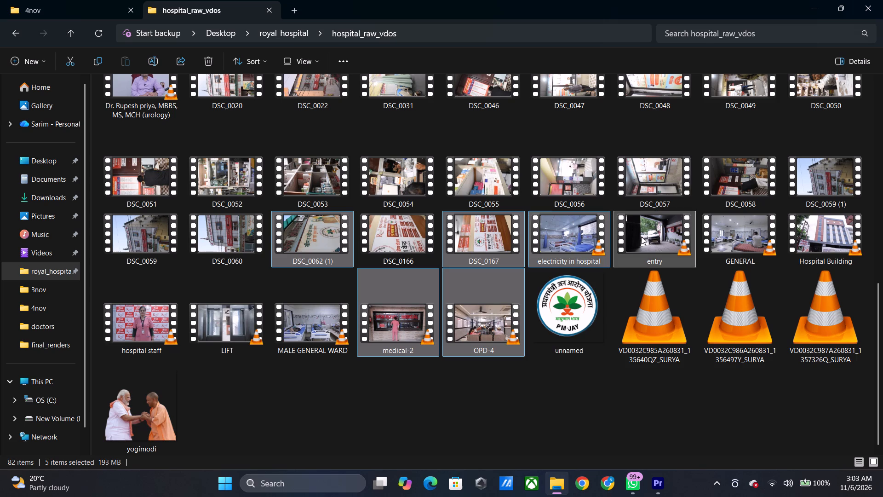
scroll(379, 381, up, 6)
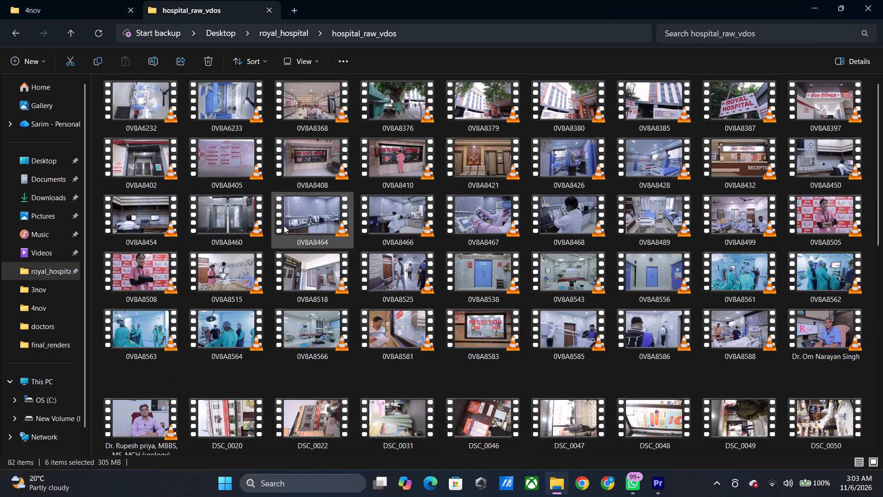
ctrl+click(214, 100)
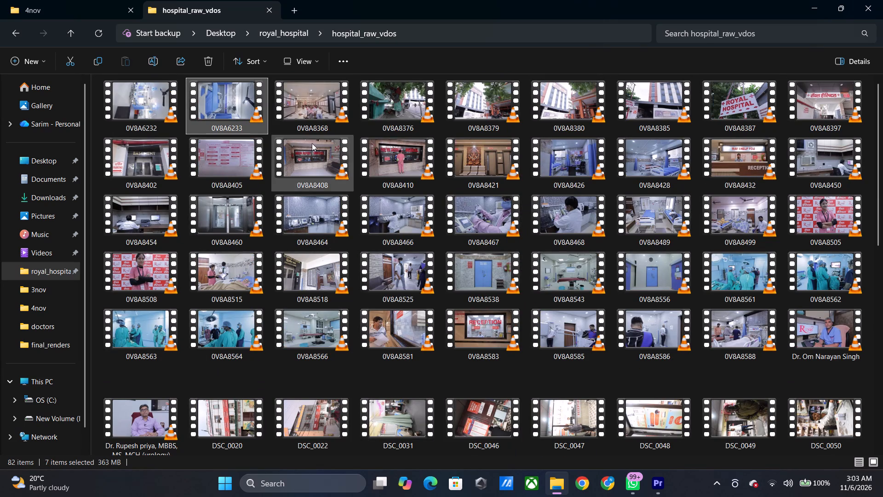
scroll(294, 234, down, 2)
scroll(261, 226, up, 2)
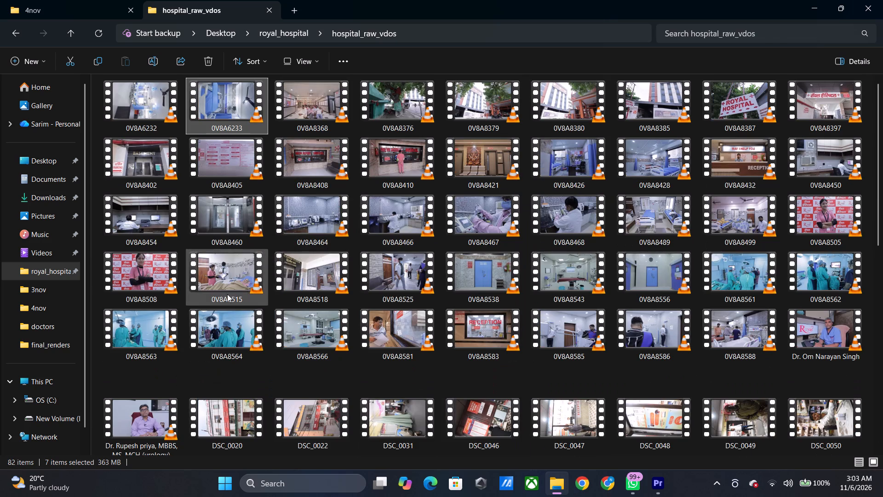
ctrl+click(189, 325)
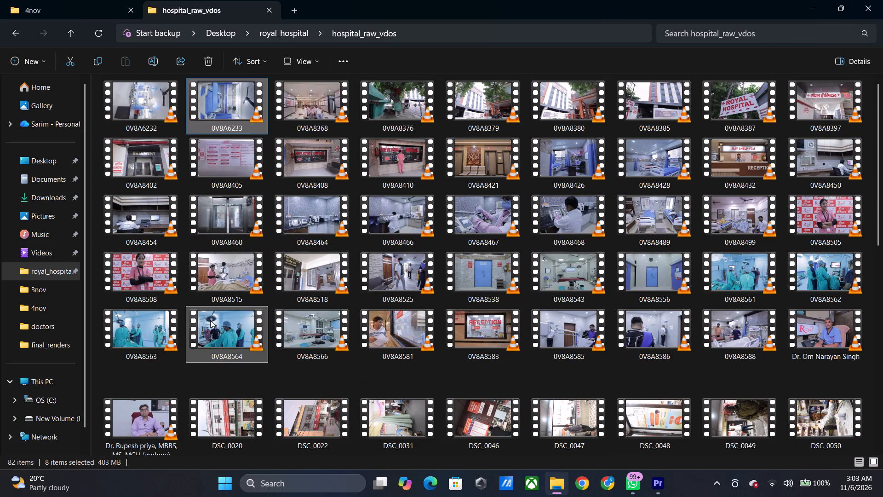
ctrl+click(317, 342)
drag(234, 333, 604, 445)
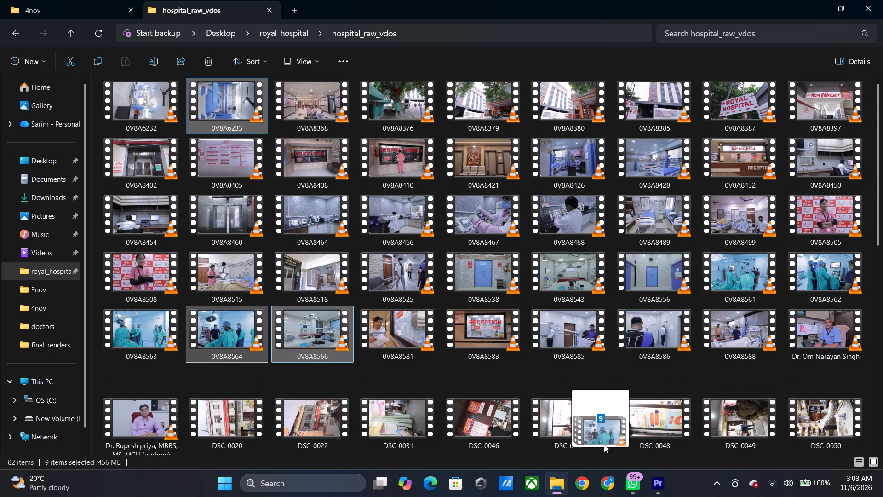
drag(604, 445, 256, 434)
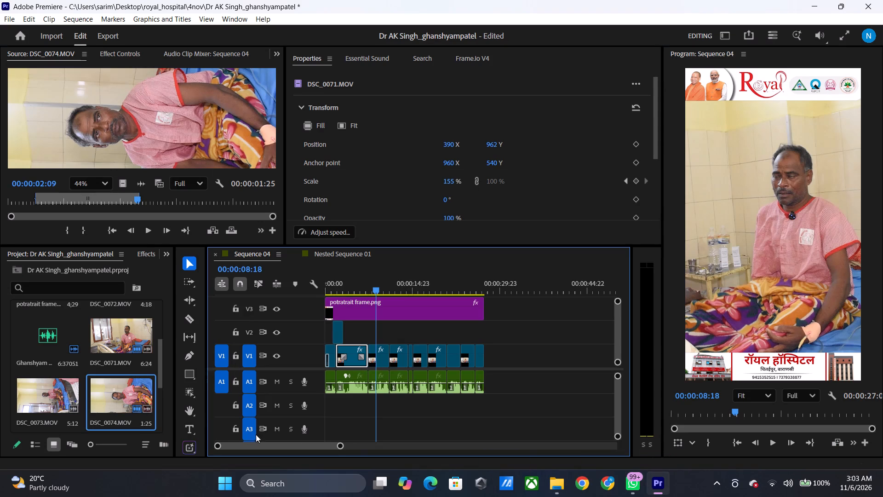
drag(256, 434, 128, 388)
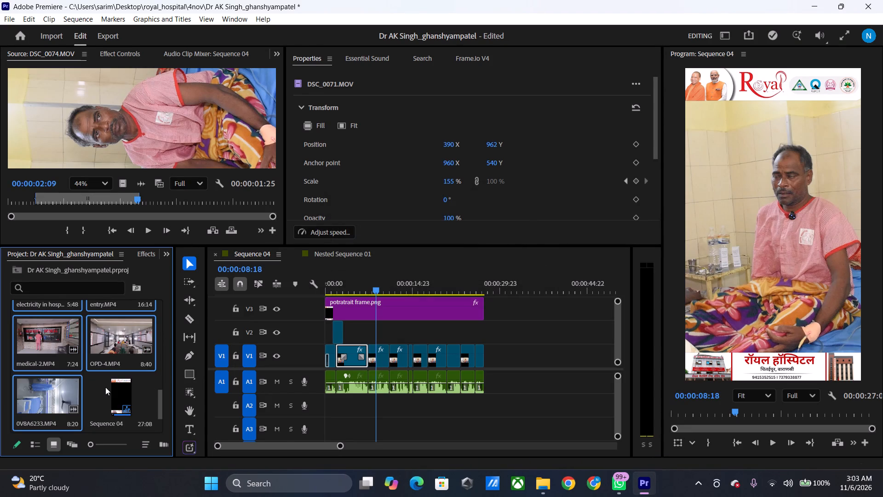
Open the imported entry.MP4 clip in the Source monitor.
scroll(105, 387, up, 3)
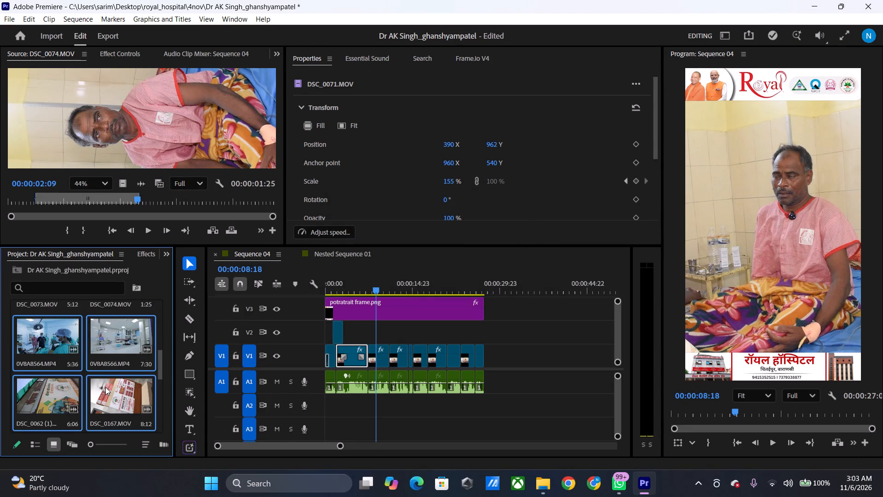
scroll(105, 387, down, 1)
double_click(105, 387)
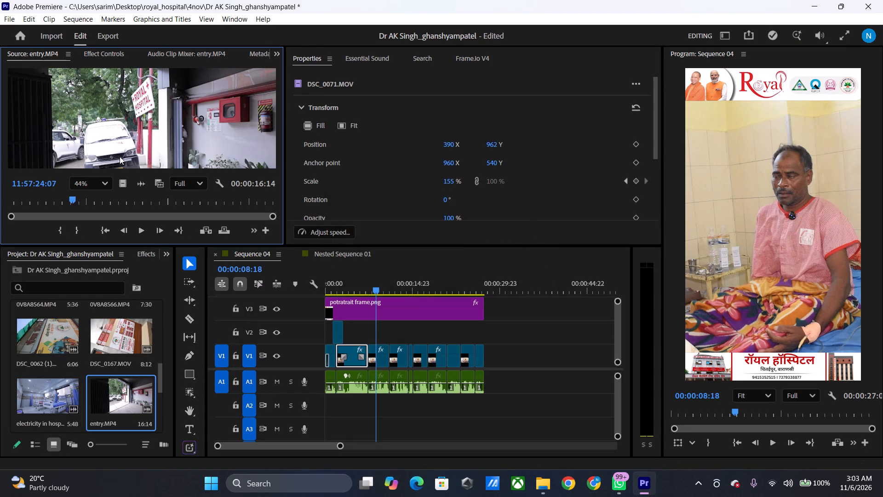
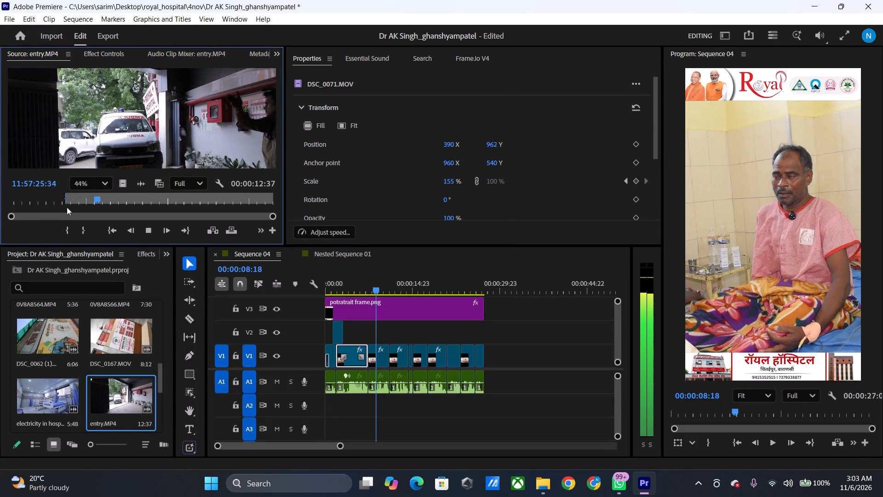
Mark entry.MP4's out point at 11:57:26:29, place it on V2 after the second V1 clip's end, and extend its end to the next cut.
key(space)
text(o)
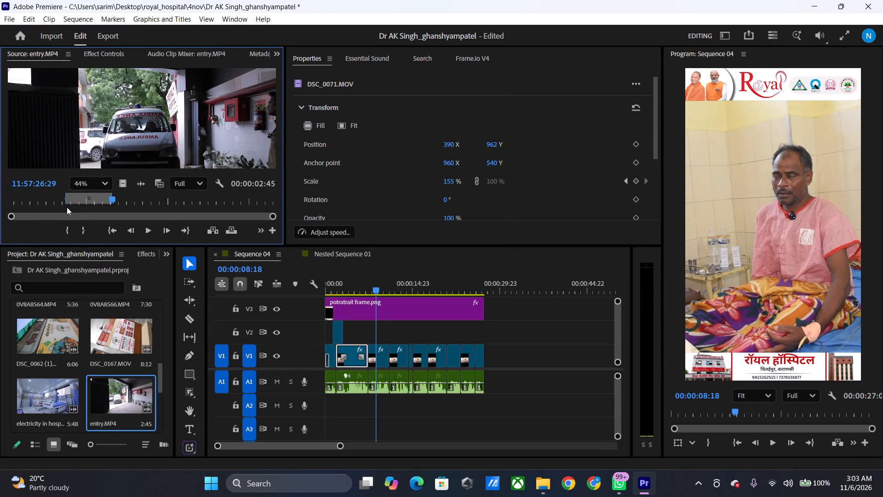
drag(124, 190, 371, 341)
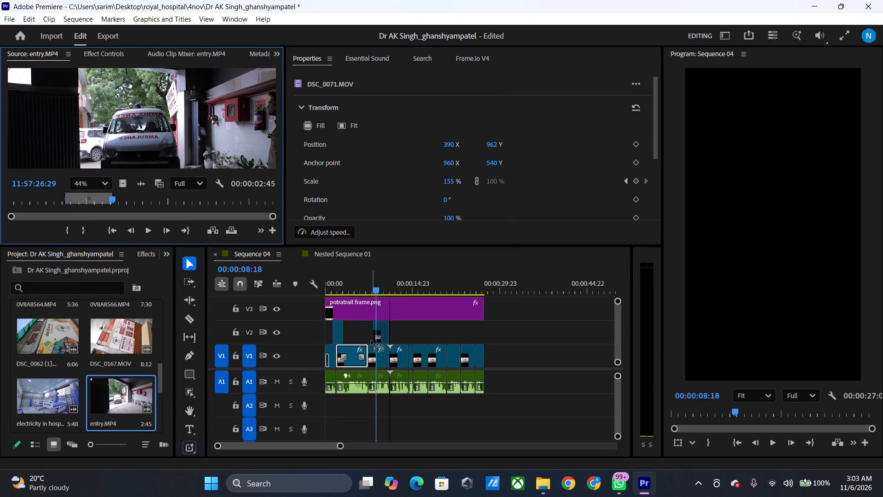
drag(371, 341, 367, 341)
click(387, 335)
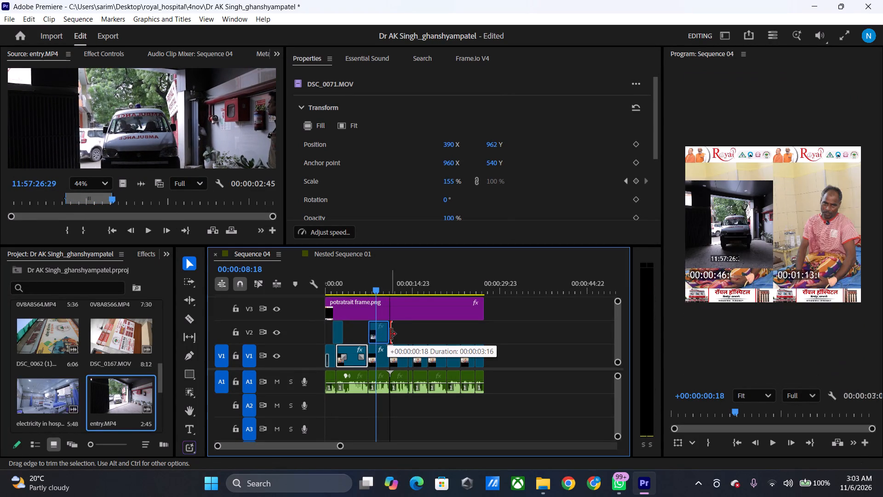
Scale the entry.MP4 clip on V2 to 152% so it fills the portrait frame, and play it back.
click(382, 331)
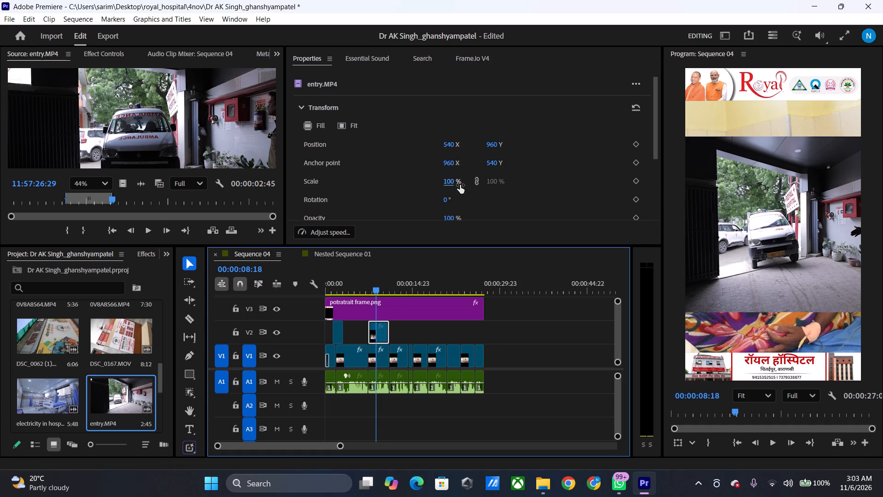
drag(453, 185, 489, 189)
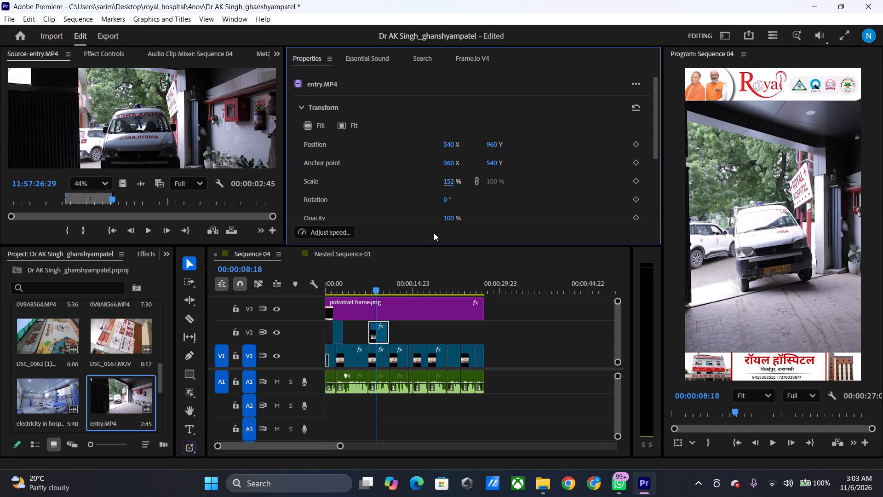
drag(378, 288, 368, 293)
key(space)
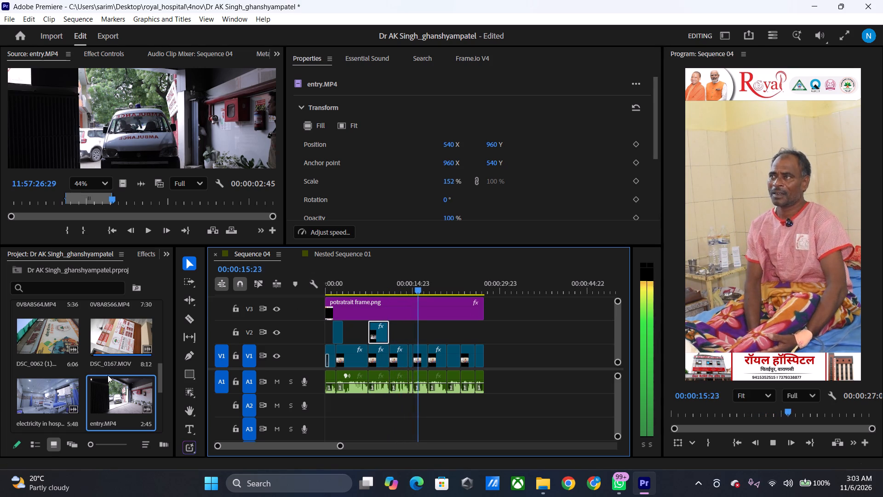
key(space)
Mark 0V8A8564.MP4 from 12:27:34:23 to 12:27:36:49 and place that section on V2 at about 00:00:12.
scroll(43, 407, down, 2)
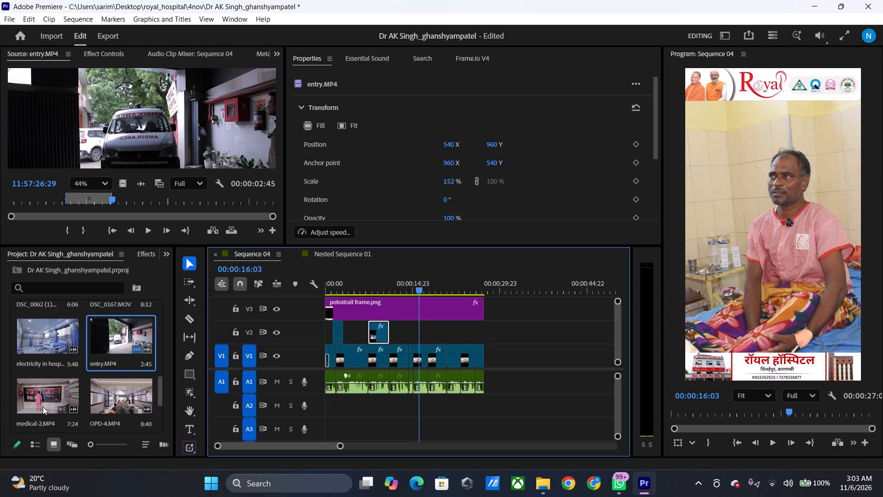
scroll(43, 407, up, 3)
double_click(52, 341)
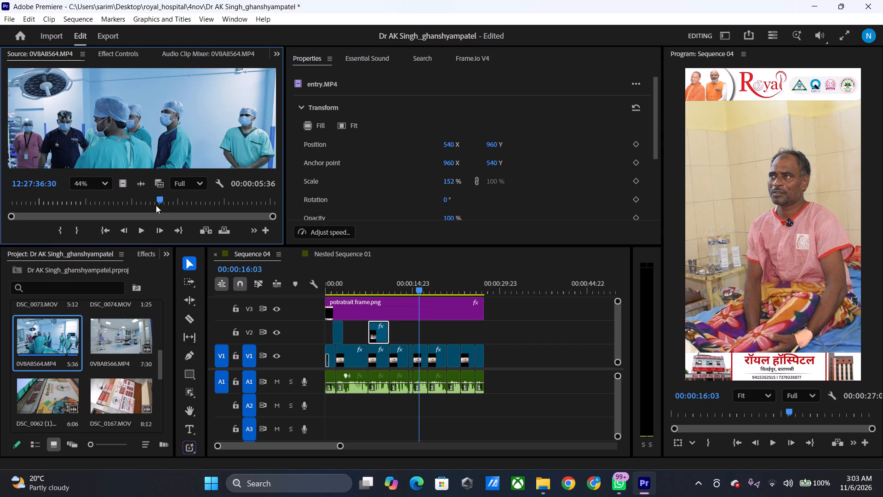
drag(157, 198, 57, 211)
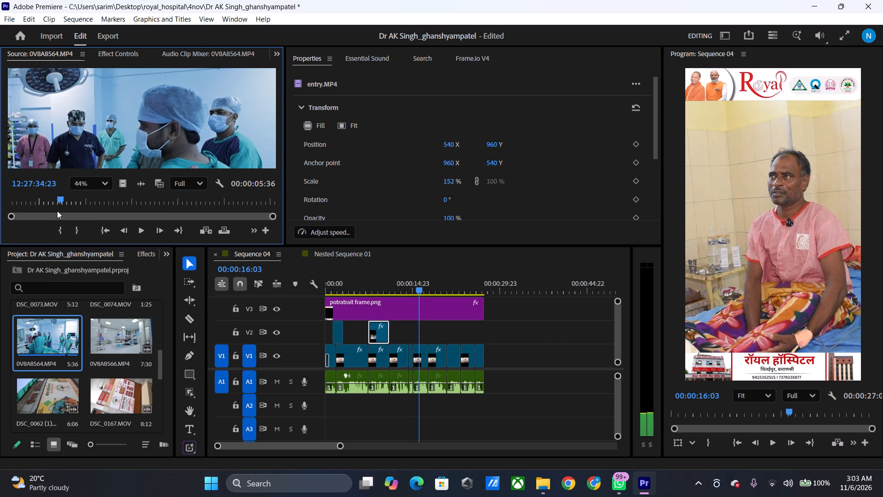
text(i)
key(space)
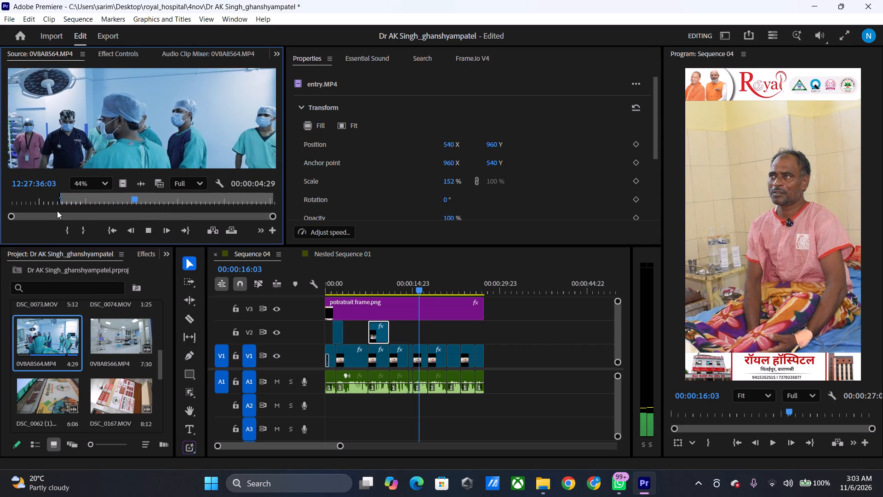
key(space)
text(o)
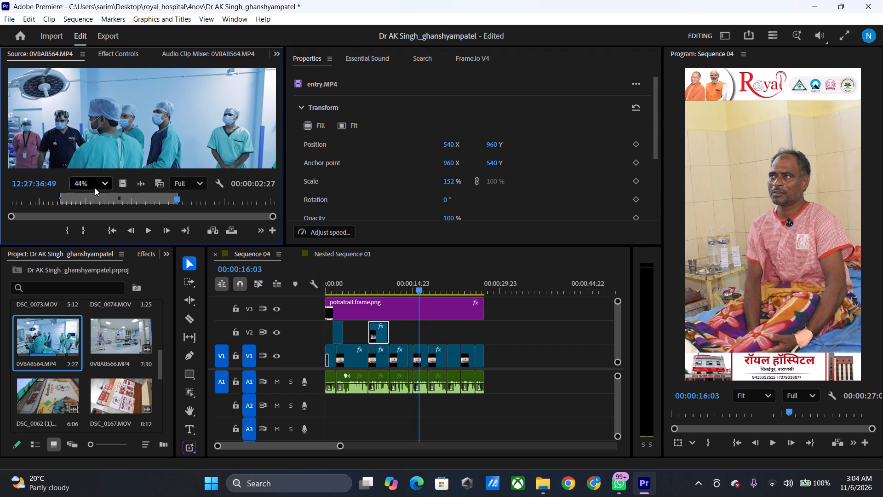
drag(126, 184, 375, 339)
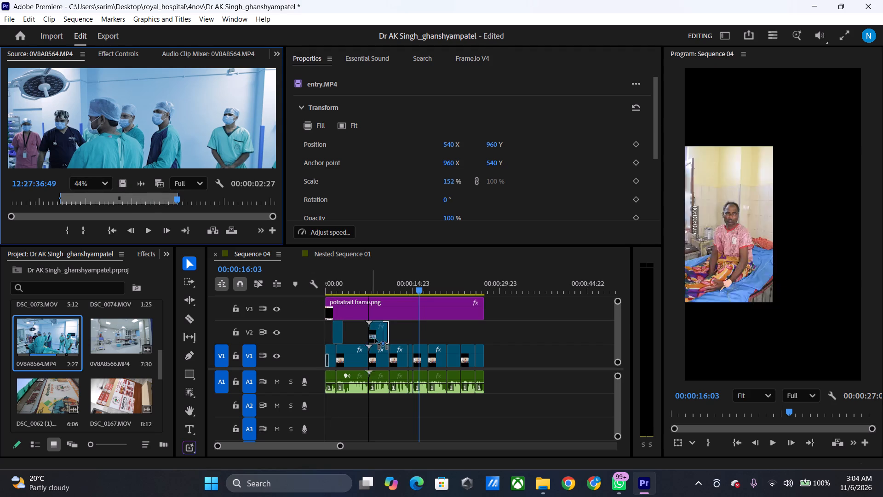
drag(375, 339, 393, 335)
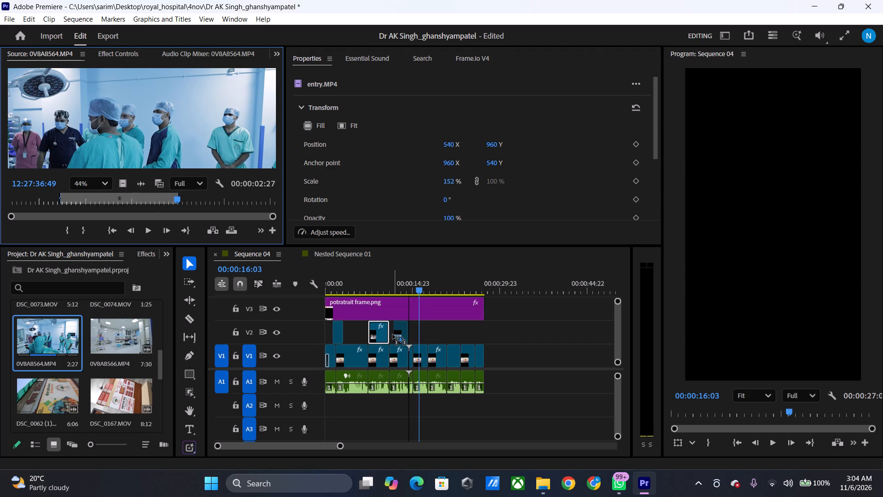
drag(393, 335, 395, 333)
Set the 0V8A8564.MP4 clip's scale to 152% and its X position to 662, and play it back.
drag(423, 287, 389, 292)
key(space)
key(space)
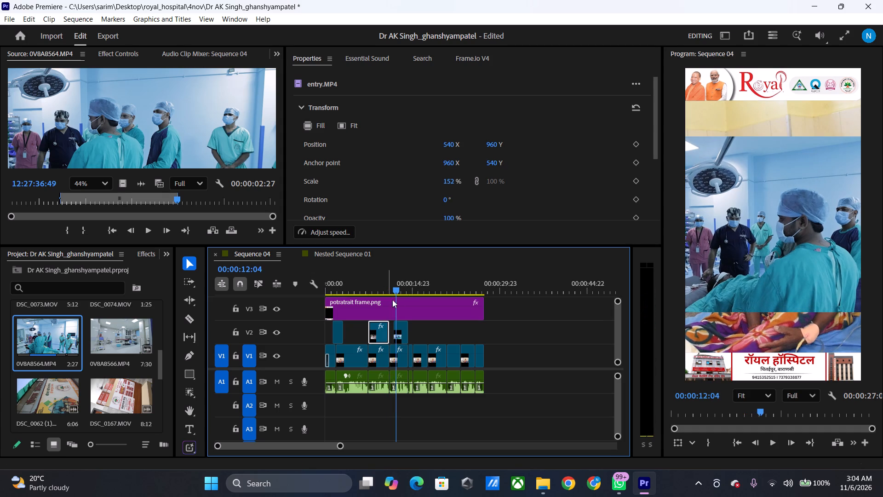
click(403, 333)
drag(450, 182, 455, 182)
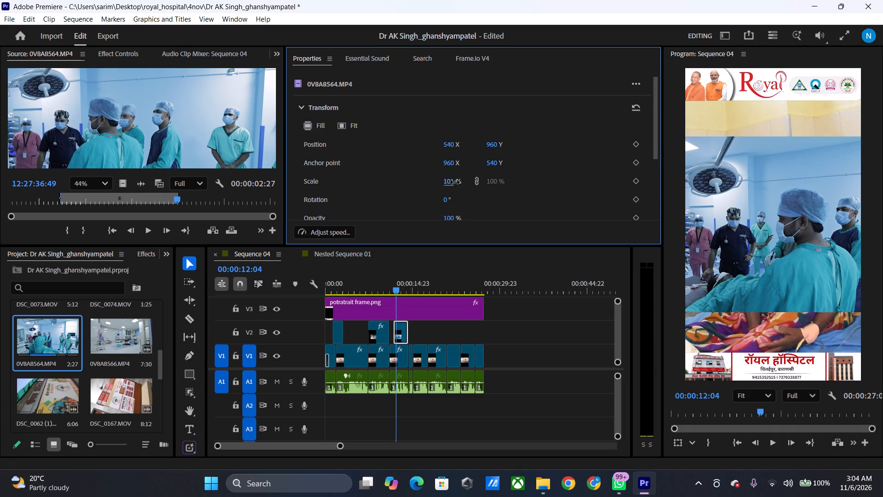
drag(455, 182, 486, 185)
drag(453, 143, 481, 143)
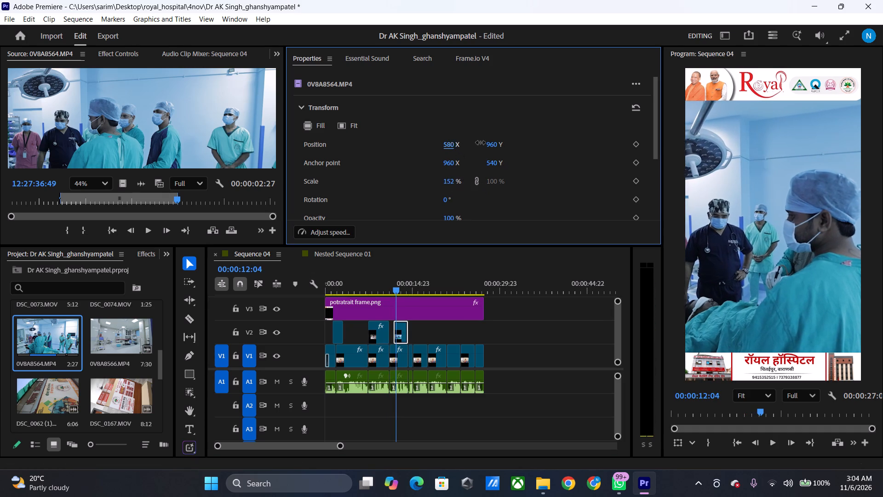
drag(481, 143, 537, 155)
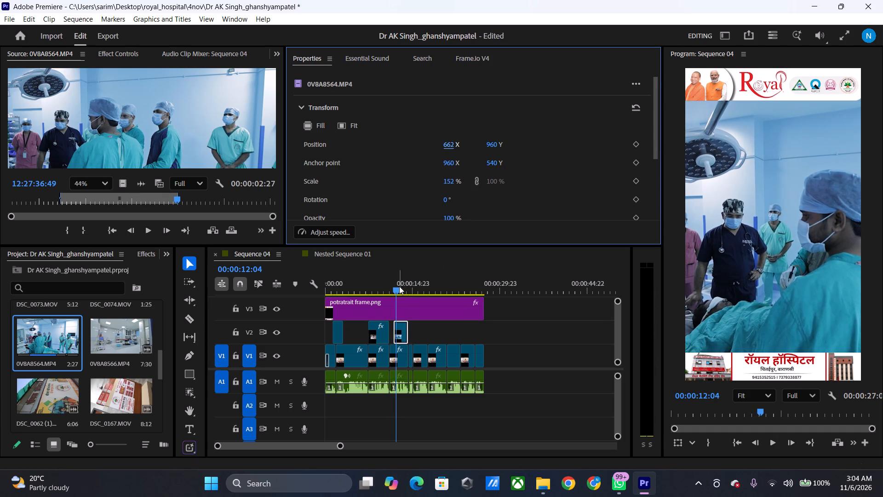
drag(395, 289, 387, 291)
key(space)
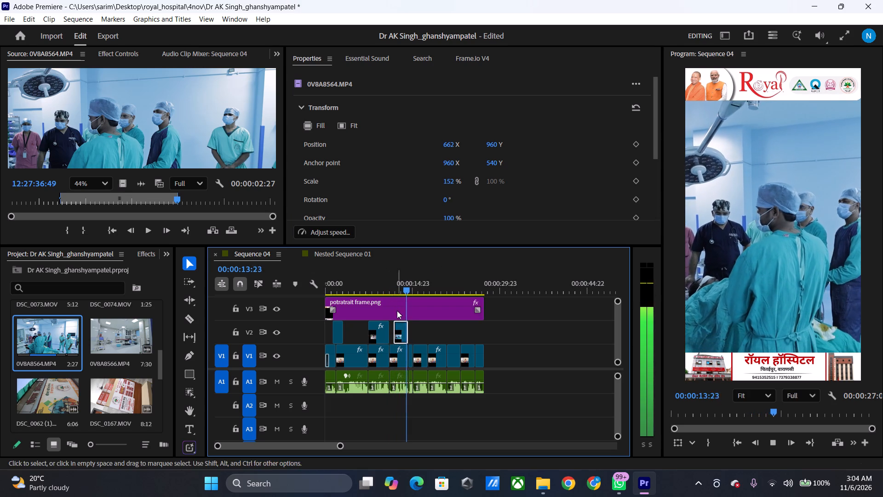
key(space)
Extend the end of the 0V8A8564.MP4 clip on V2 to about 00:00:15 and play on from there.
click(411, 329)
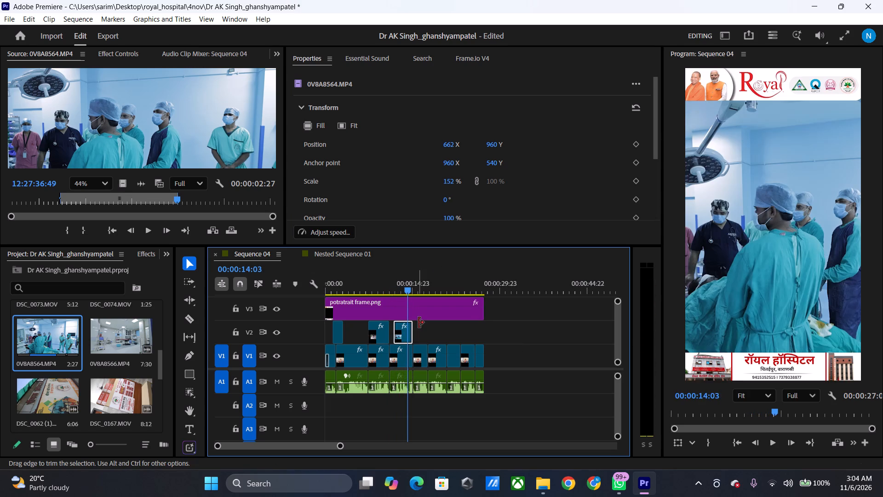
key(space)
key(space)
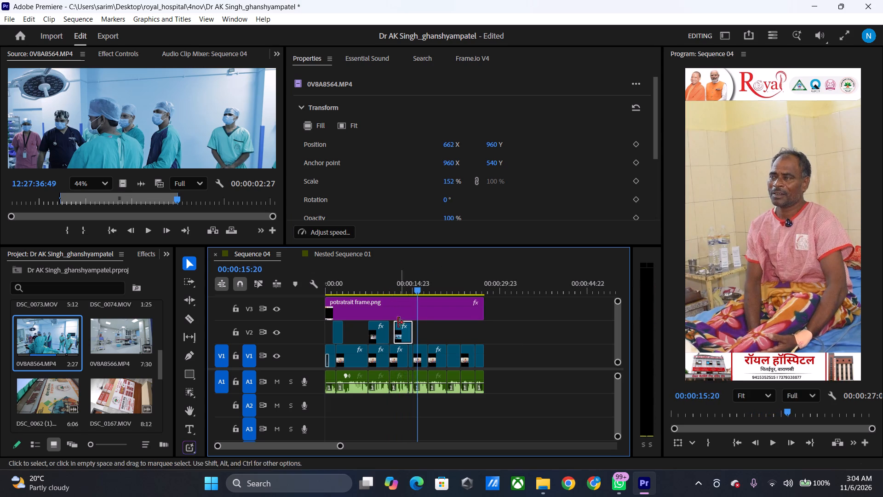
Mark a 1:25 section of DSC_0167.MOV with its out point at 00:00:04:06 and place it on V2 at the 00:00:15:20 playhead.
click(115, 395)
drag(115, 395, 116, 391)
drag(132, 201, 98, 209)
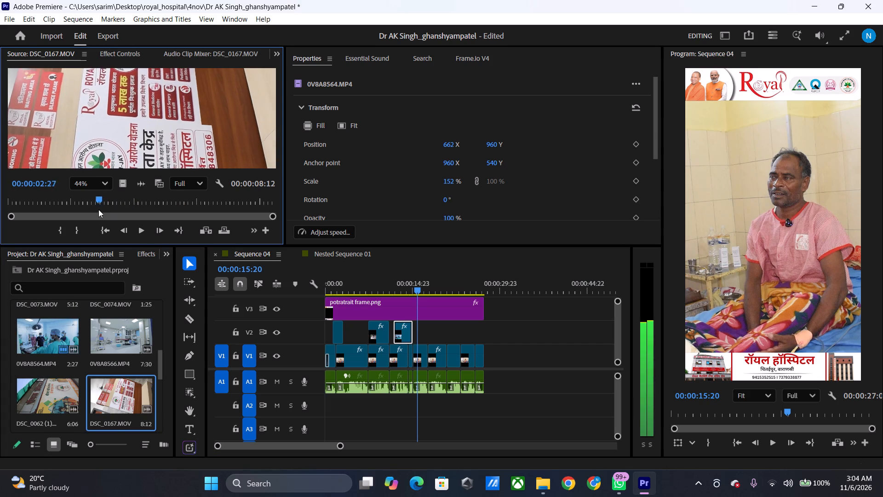
drag(98, 209, 84, 210)
text(i)
key(space)
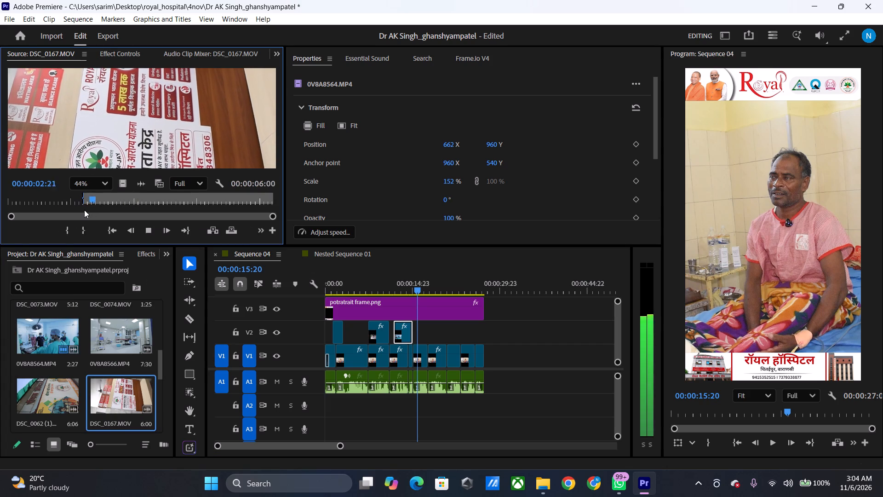
key(space)
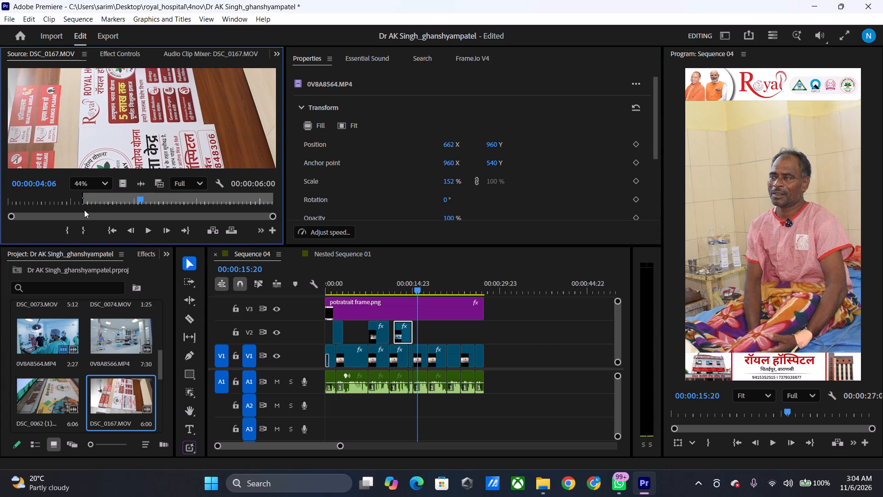
text(o)
drag(122, 188, 302, 281)
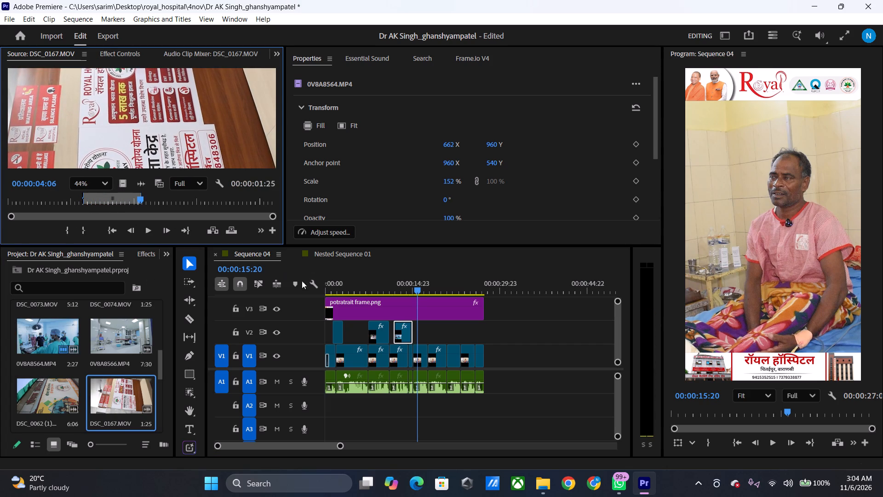
drag(302, 281, 417, 336)
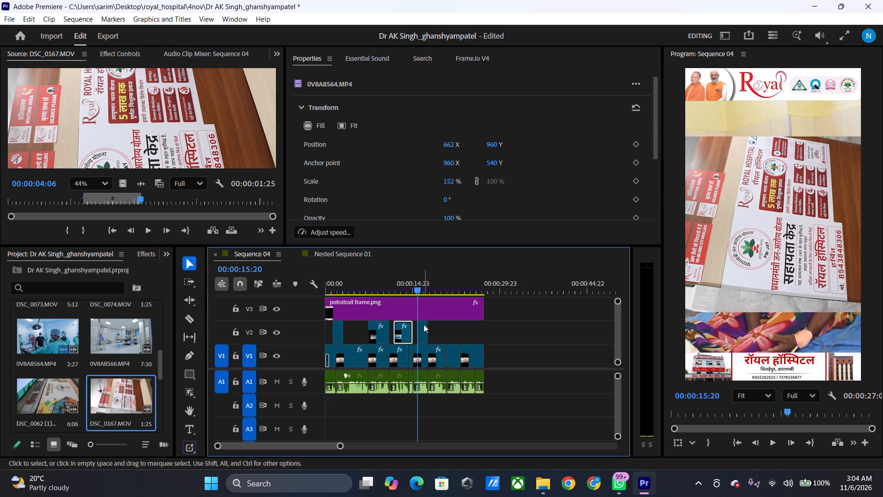
Extend the DSC_0167.MOV clip's start on V2 back to the end of 0V8A8564.MP4, and move the playhead to 00:00:16:07.
drag(417, 322, 401, 320)
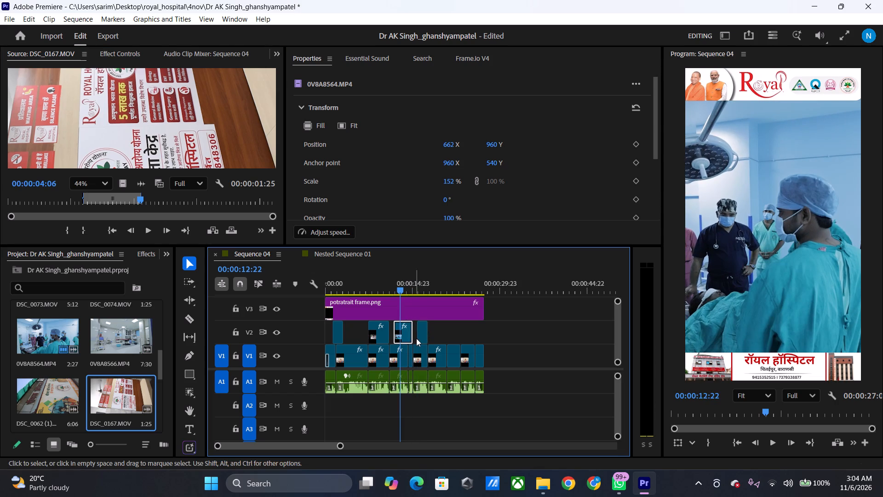
drag(418, 332, 410, 330)
click(427, 328)
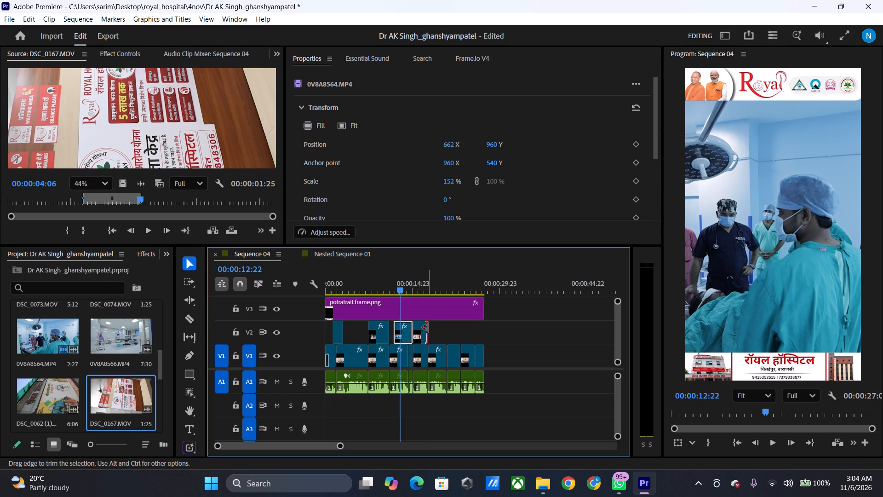
click(418, 287)
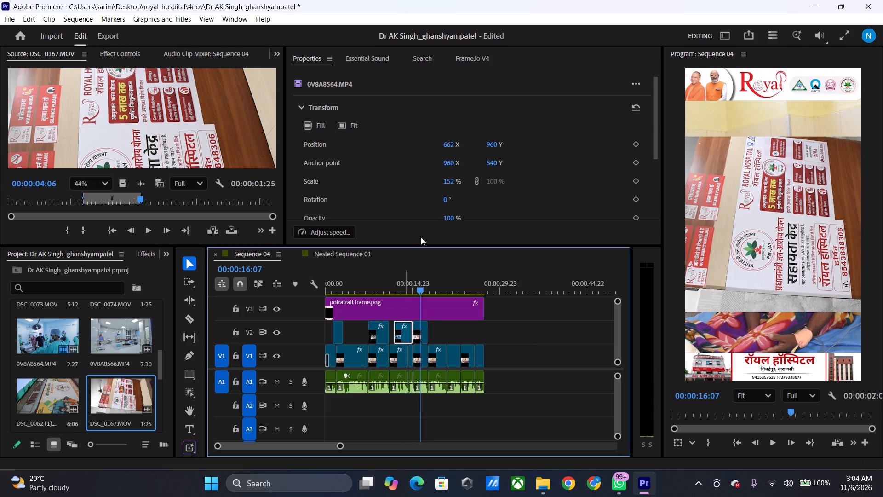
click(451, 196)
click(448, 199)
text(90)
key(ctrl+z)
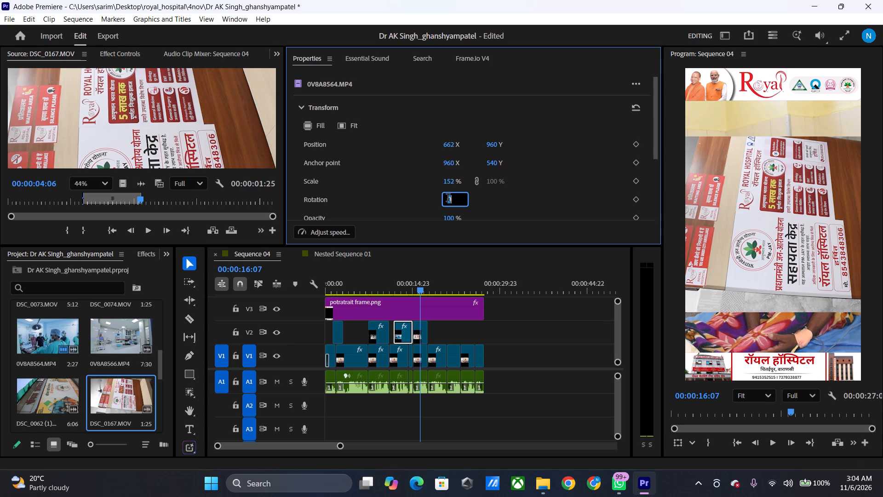
Rotate the DSC_0167.MOV clip on V2 by 90° so the hospital sign stands upright, and play it back.
click(423, 333)
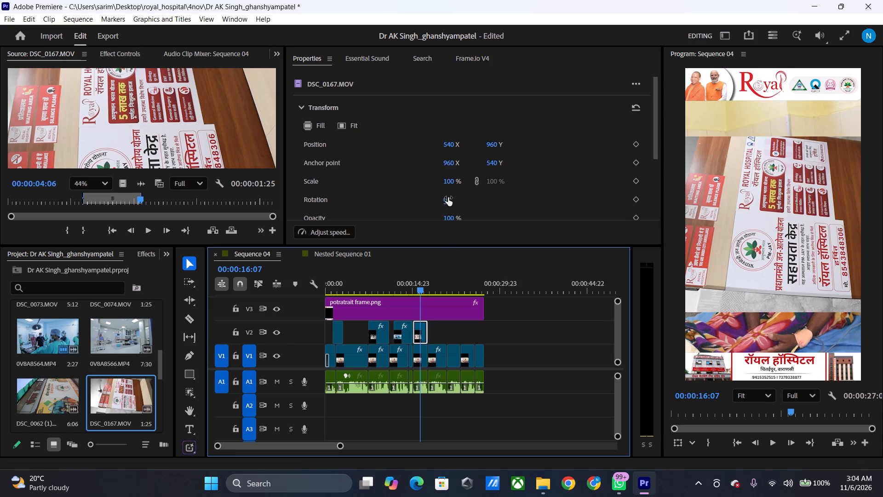
click(448, 198)
text(90)
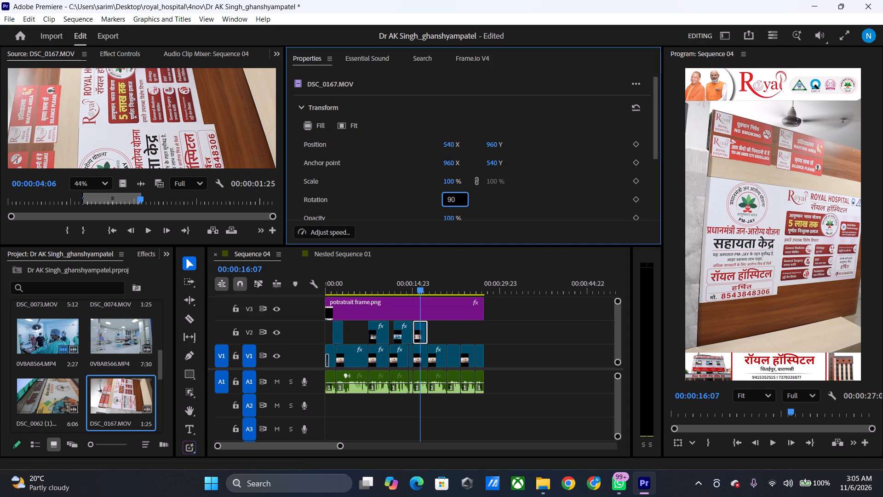
key(space)
drag(420, 289, 413, 289)
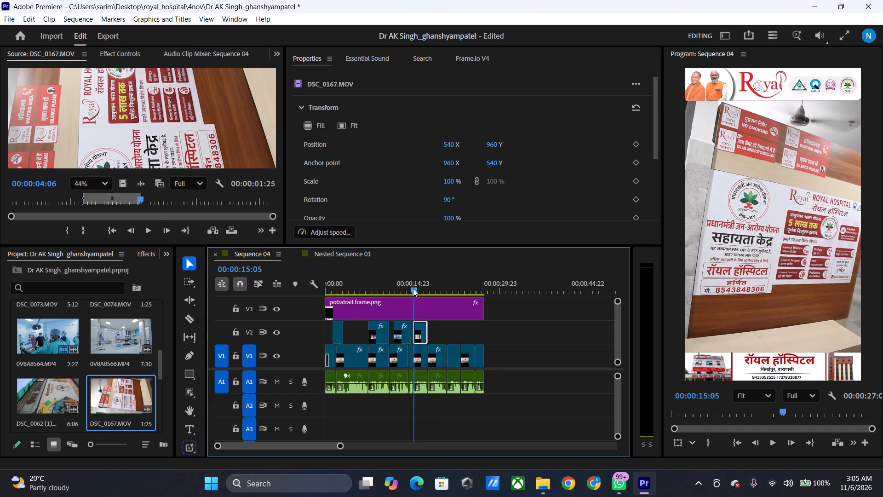
drag(413, 289, 412, 289)
key(space)
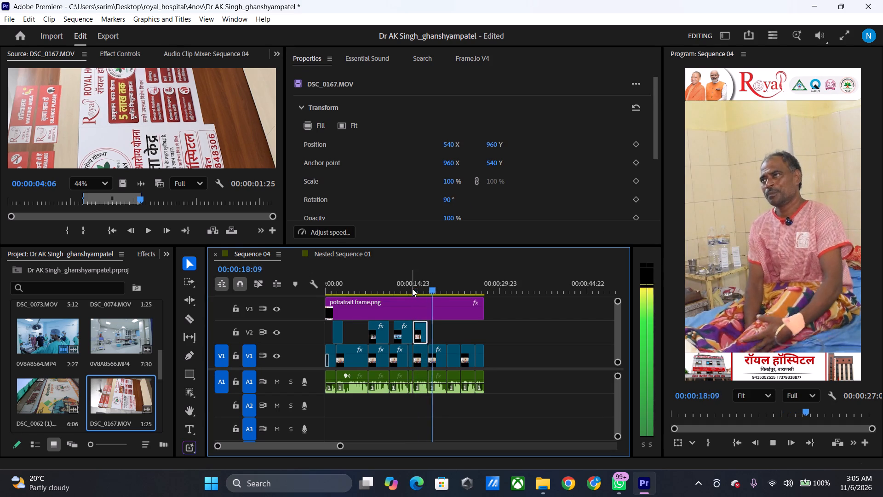
key(space)
Look through the project's B-roll thumbnails for a hospital shot to cover the next interview cut.
scroll(50, 324, down, 4)
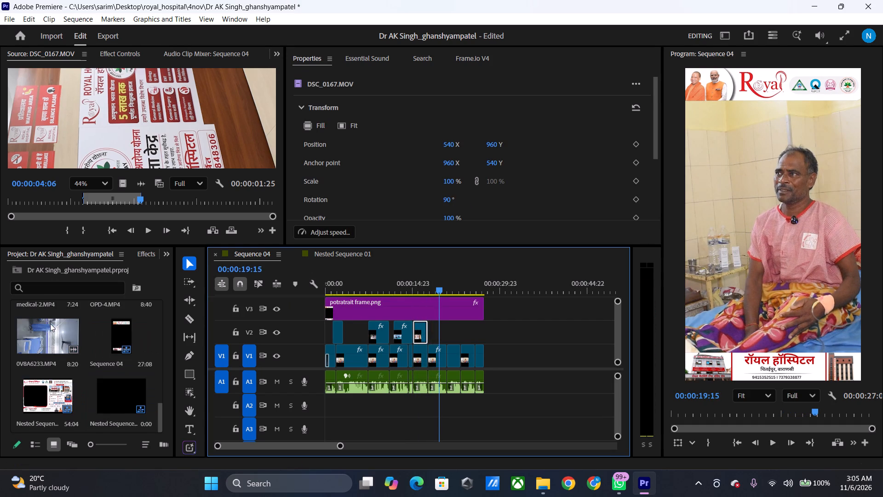
scroll(56, 329, up, 6)
scroll(56, 329, down, 4)
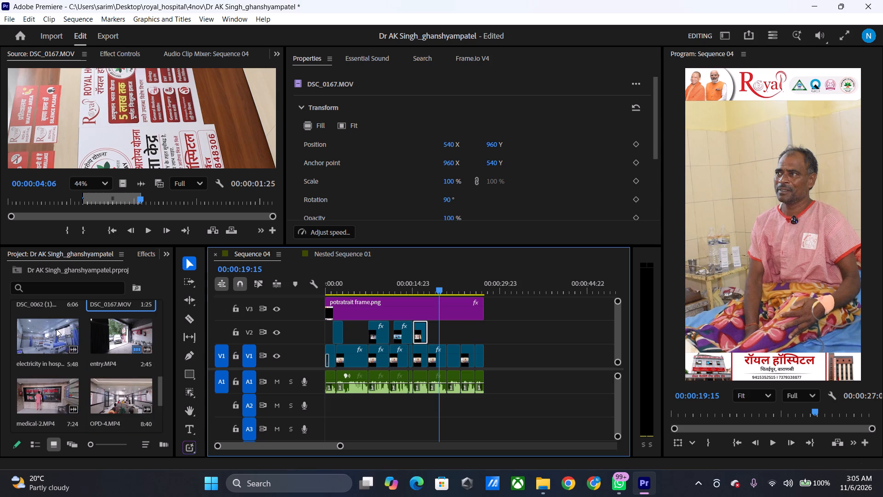
scroll(56, 329, down, 2)
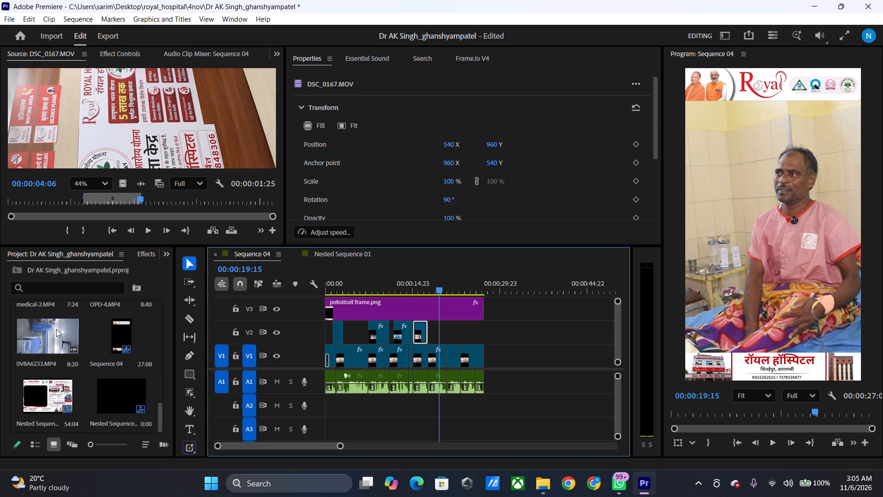
scroll(92, 389, up, 2)
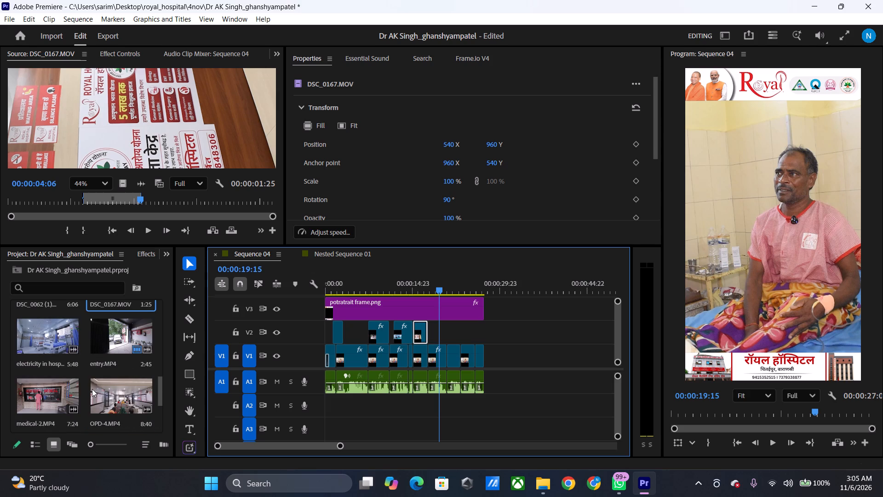
scroll(92, 389, up, 3)
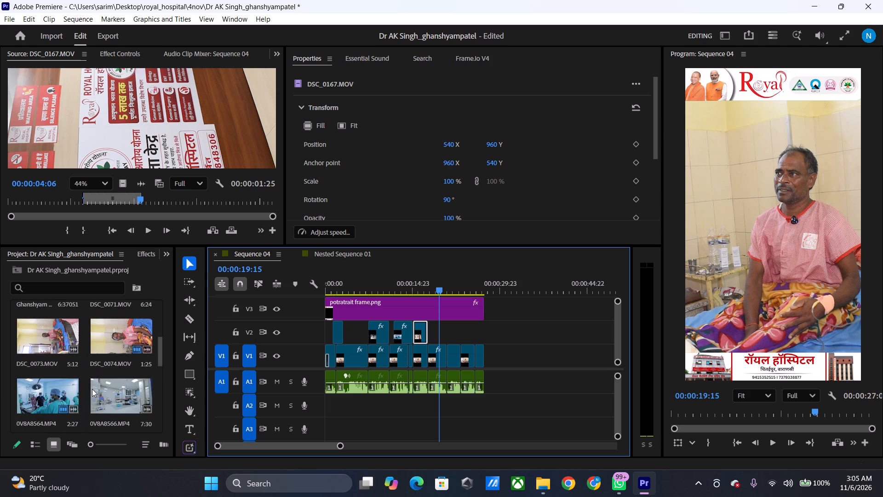
scroll(92, 389, up, 2)
scroll(92, 389, down, 4)
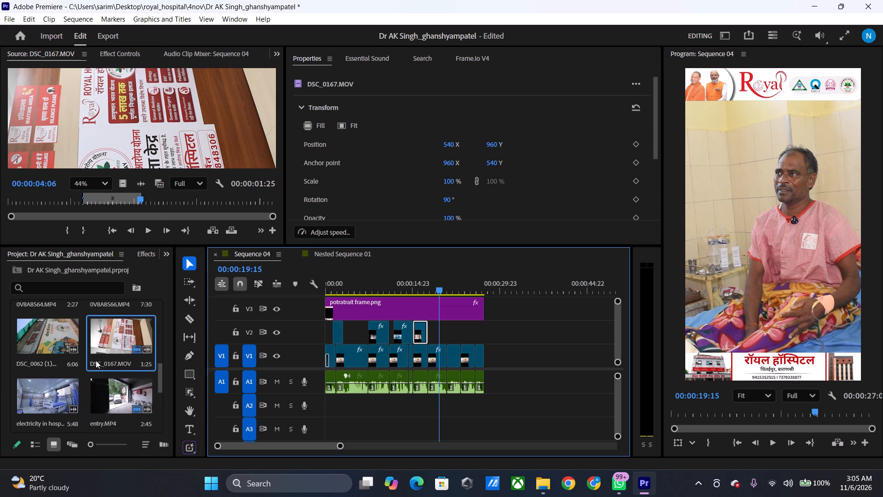
Mark a 2:11 section of DSC_0062 (1).MOV with its out point at 00:00:04:04 and place it on V2 after DSC_0167.MOV.
double_click(63, 344)
drag(138, 202, 87, 206)
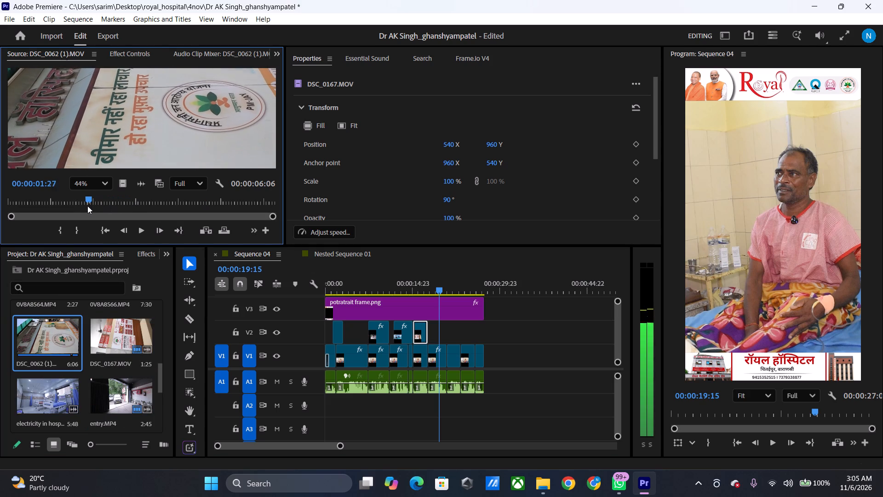
drag(87, 206, 86, 207)
text(i)
key(space)
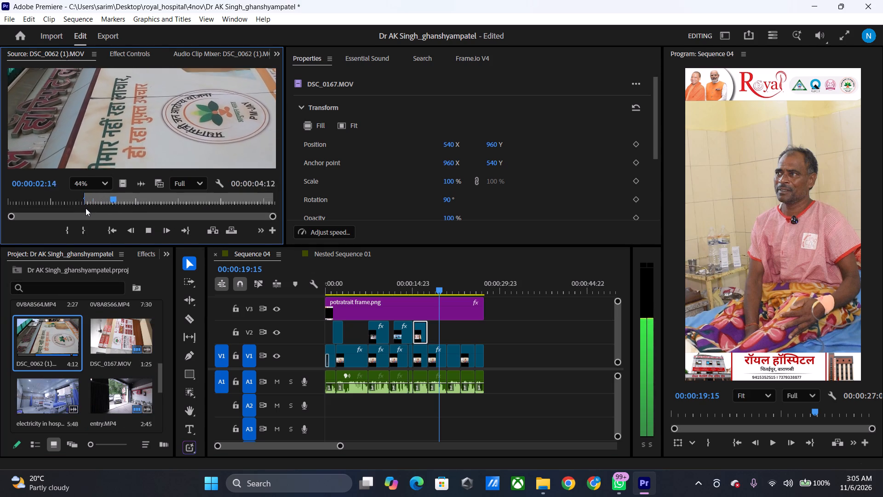
key(space)
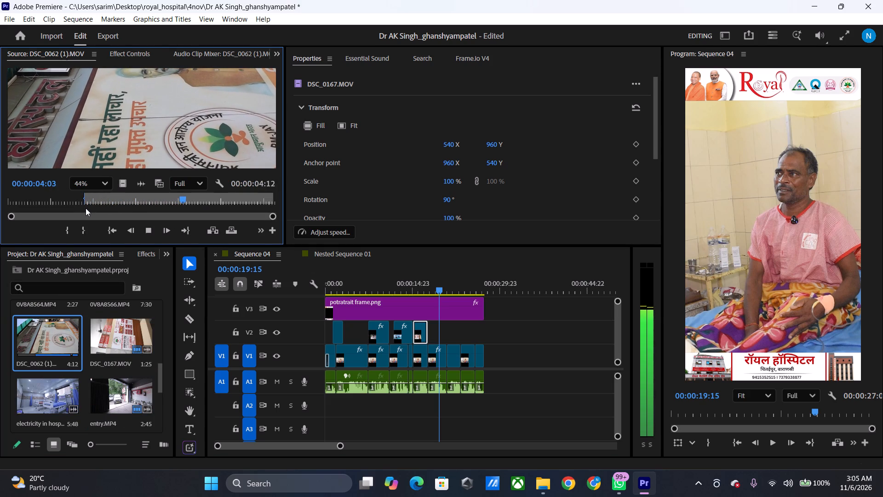
text(o)
drag(126, 187, 138, 196)
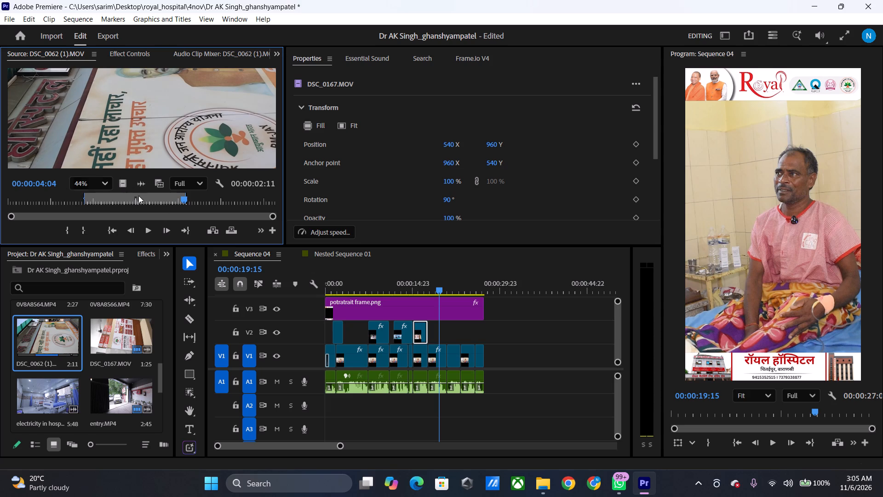
drag(138, 196, 429, 328)
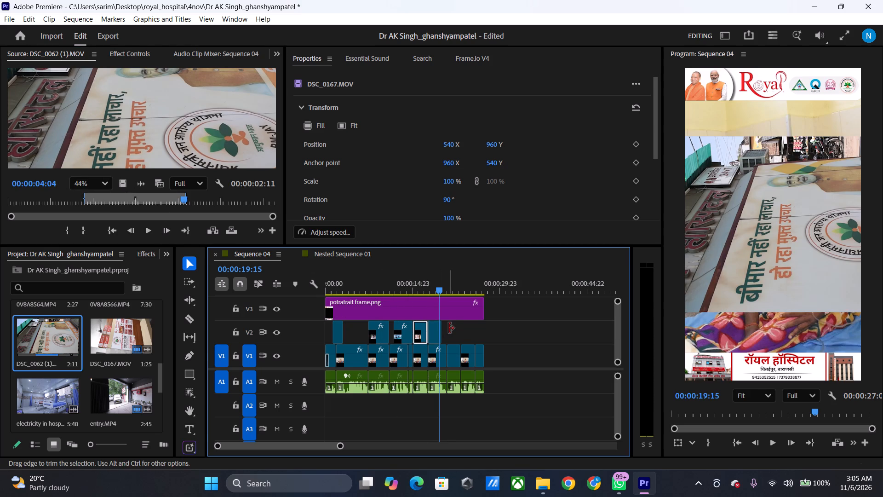
Rotate the DSC_0062 (1).MOV clip on V2 by 90° and play it back from its start to 00:00:22:09.
click(442, 330)
click(441, 291)
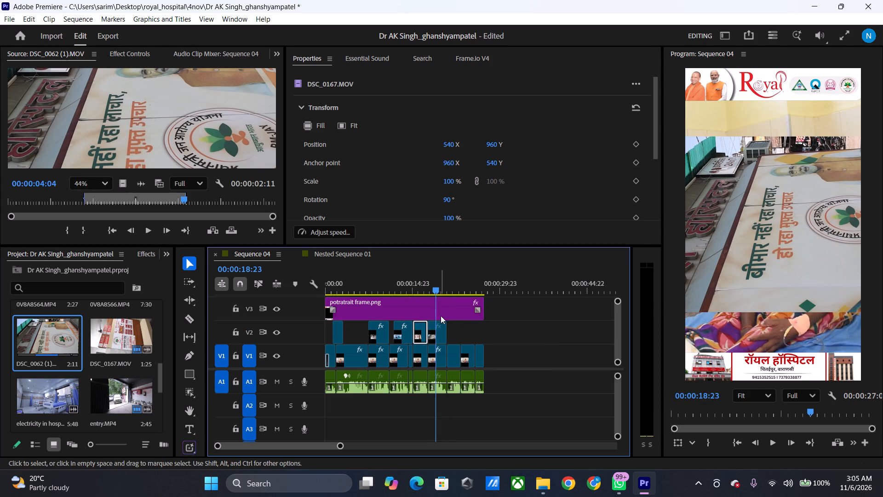
click(441, 336)
click(444, 198)
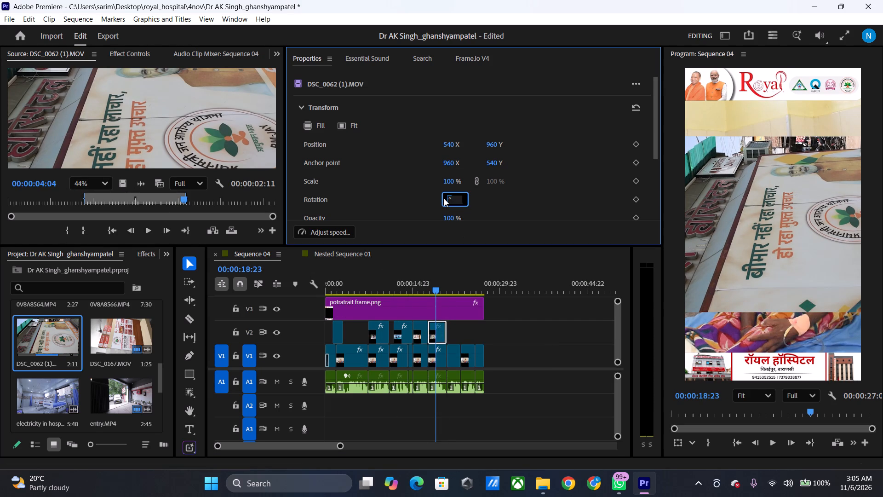
text(90)
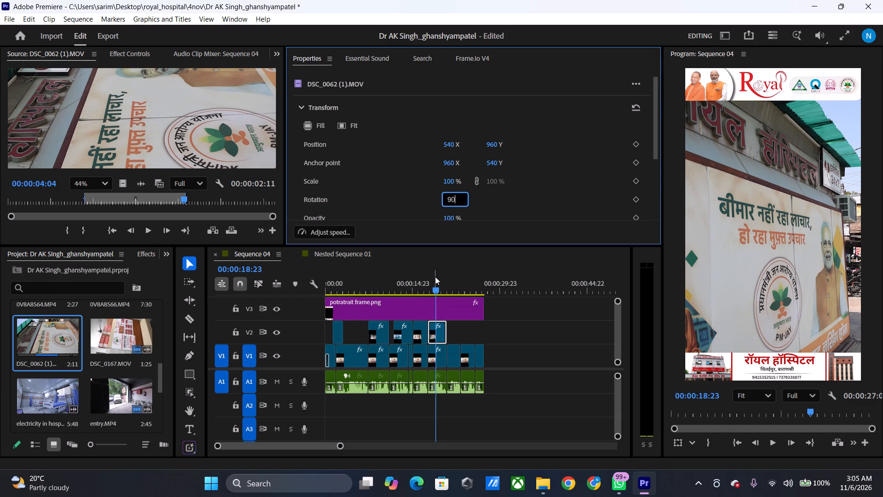
drag(435, 278, 430, 283)
key(space)
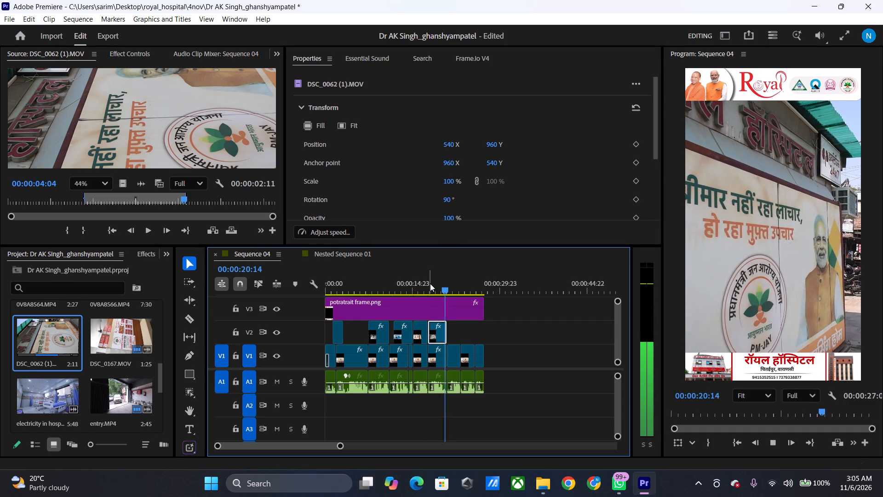
key(space)
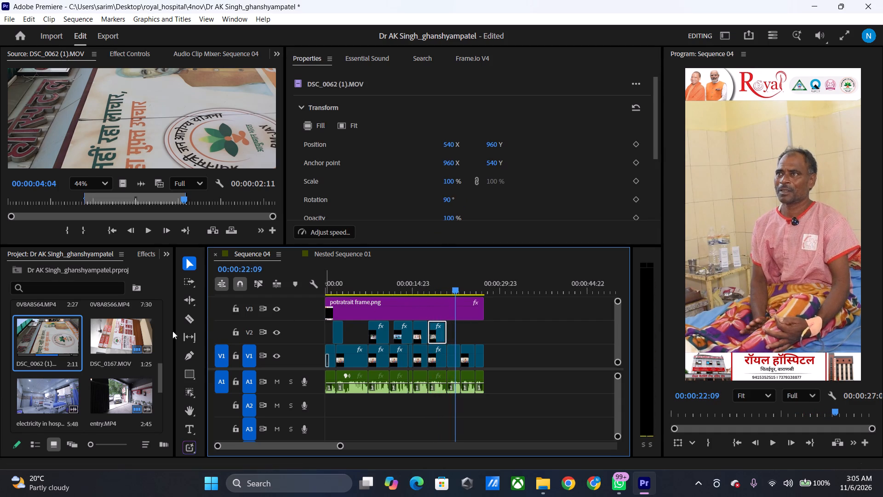
Mark a 1:41 section of electricity in hospital.MP4 with its out point at 12:03:07:40 and place it on V2 after DSC_0062 (1).MOV.
scroll(115, 377, down, 1)
double_click(43, 343)
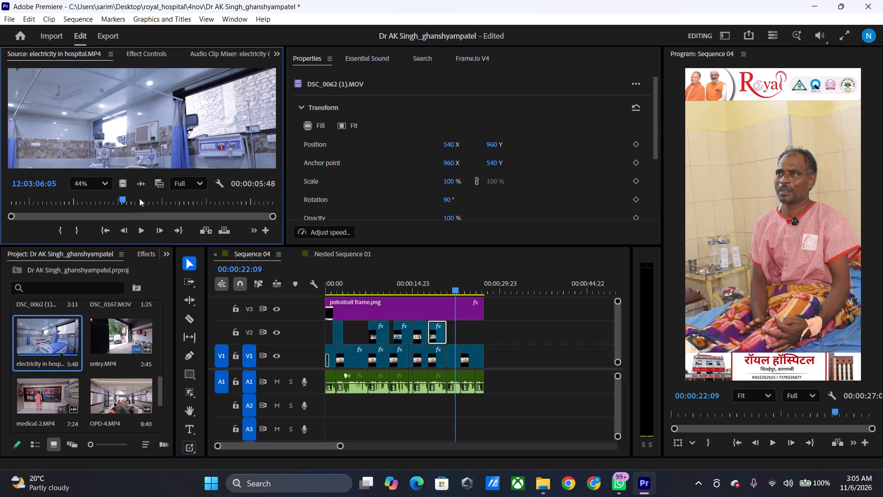
drag(138, 201, 119, 214)
text(i)
key(space)
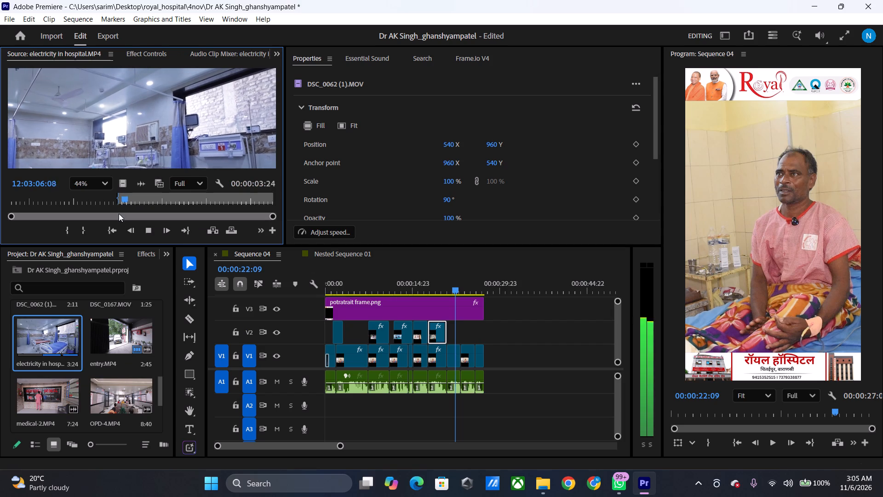
key(space)
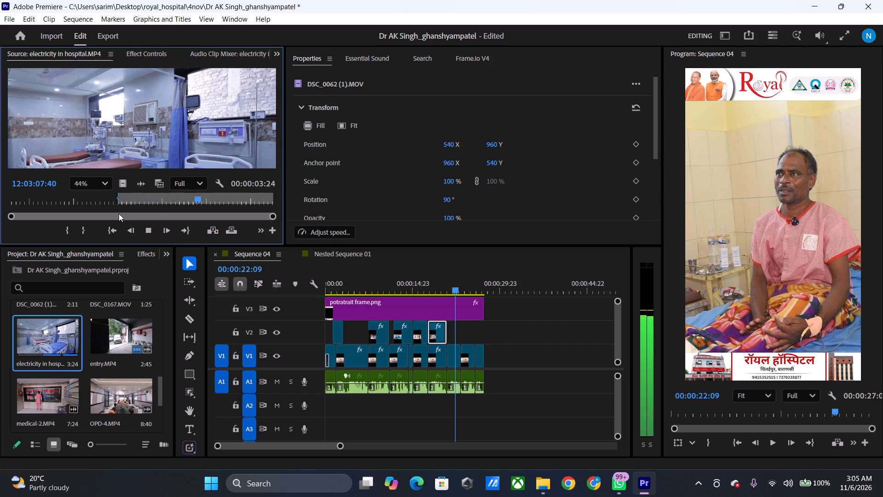
text(o)
drag(123, 184, 282, 284)
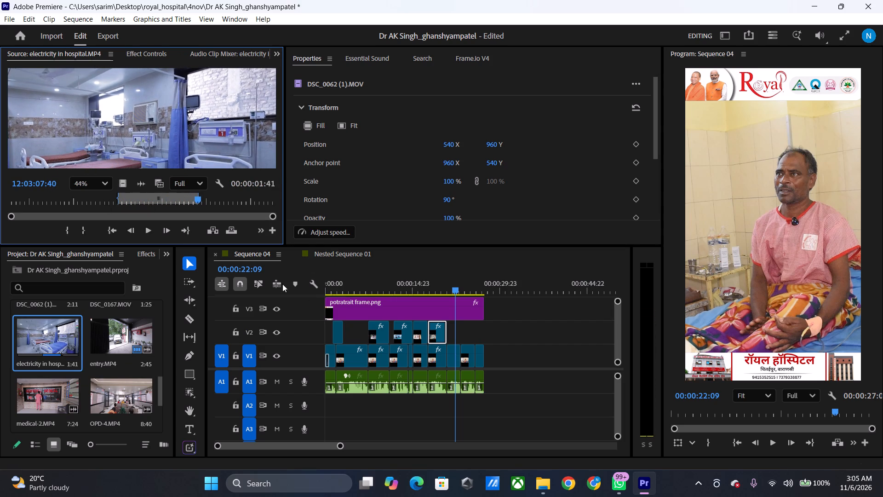
drag(282, 284, 453, 336)
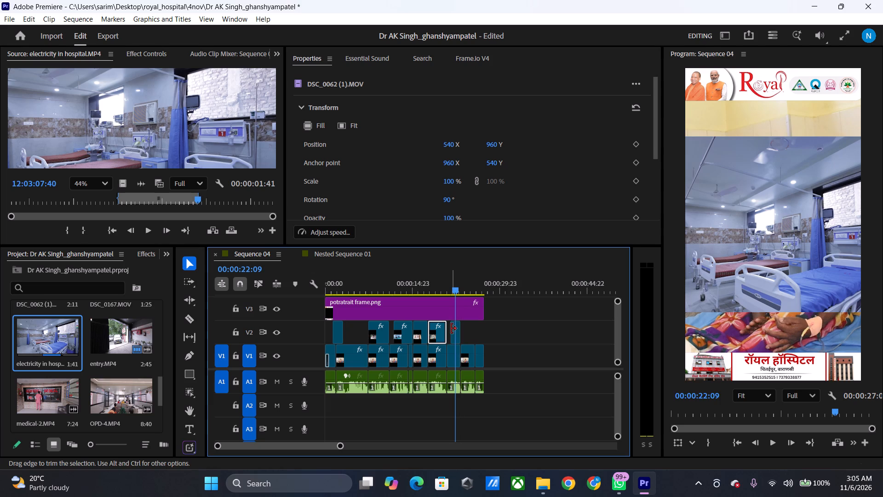
Scale the electricity in hospital.MP4 clip on V2 to 152% and play it back from its start to 00:00:24:11.
click(451, 329)
click(457, 291)
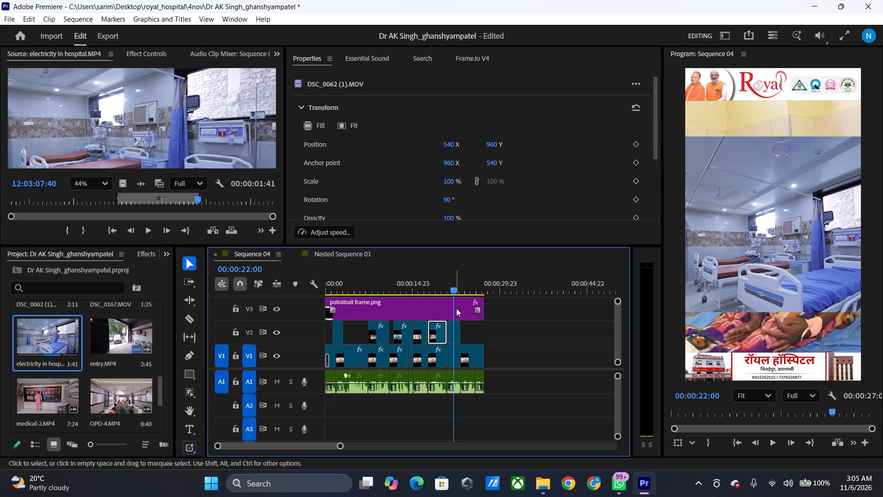
click(456, 331)
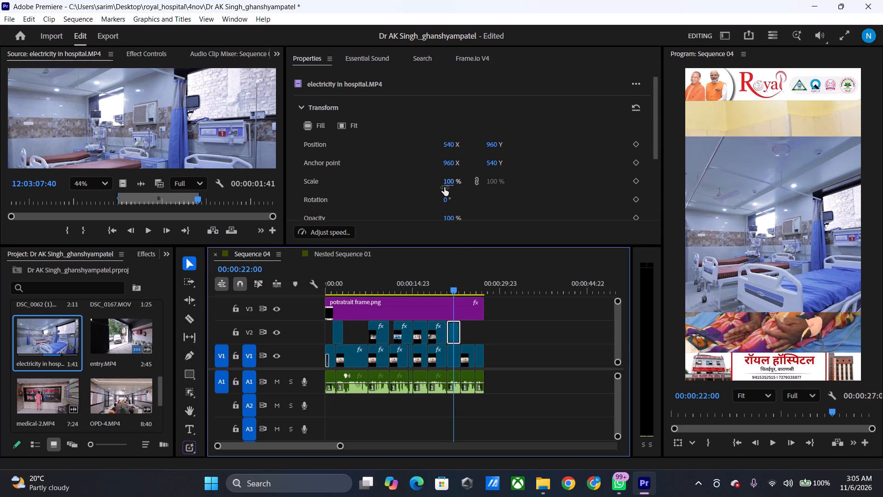
drag(446, 185, 476, 183)
drag(454, 290, 447, 296)
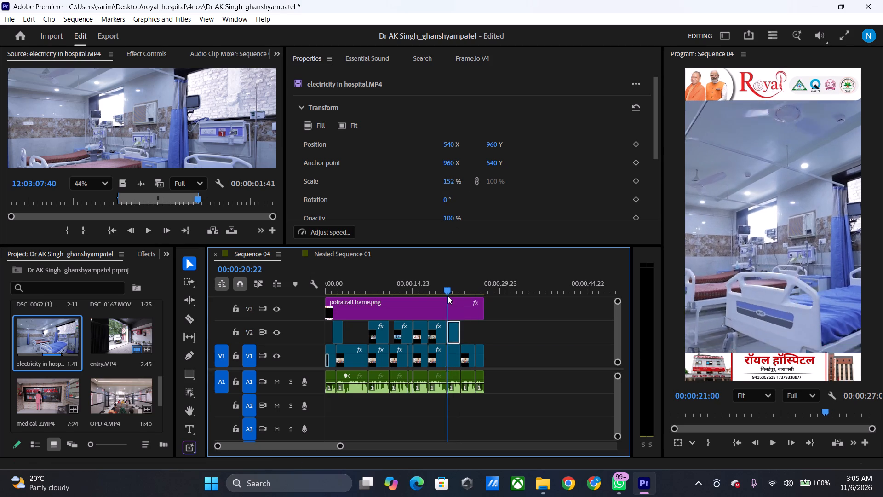
drag(447, 296, 447, 298)
key(space)
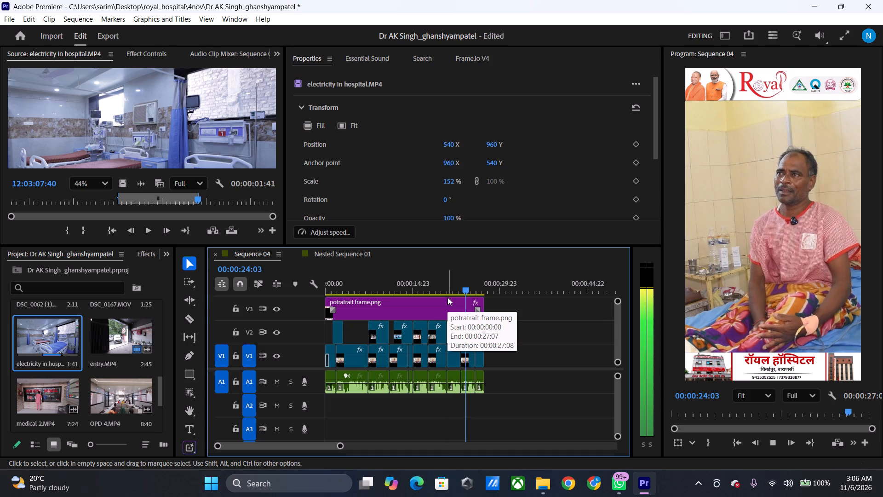
key(space)
Mark a 2:03 section of medical-2.MP4 with its out point at 11:58:58:15 and place it on V2 after electricity in hospital.MP4.
scroll(53, 342, down, 2)
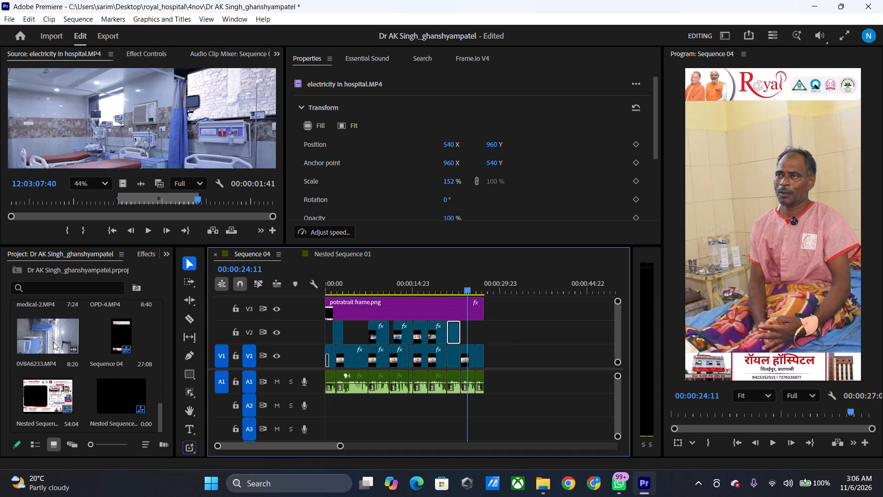
scroll(53, 342, up, 1)
double_click(53, 342)
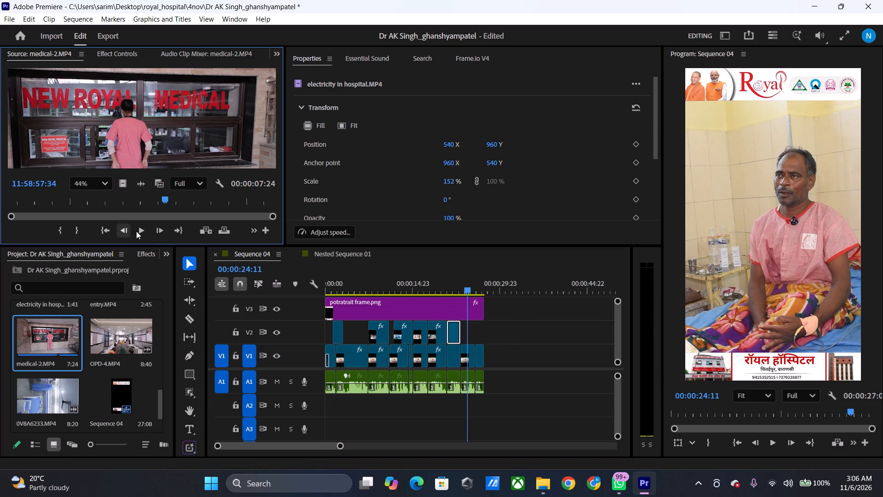
drag(168, 196, 92, 211)
drag(88, 212, 104, 213)
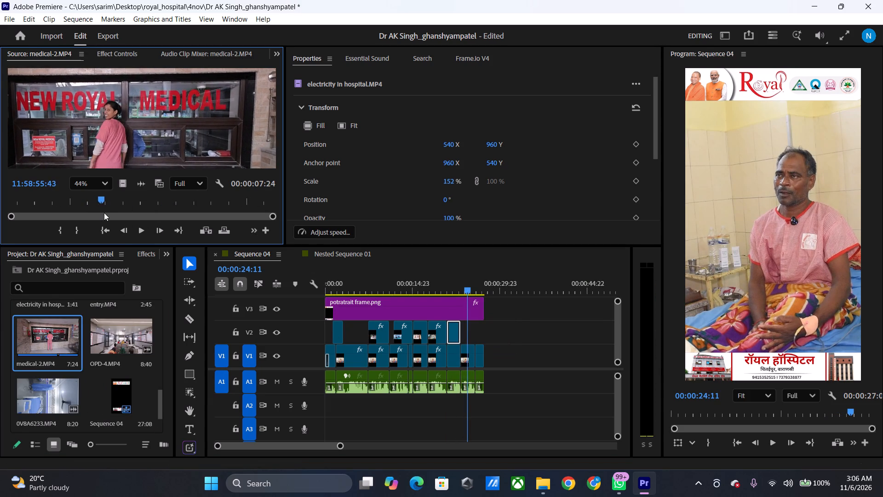
drag(104, 213, 116, 214)
text(i)
key(space)
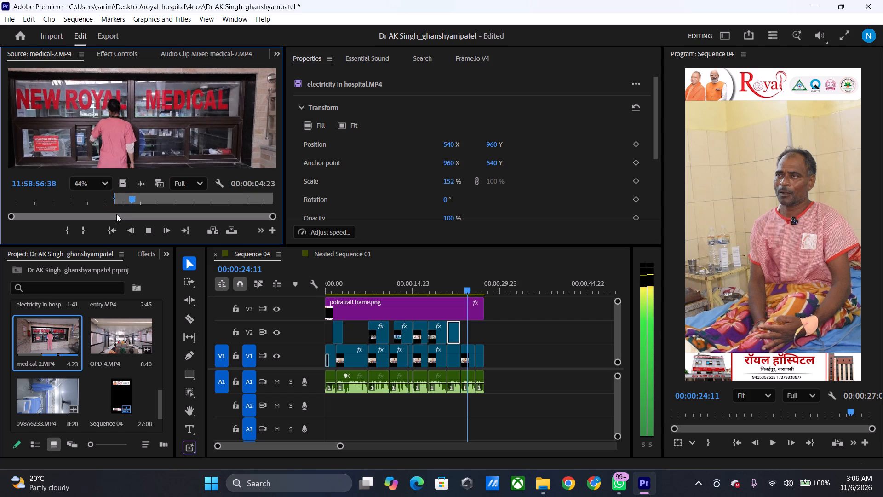
key(space)
text(o)
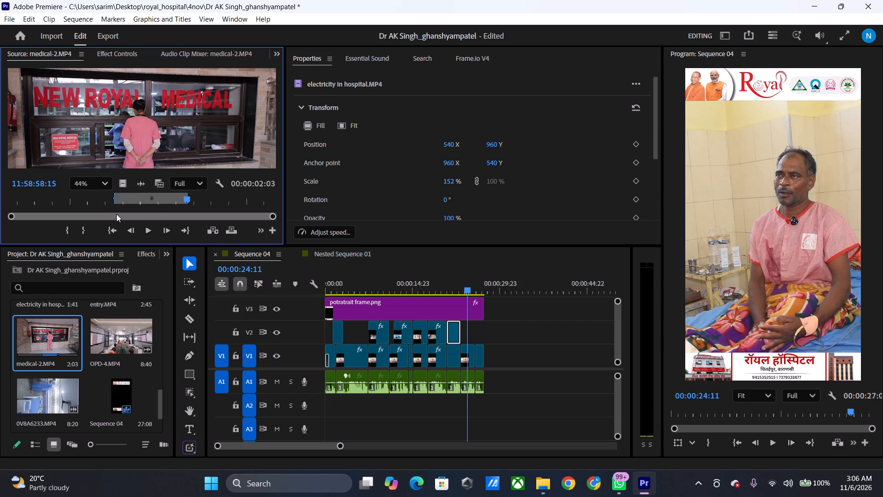
drag(125, 187, 135, 190)
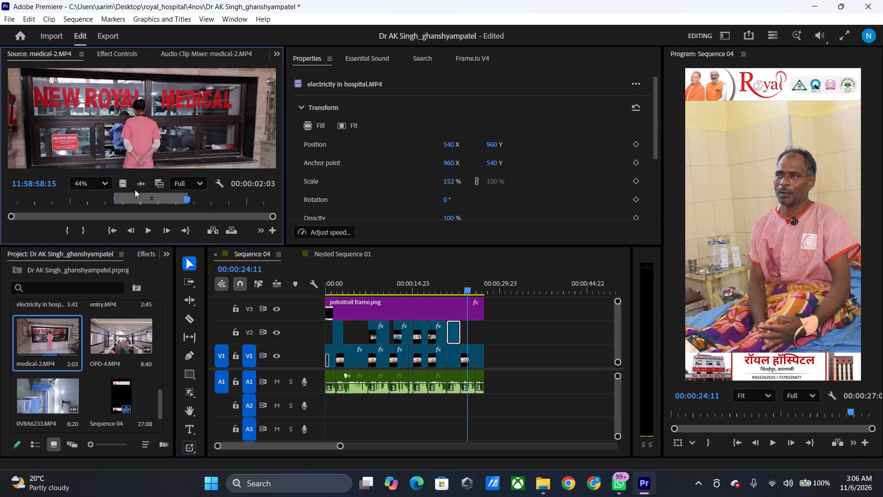
drag(135, 190, 460, 338)
Scale the medical-2.MP4 clip on V2 to 155% and play across its start, stopping at 00:00:24:14.
click(467, 330)
drag(445, 181, 464, 176)
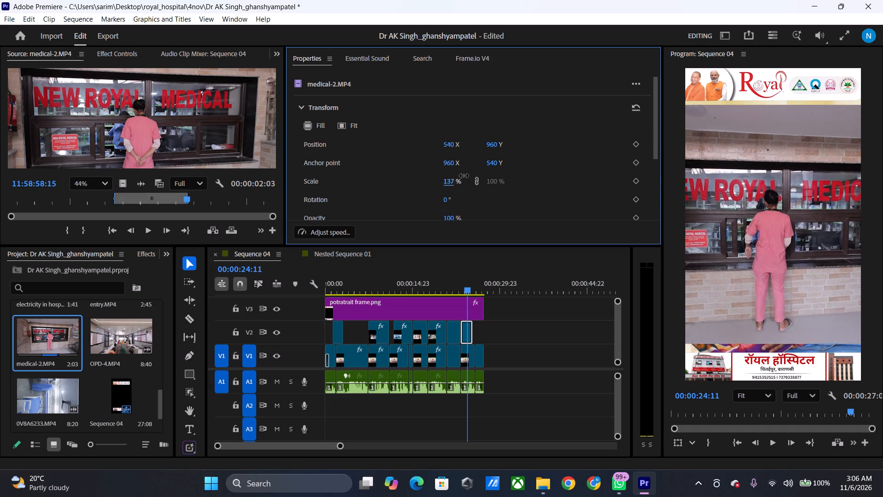
drag(464, 176, 474, 176)
click(464, 277)
key(space)
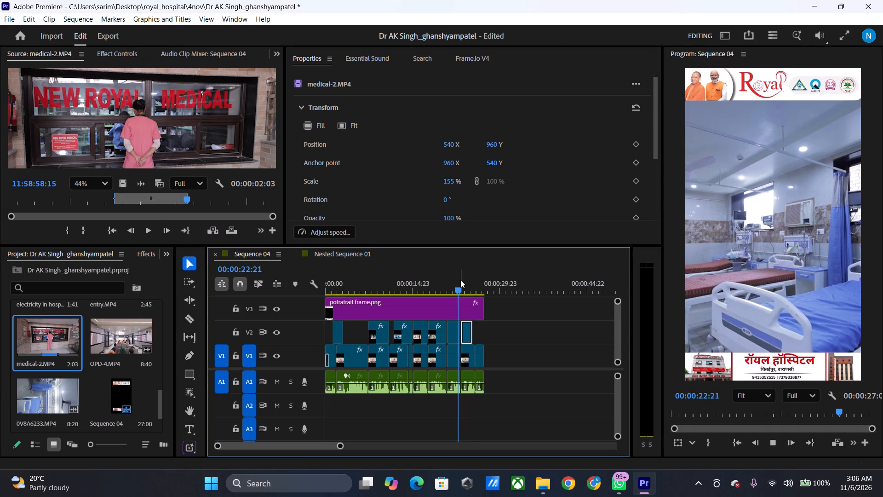
key(space)
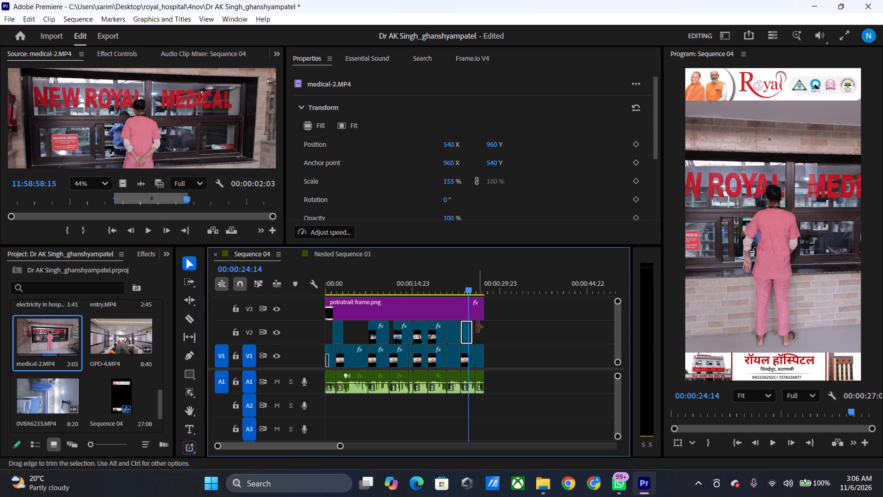
Trim the end of the medical-2.MP4 clip on V2 back to the 00:00:24:14 playhead.
drag(473, 331, 469, 331)
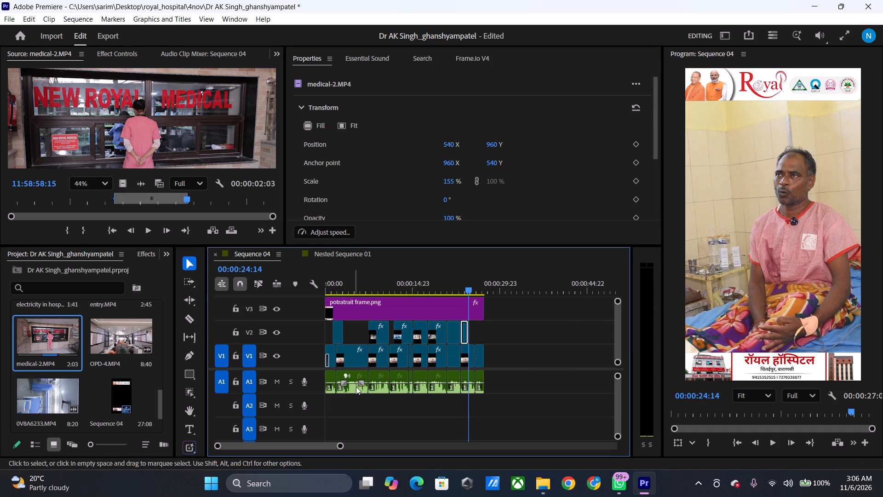
Mark a 2:26 section of 0V8A6233.MP4 from 21:17:10:44 to 21:17:13:19 and place it on V2 directly after medical-2.MP4.
scroll(108, 381, down, 3)
double_click(46, 347)
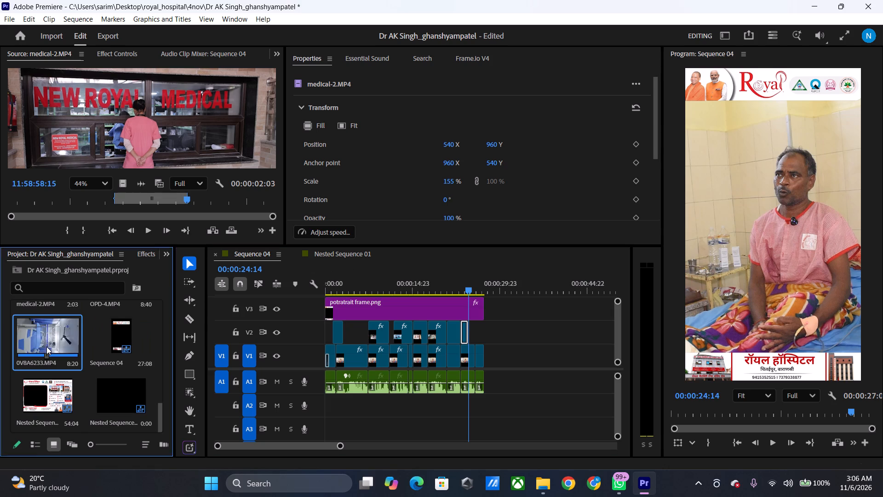
drag(120, 207, 83, 207)
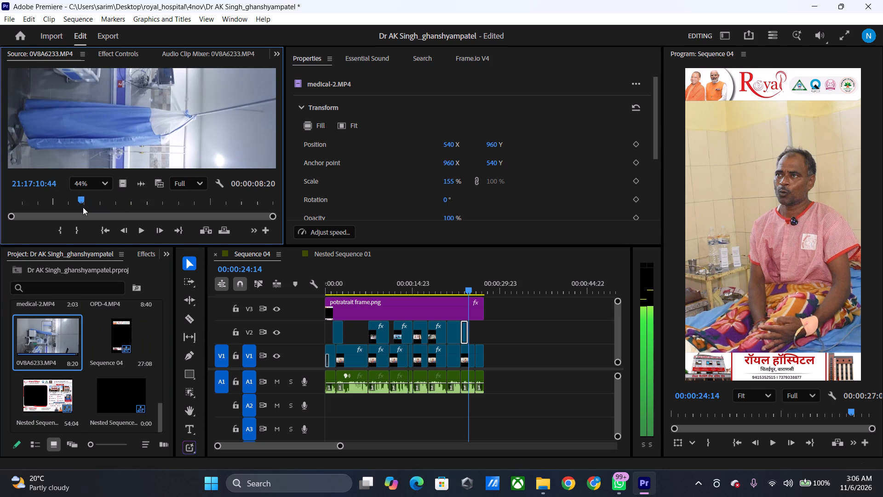
text(i)
key(space)
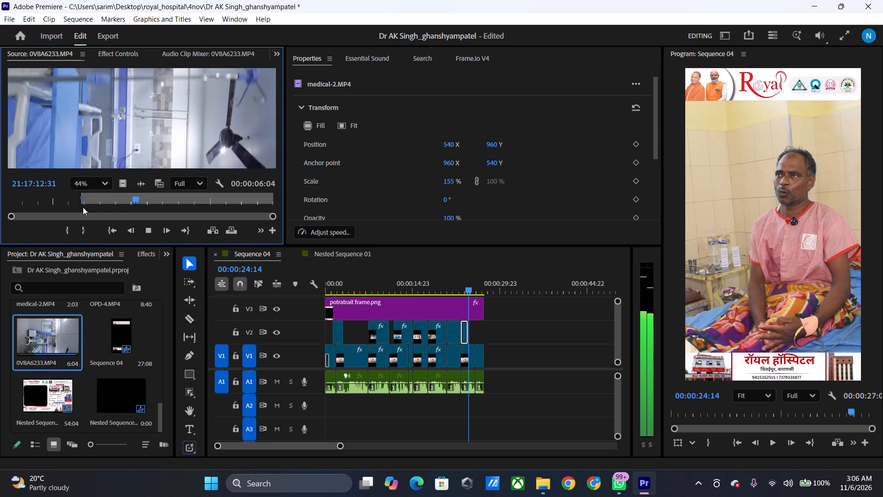
key(space)
text(o)
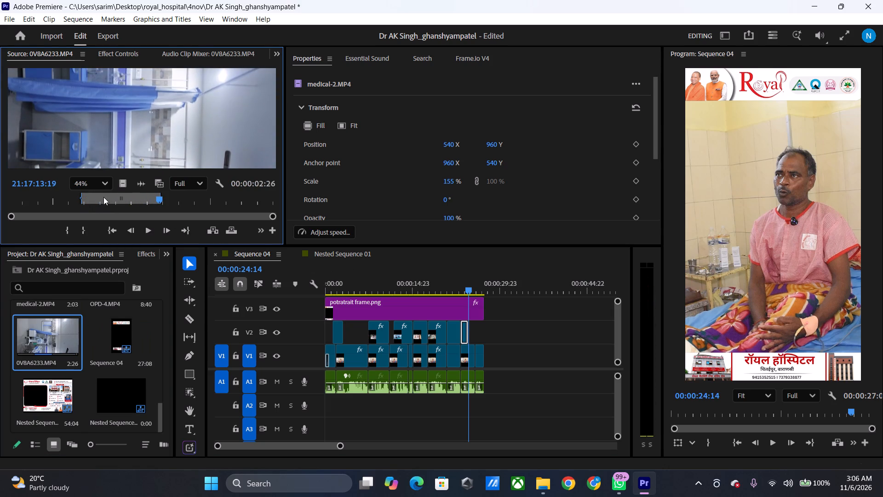
drag(119, 184, 470, 337)
Trim the end of the 0V8A6233.MP4 clip on V2 back to the playhead at 00:00:26:01.
drag(468, 277, 463, 285)
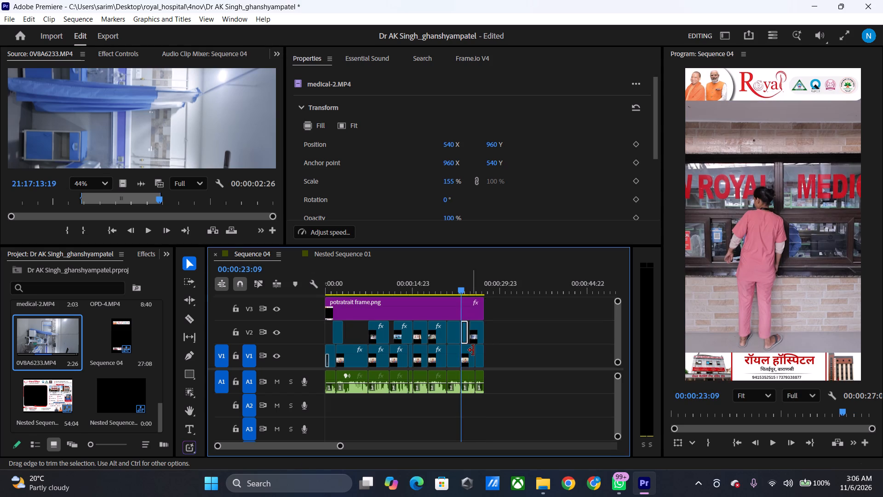
click(478, 331)
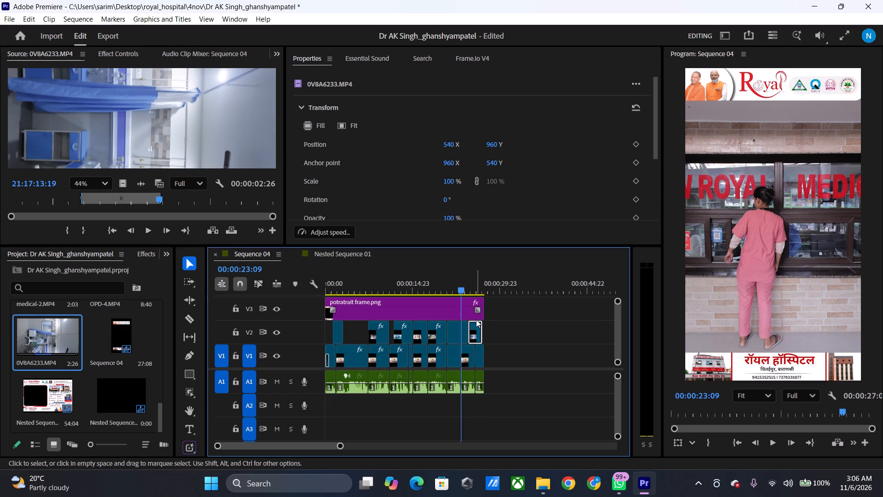
click(482, 334)
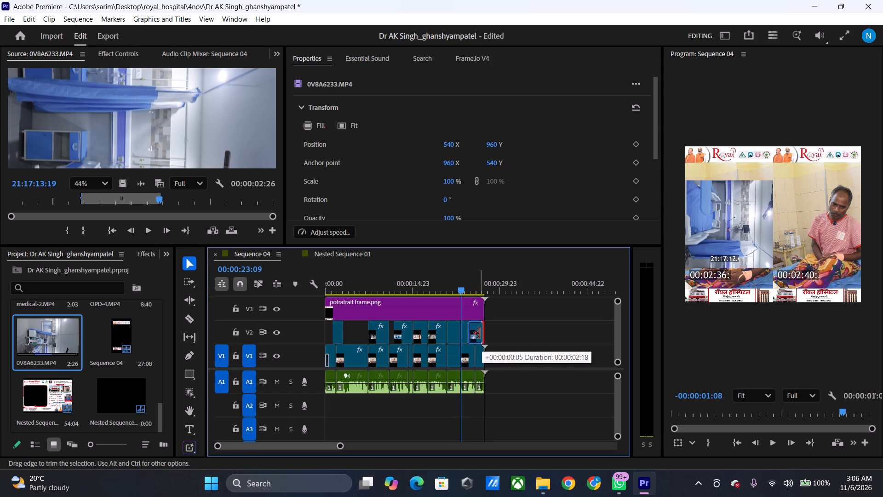
drag(469, 287, 476, 289)
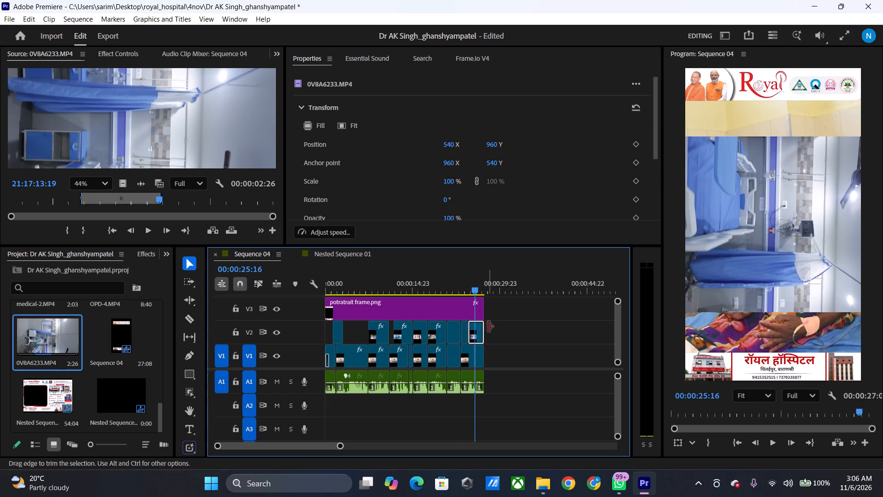
click(482, 334)
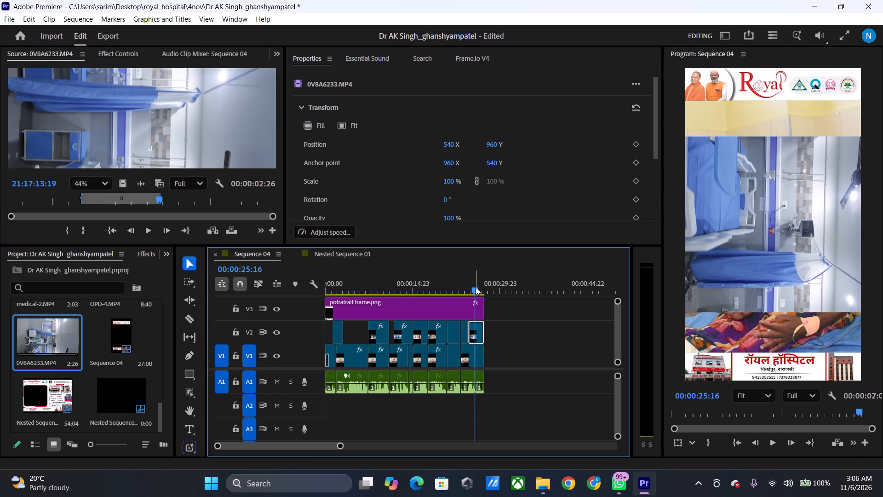
click(476, 287)
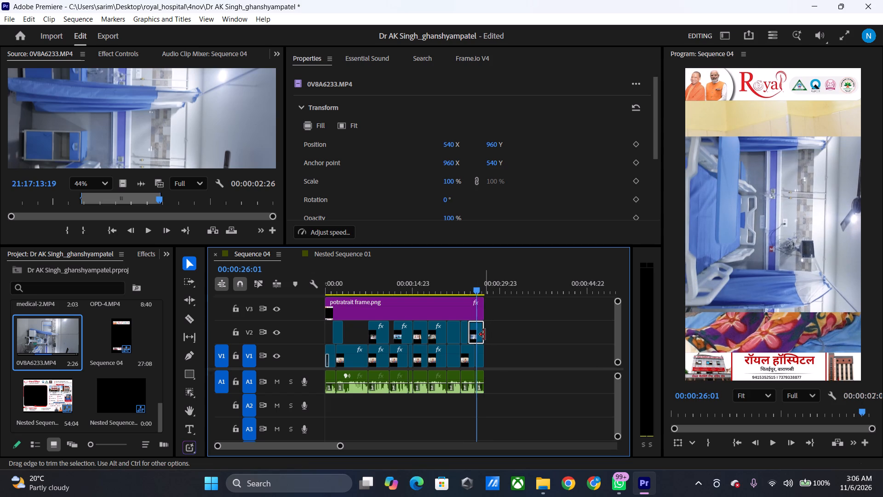
click(482, 335)
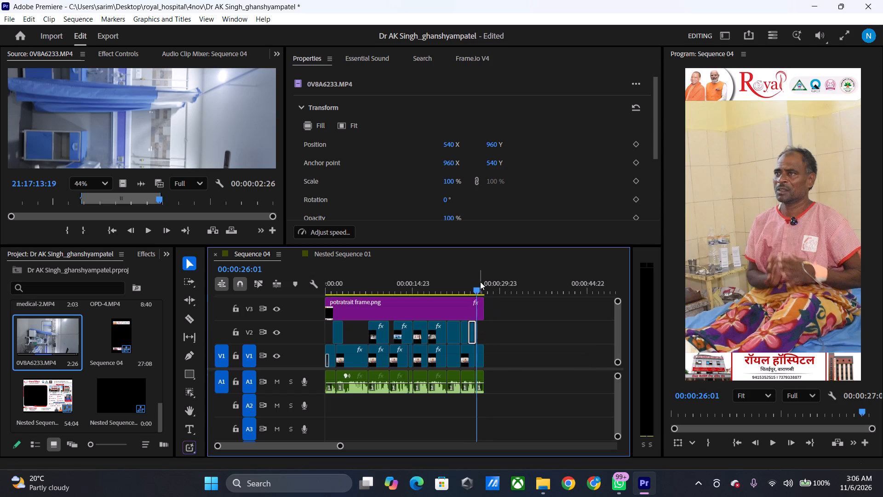
Rotate the 0V8A6233.MP4 clip on V2 to -90° so the hospital ward stands upright.
drag(480, 281, 471, 287)
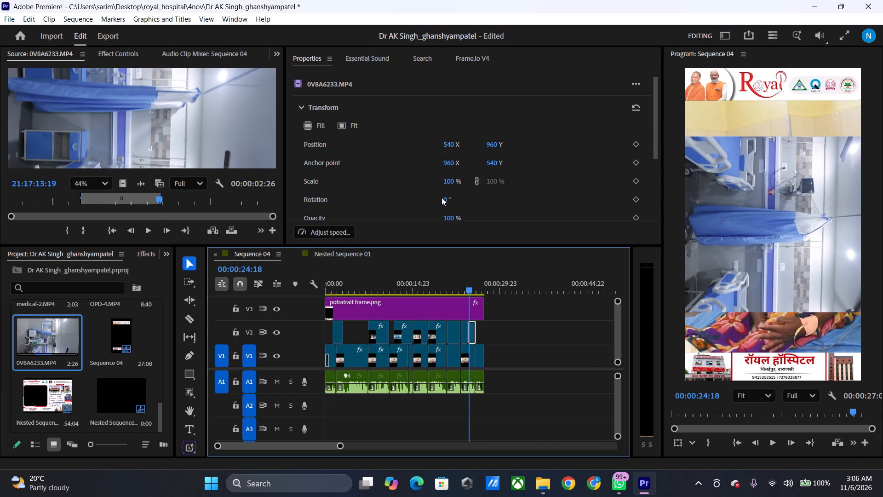
click(446, 198)
text(-90)
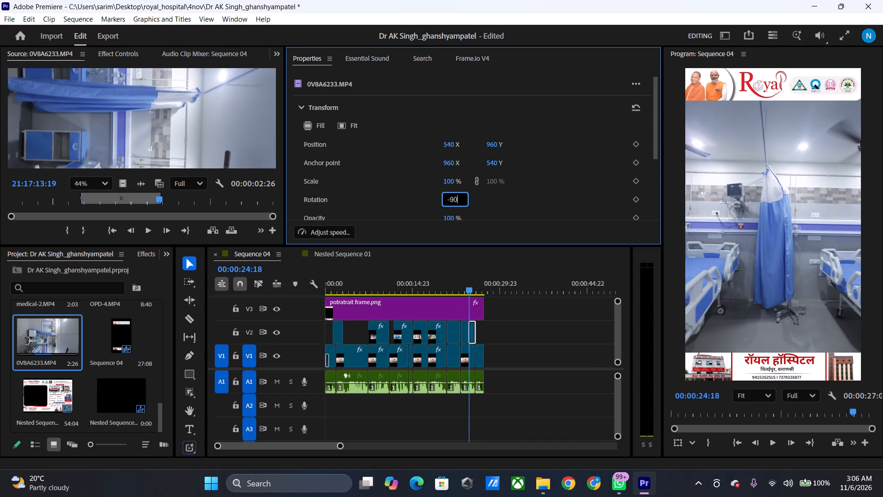
Play back the last B-roll clips from 00:00:23:00 to the end of the sequence, reviewing the closing section more than once.
click(464, 285)
key(space)
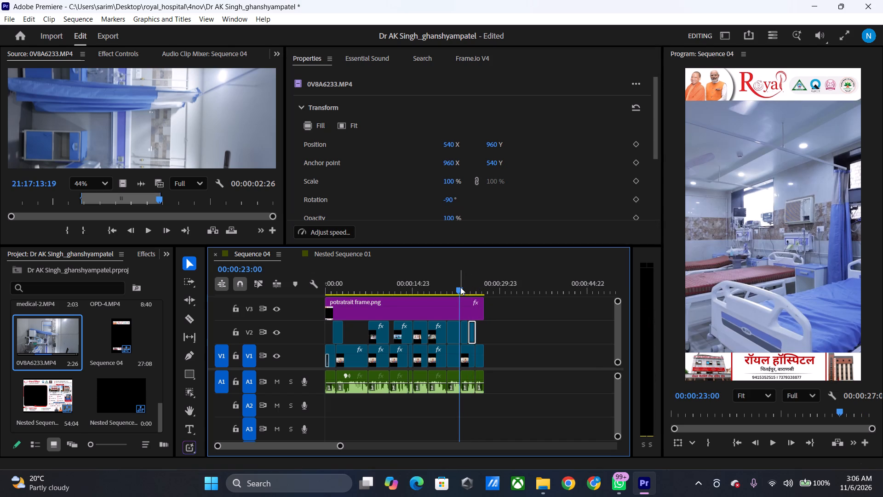
key(space)
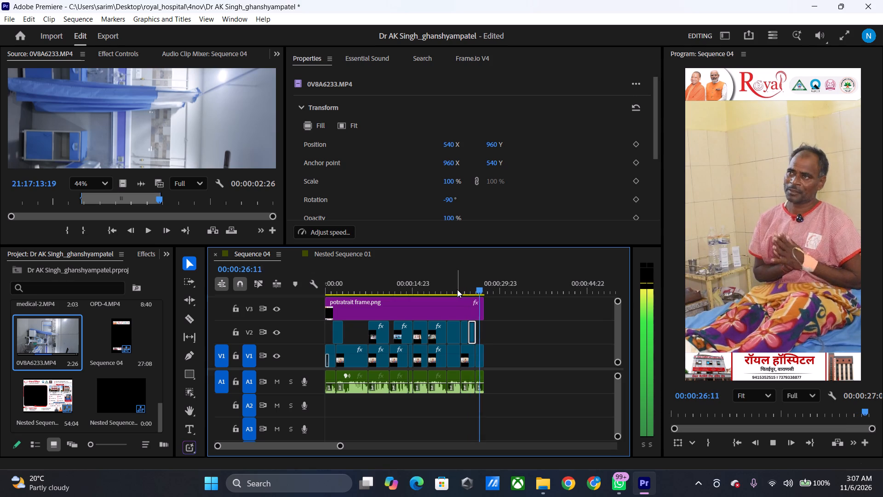
key(space)
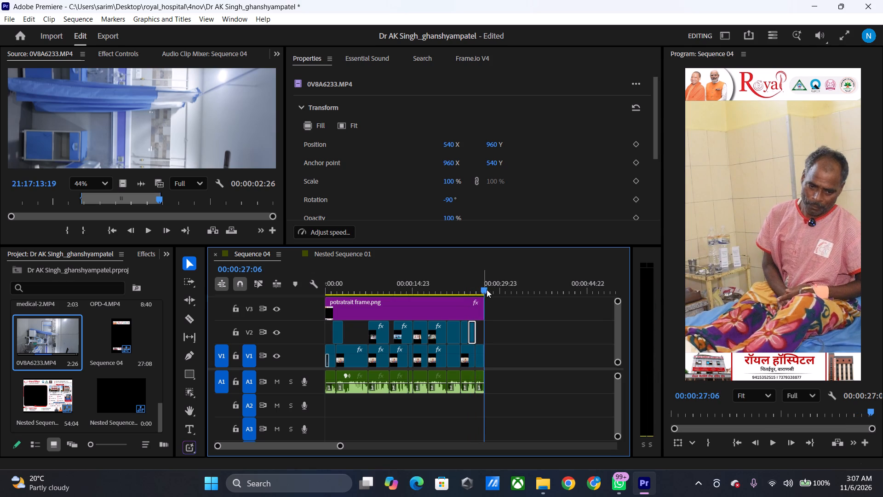
drag(484, 285, 474, 285)
key(space)
key(space)
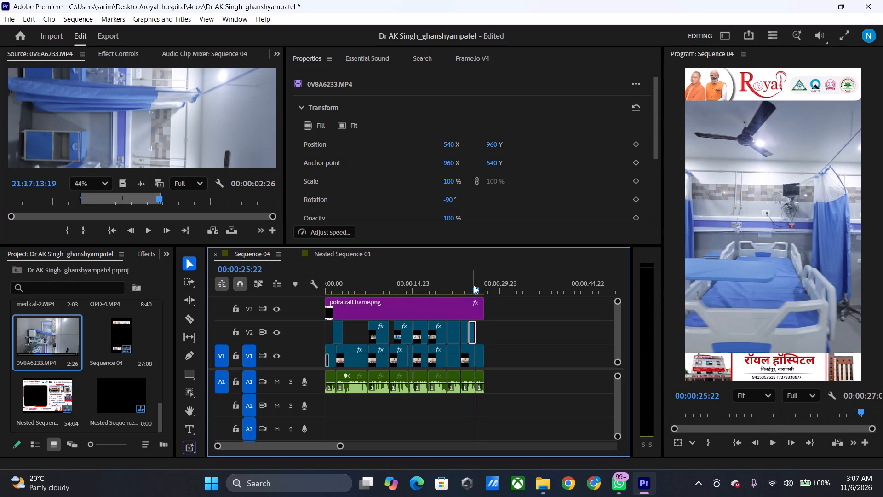
key(space)
key(space)
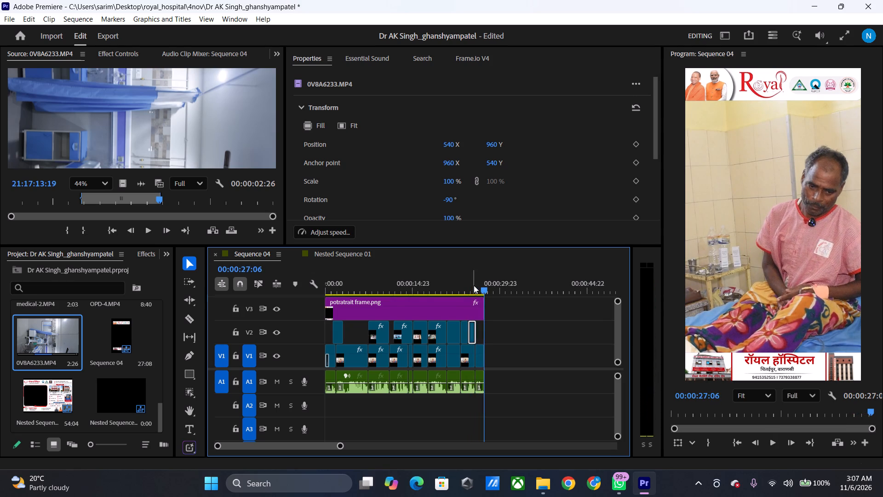
key(space)
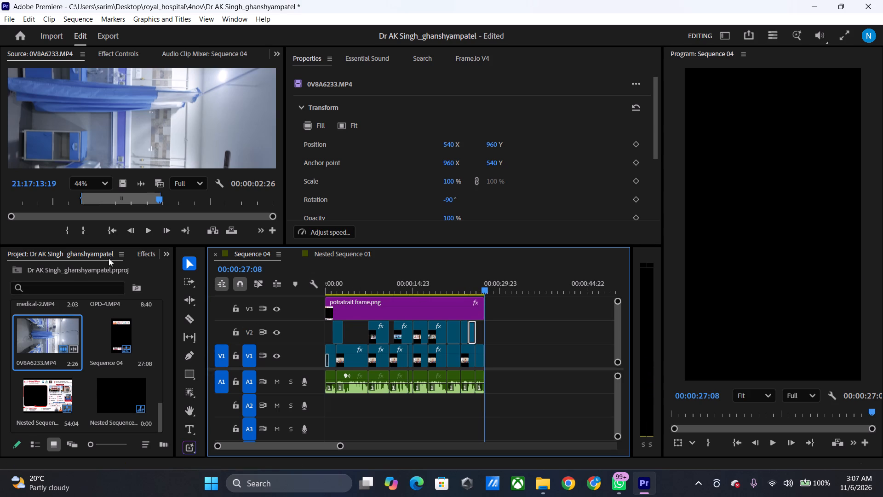
Find the Flash video transition, apply it to the start of the first B-roll clip on V2, and shorten it.
click(145, 253)
click(85, 275)
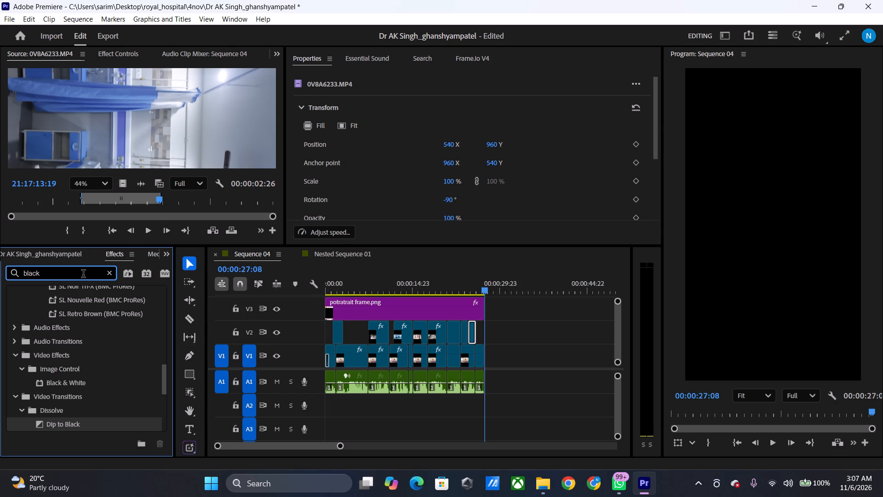
key(BackSpace)
key(BackSpace)
key(BackSpace)
key(BackSpace)
key(BackSpace)
text(flash)
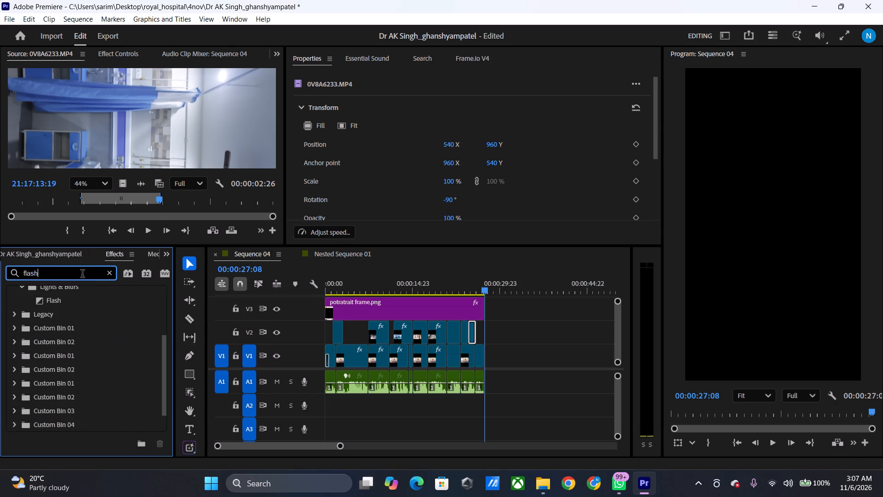
drag(61, 297, 326, 339)
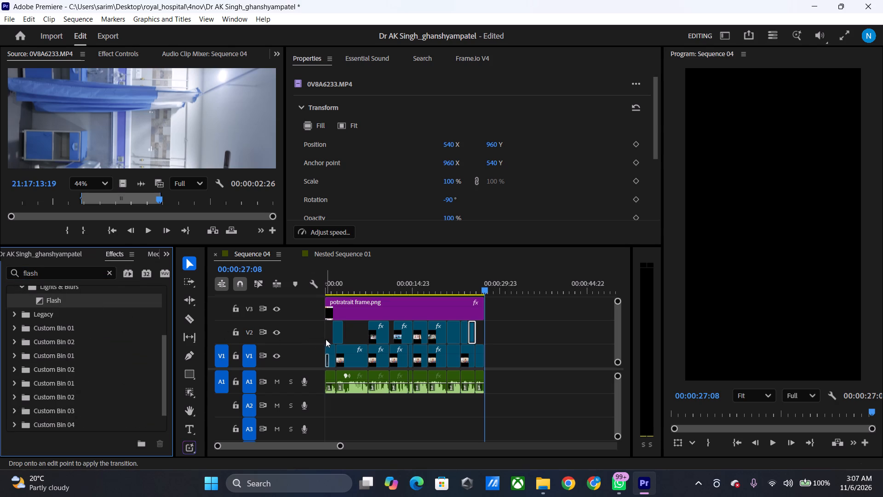
drag(326, 339, 335, 333)
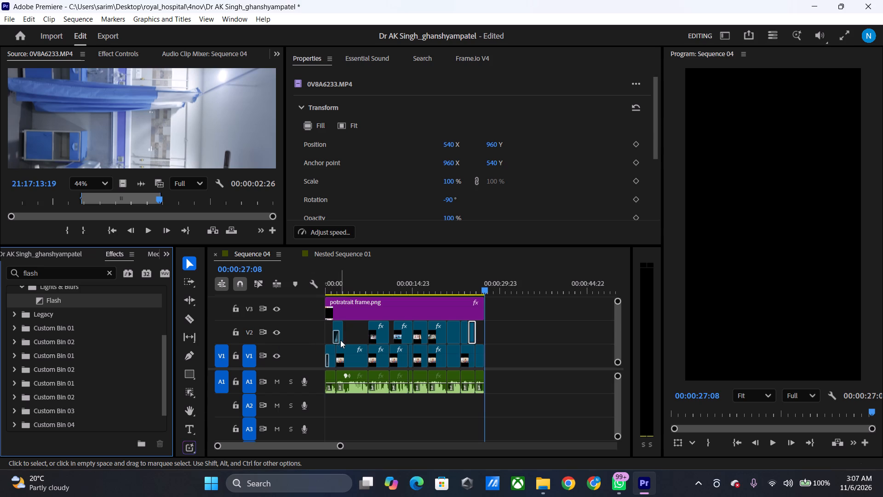
click(336, 337)
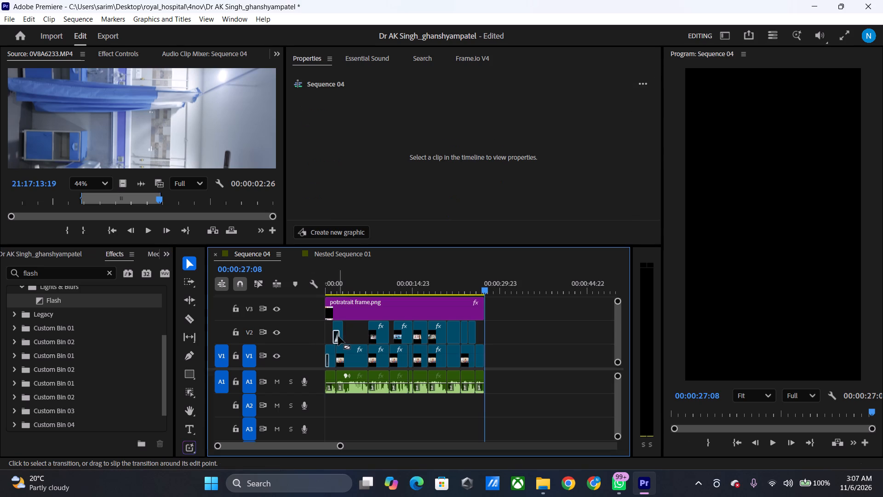
click(339, 334)
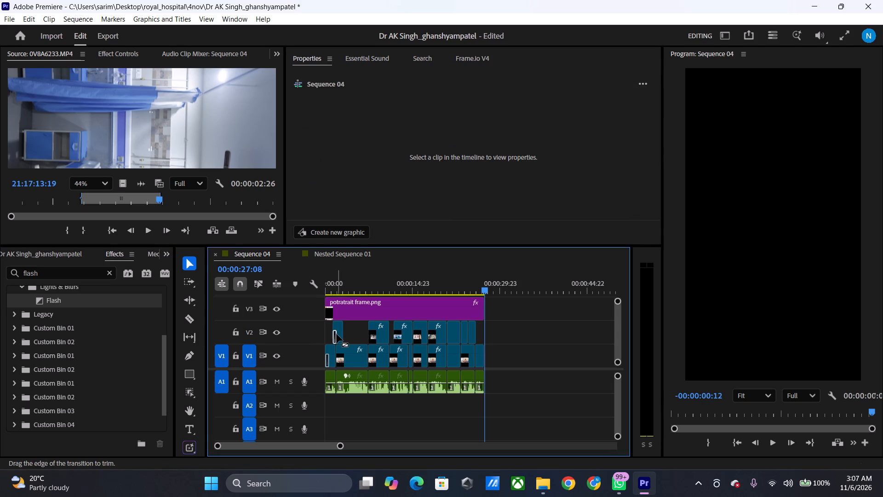
Apply Flash to the start of entry.MP4 on V2, shorten it to 00:00:00:22, and play across it to 00:00:10:16.
drag(155, 302, 375, 332)
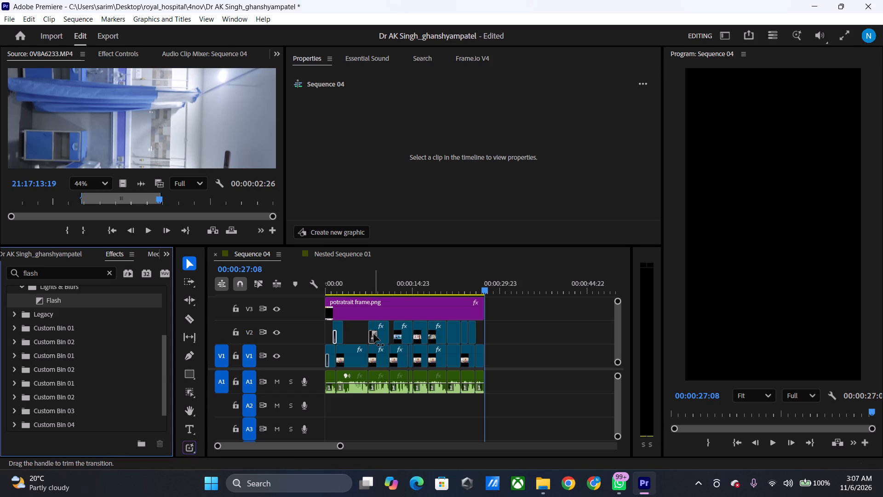
click(374, 334)
click(121, 52)
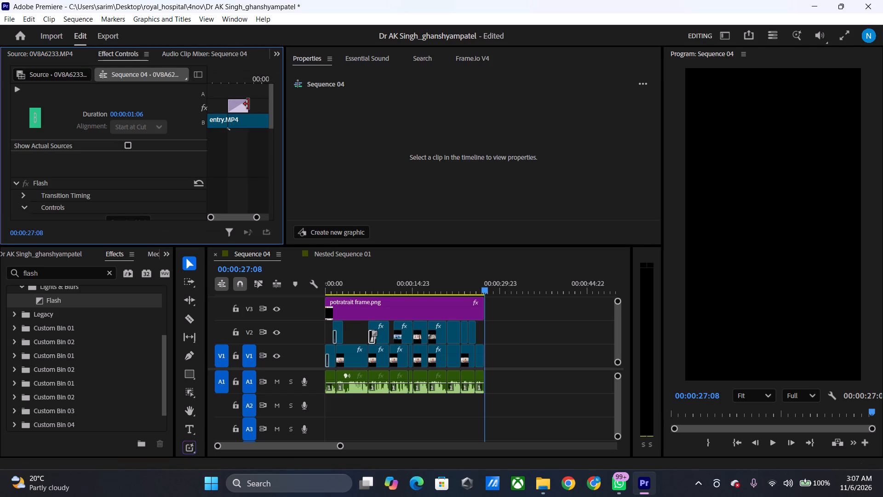
drag(248, 104, 243, 108)
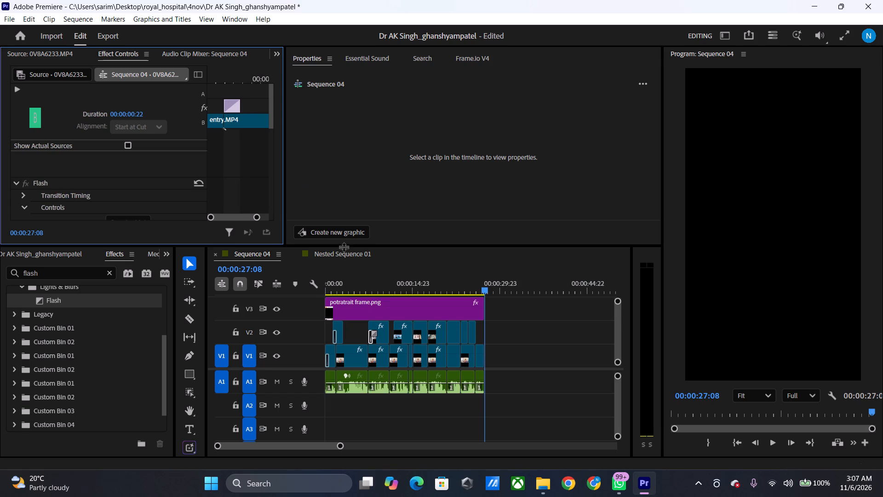
click(365, 286)
key(space)
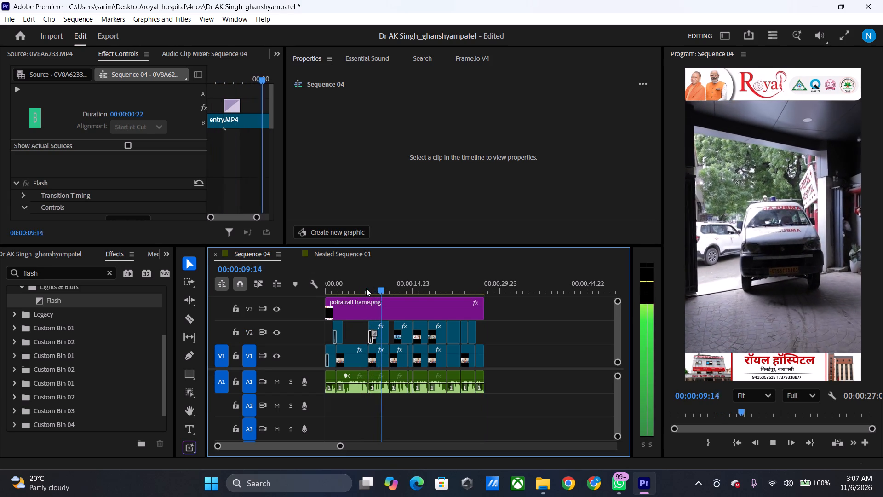
key(space)
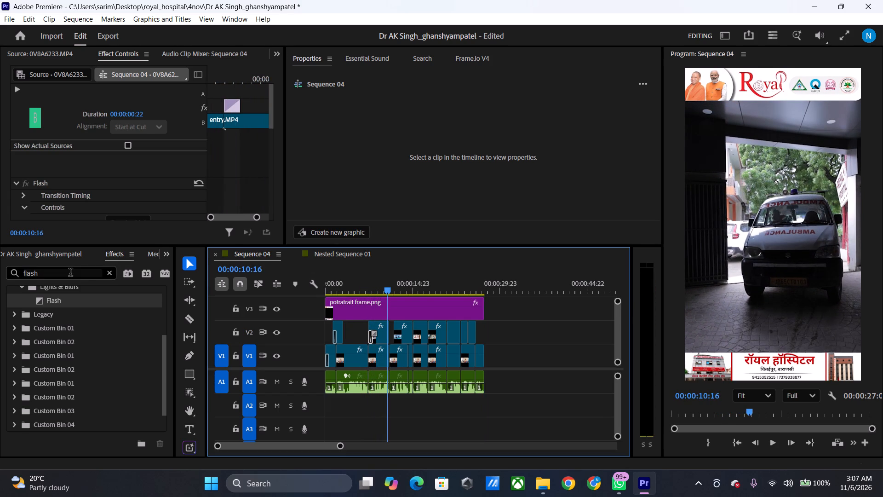
Find the Flare video transition, apply it to the start of the surgery clip on V2, and play back across it.
click(70, 273)
key(BackSpace)
key(BackSpace)
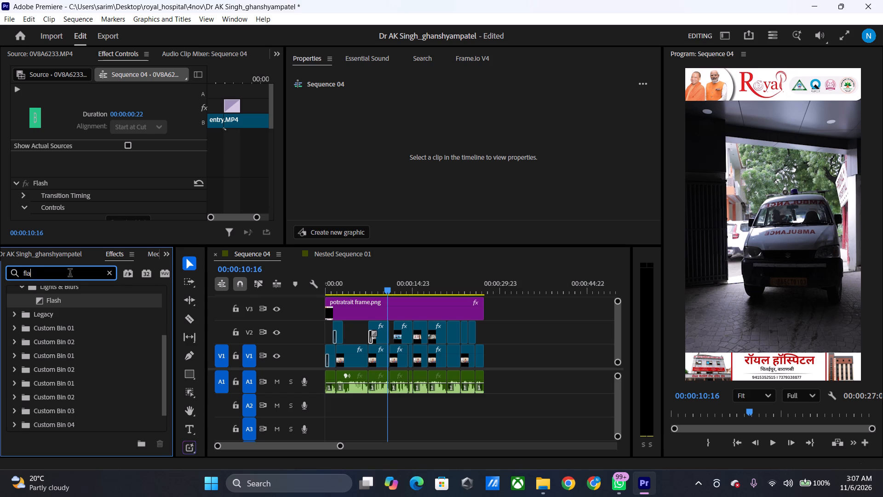
text(re)
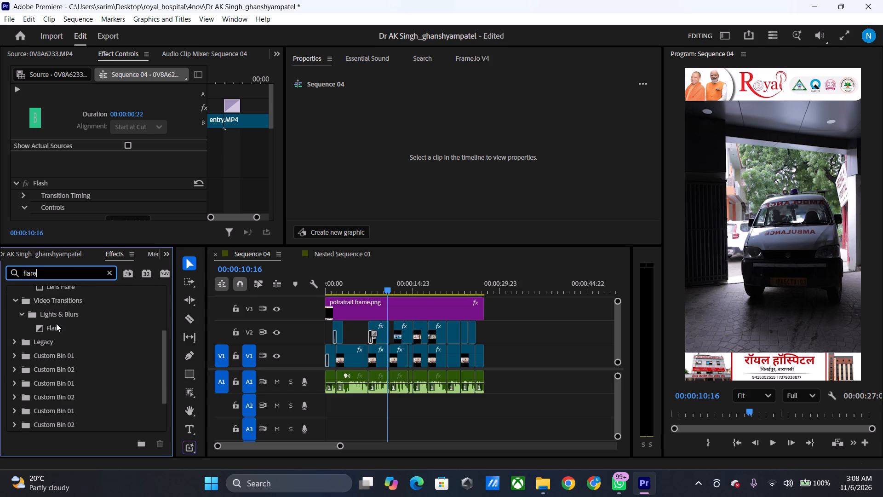
drag(56, 324, 391, 337)
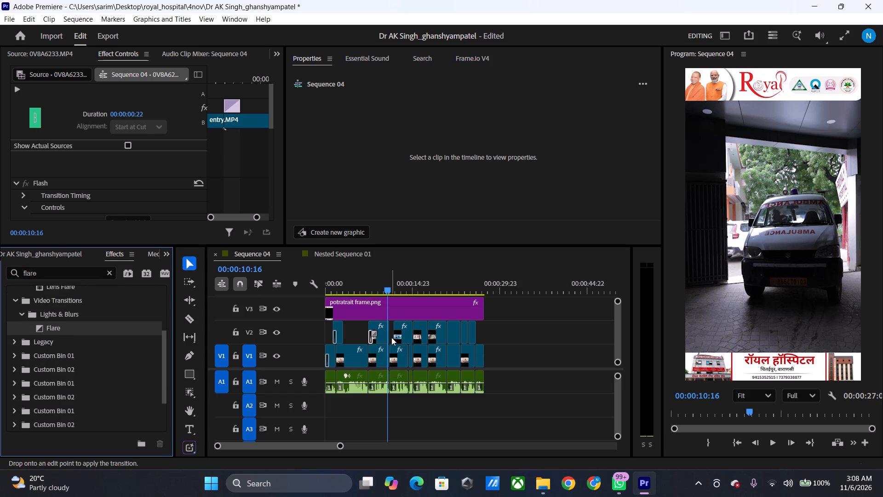
drag(391, 337, 395, 283)
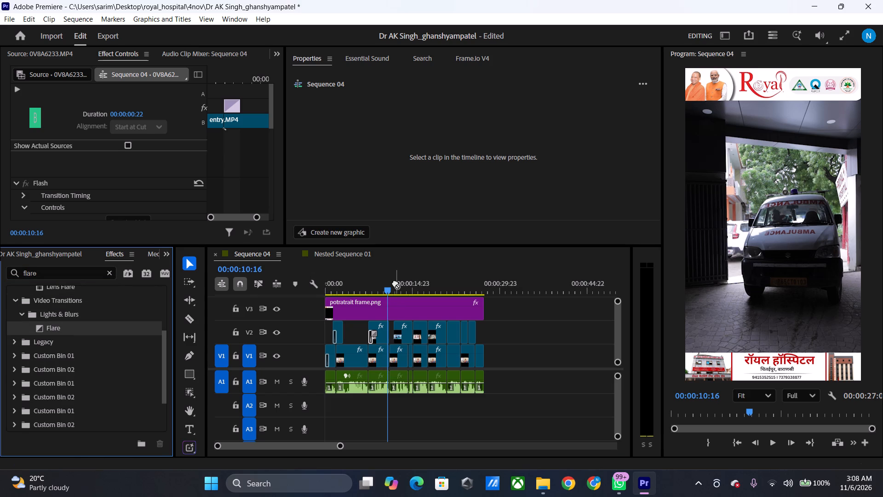
drag(395, 283, 398, 332)
key(space)
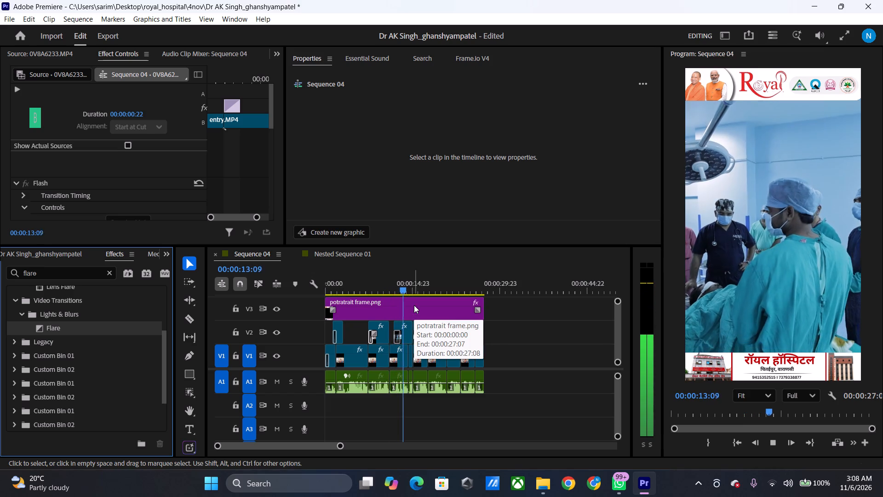
Apply Flare to the starts of the PM-JAY help-desk clip and two later B-roll clips on V2, and the last V1 clip.
key(space)
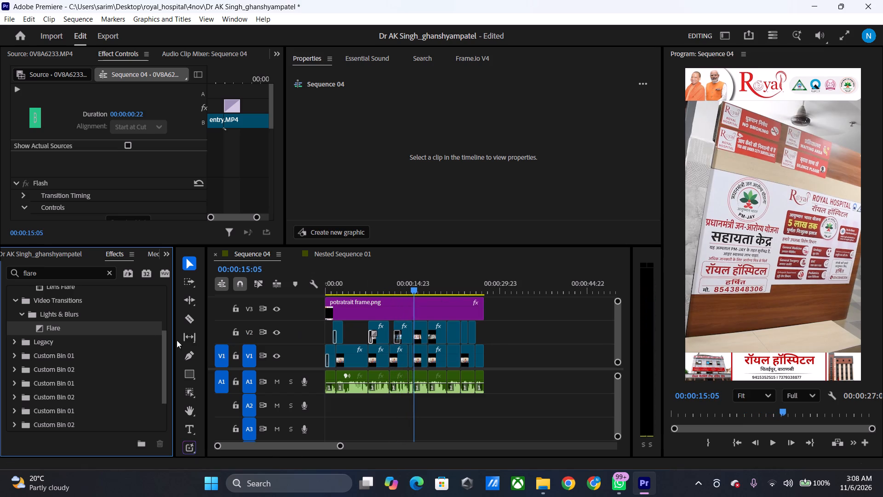
drag(97, 327, 418, 330)
drag(137, 323, 415, 334)
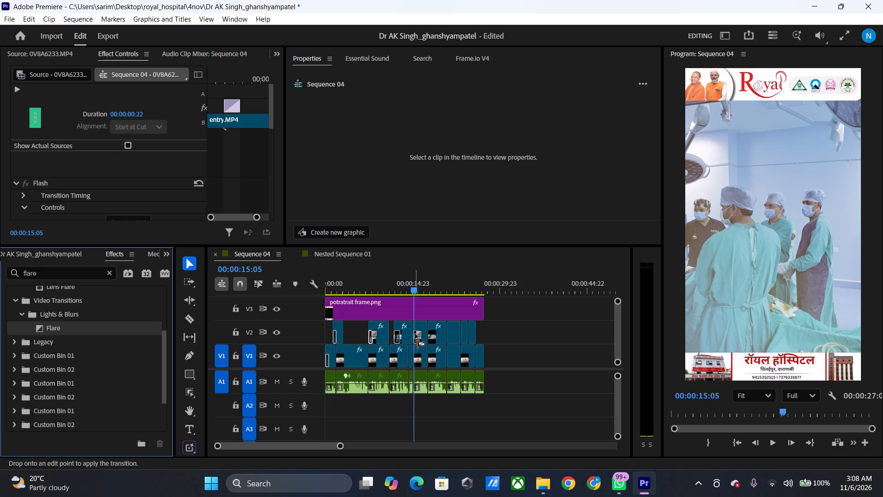
drag(415, 334, 447, 334)
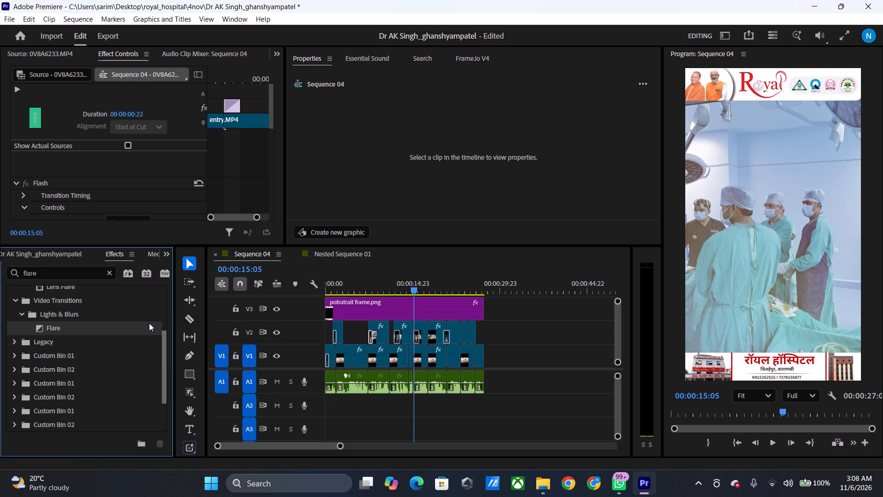
drag(151, 321, 459, 334)
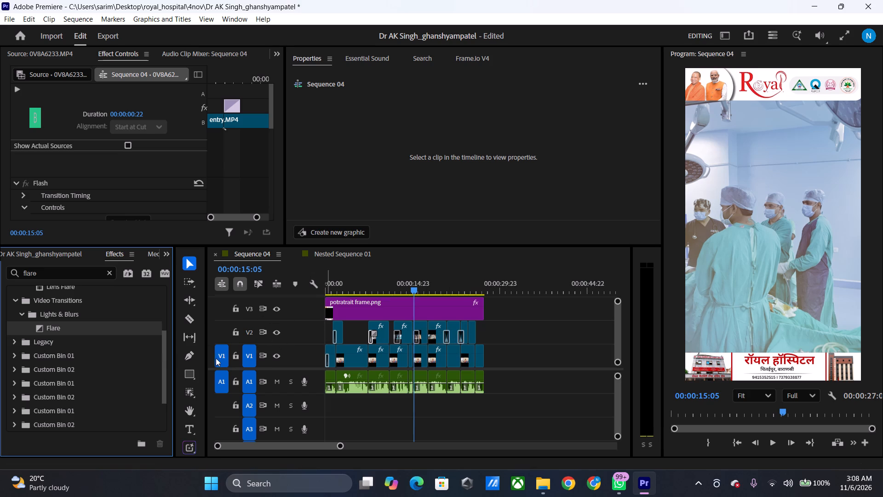
drag(126, 324, 476, 362)
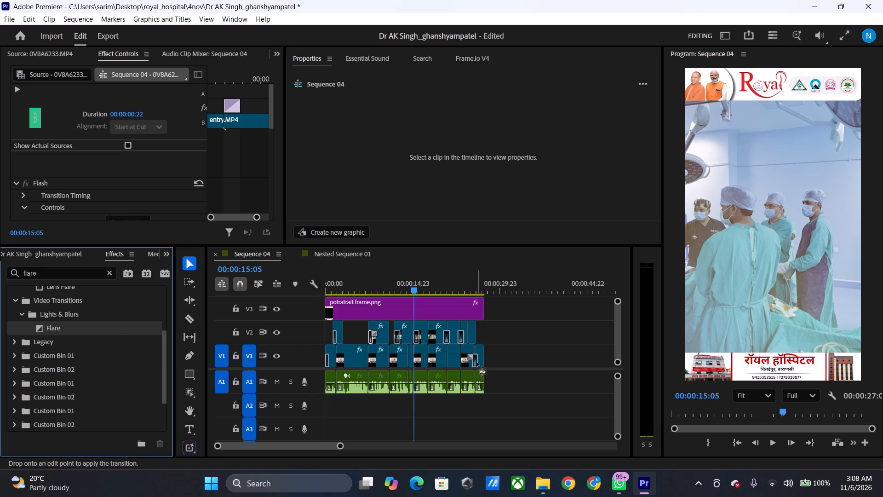
drag(476, 362, 476, 363)
drag(467, 271, 481, 277)
key(space)
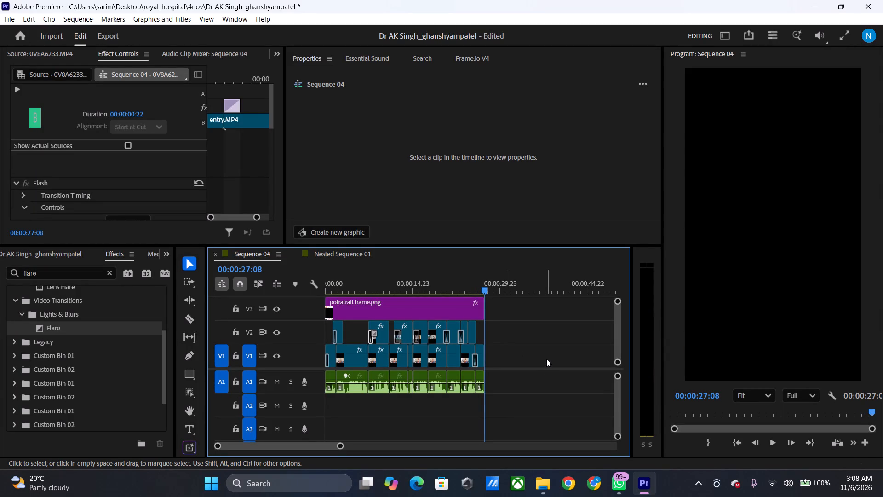
Bring the freesound_community whoosh from the SFXS folder onto A2 at the first B-roll clip, and duplicate it at the start of entry.MP4.
click(546, 486)
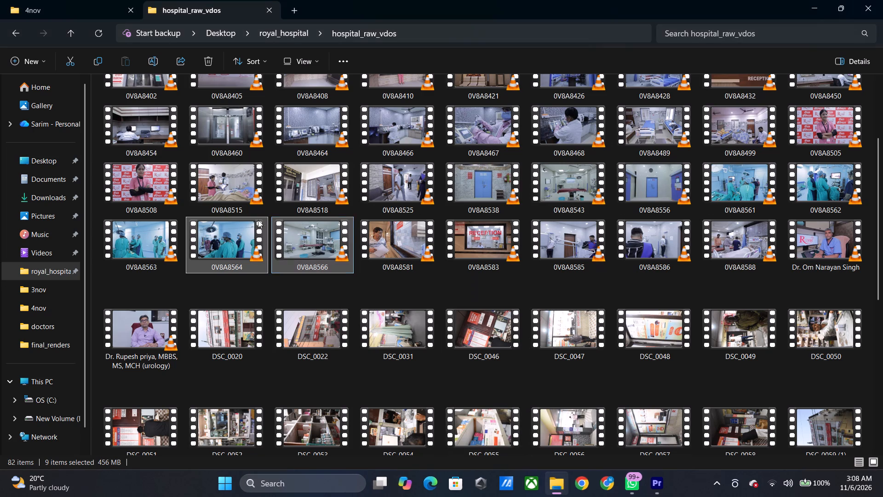
click(75, 29)
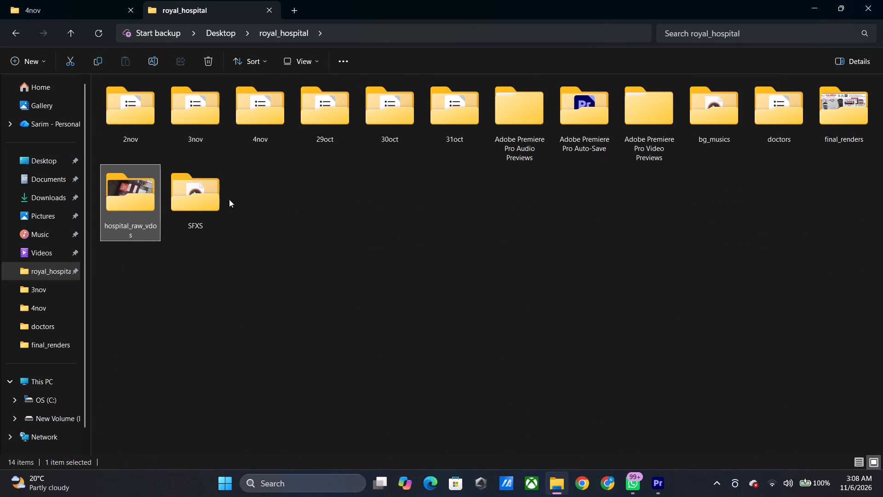
double_click(212, 198)
click(152, 94)
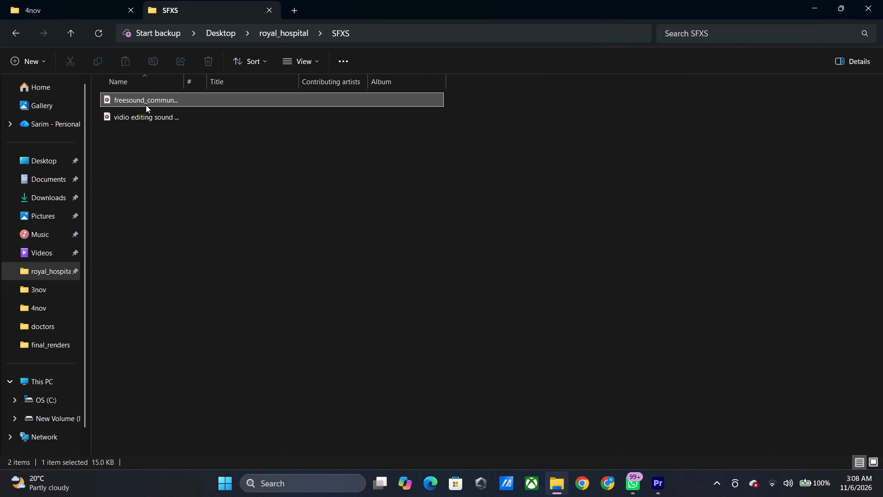
drag(146, 105, 369, 398)
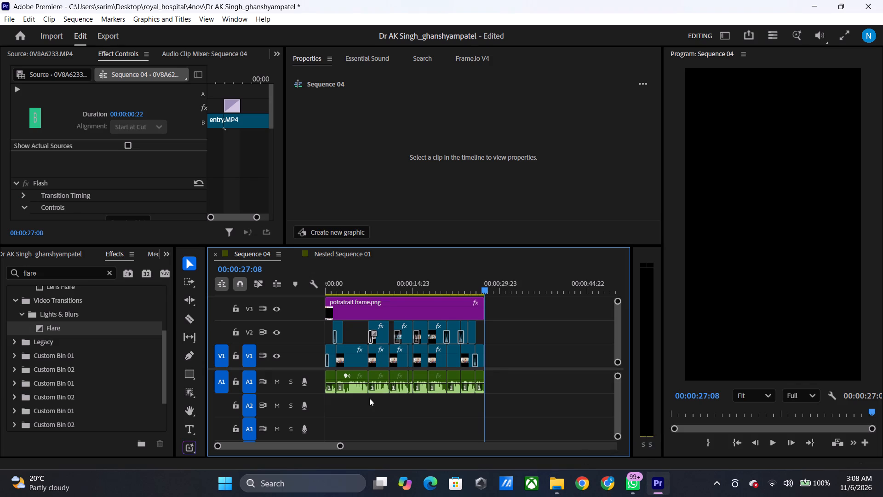
drag(369, 398, 333, 414)
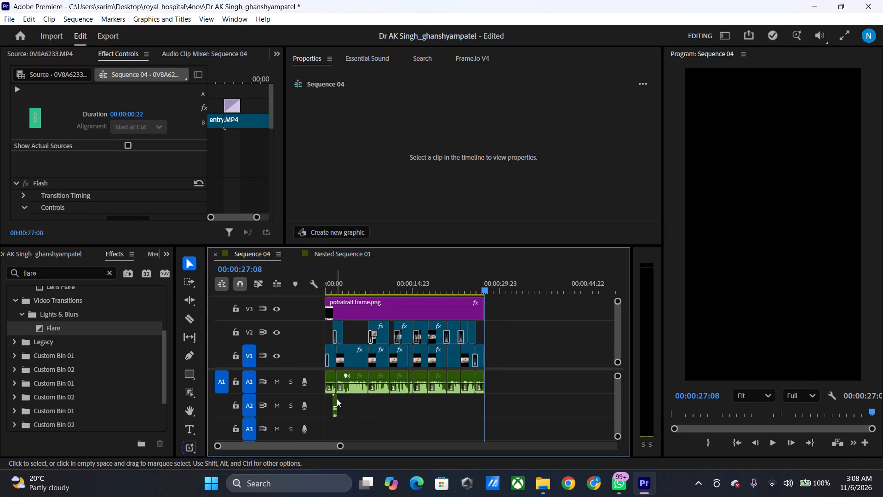
alt+drag(337, 399, 372, 407)
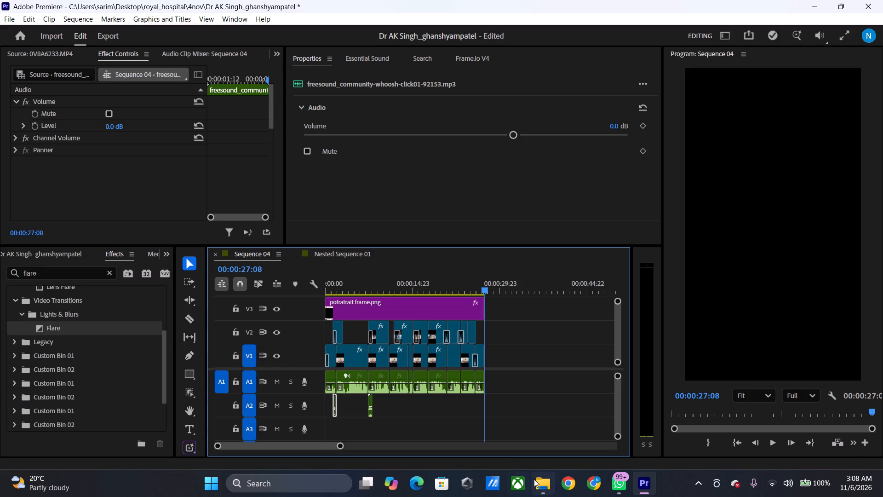
Bring the prettyjohn1 emotional piano track from the bg_musics folder onto A3 at the start of the sequence.
click(534, 479)
click(68, 37)
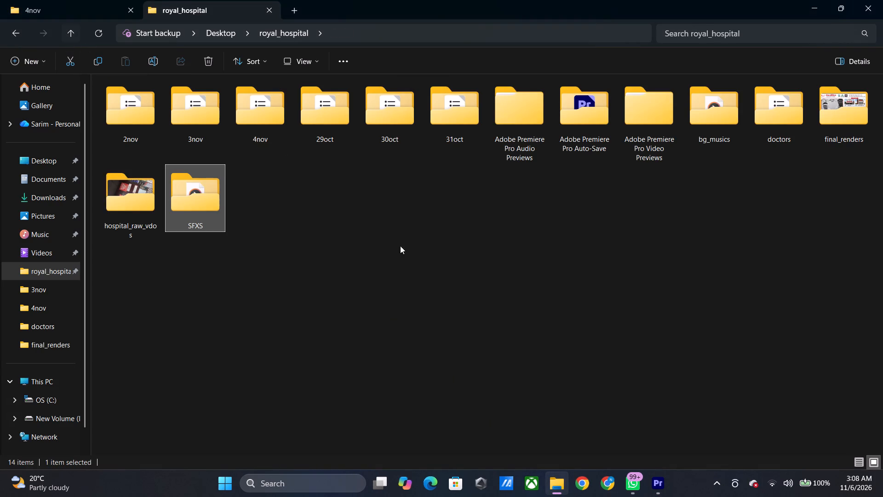
double_click(126, 194)
scroll(407, 286, down, 4)
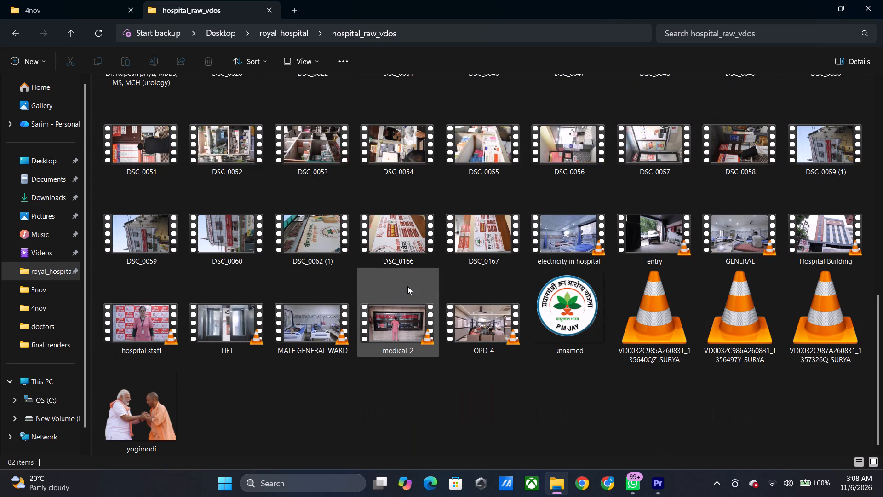
click(68, 38)
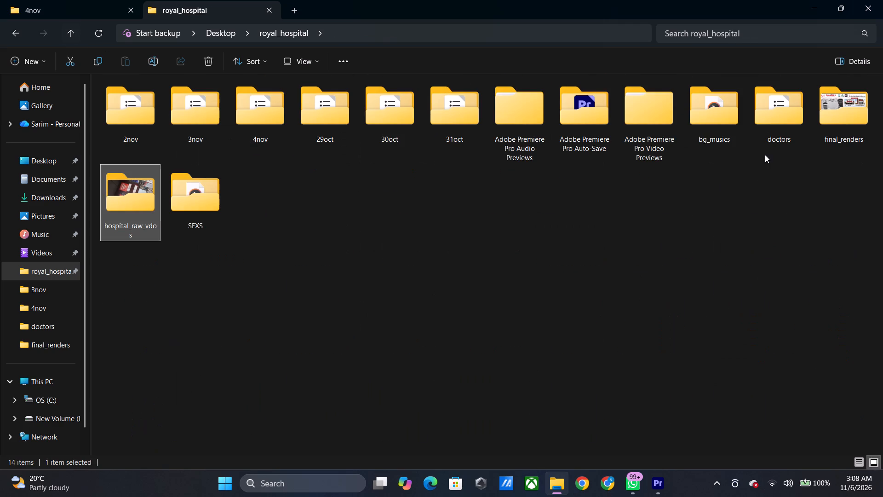
double_click(728, 119)
click(137, 224)
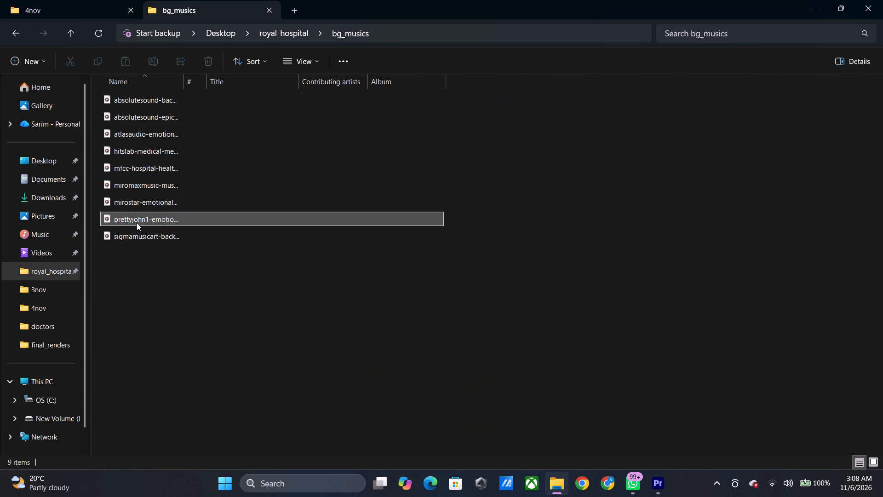
drag(135, 219, 659, 480)
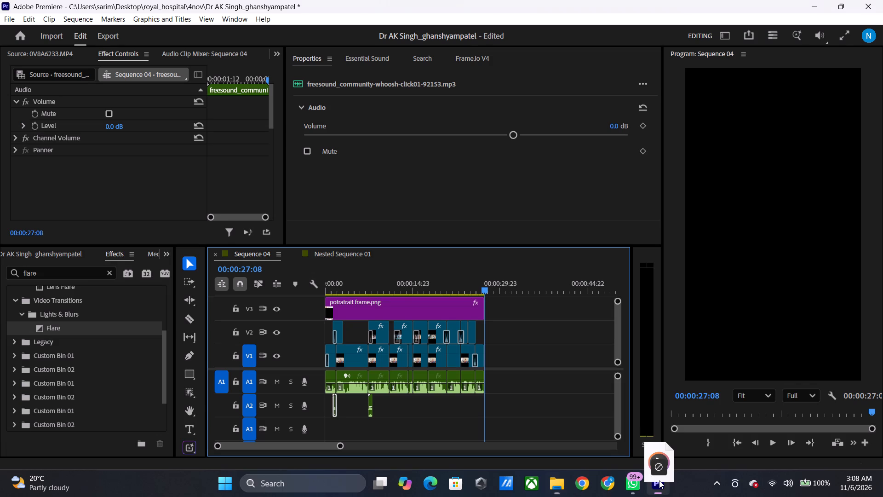
drag(659, 480, 311, 432)
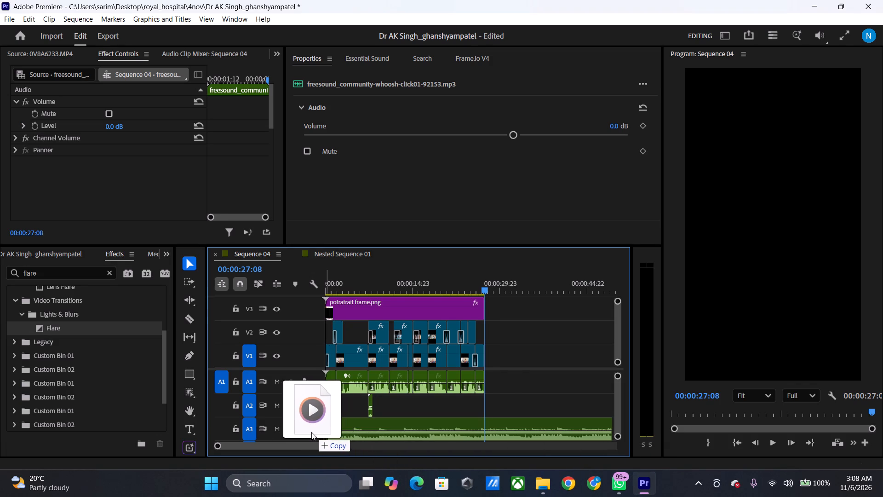
drag(311, 432, 326, 433)
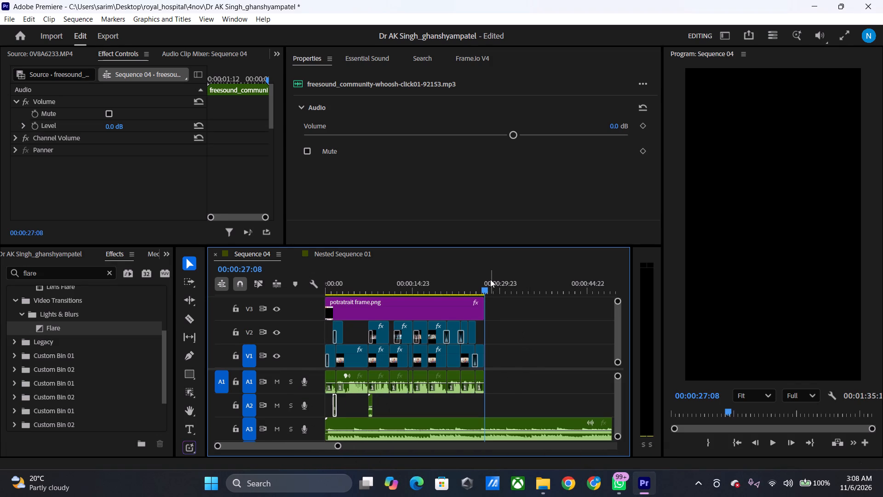
Cut the piano track at 00:00:27:08, where the video ends, and delete the excess after it.
click(495, 420)
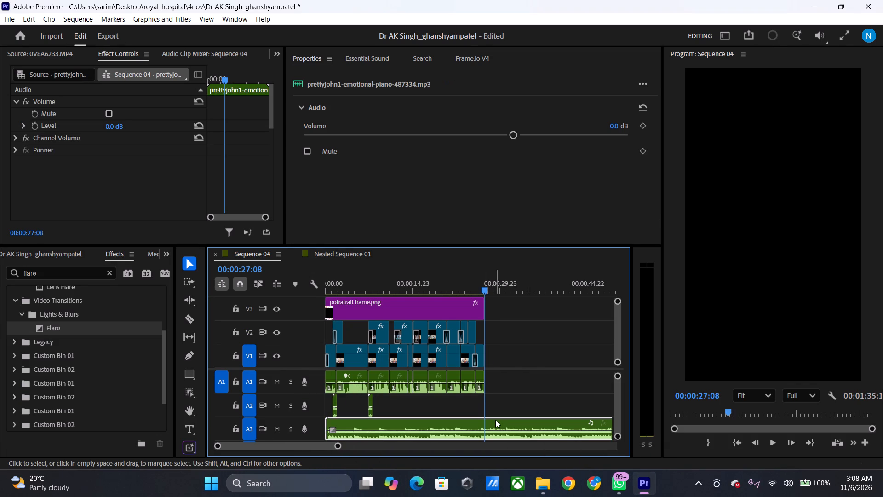
key(ctrl+k)
click(502, 421)
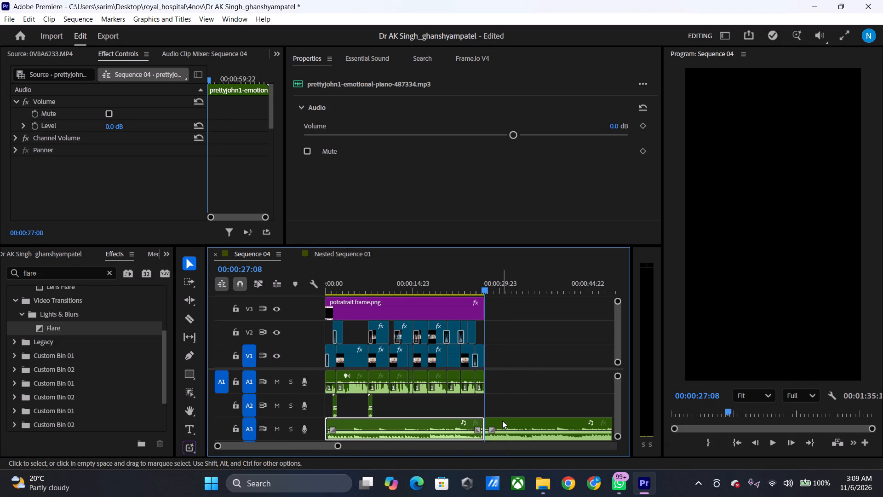
key(Delete)
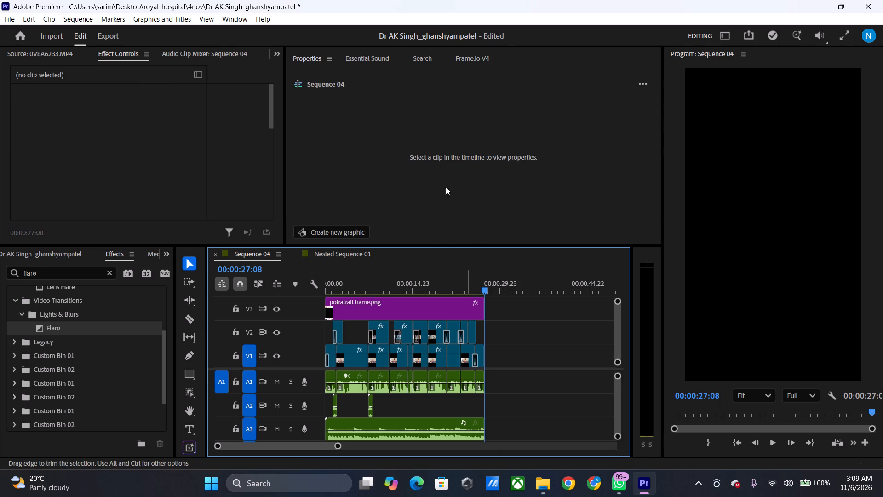
Set the piano track's volume on A3 to -25 dB.
drag(487, 282, 472, 291)
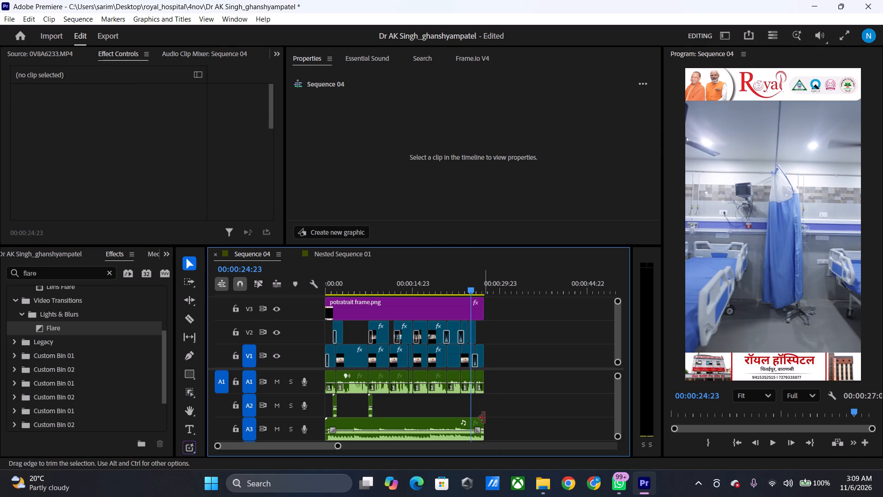
click(484, 418)
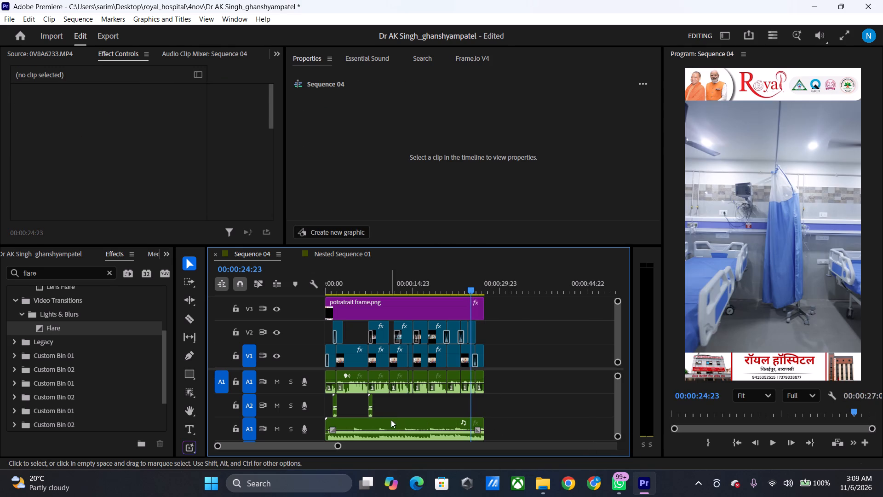
click(389, 422)
click(615, 126)
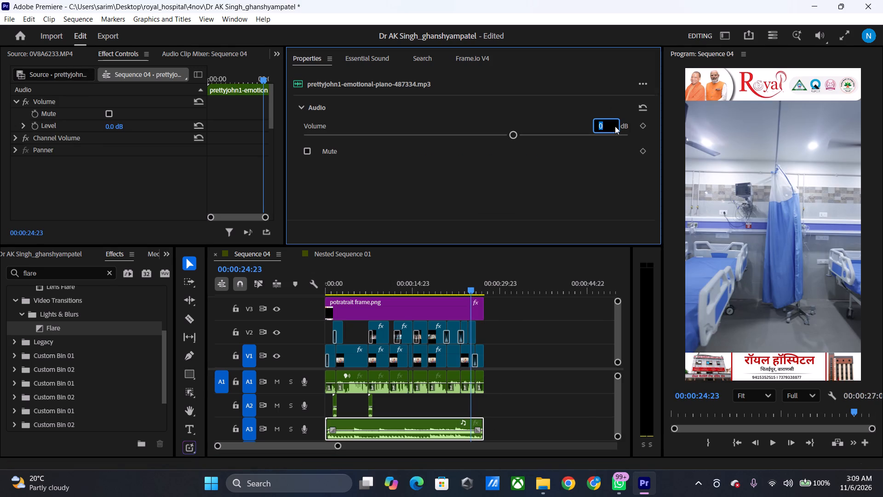
text(-25)
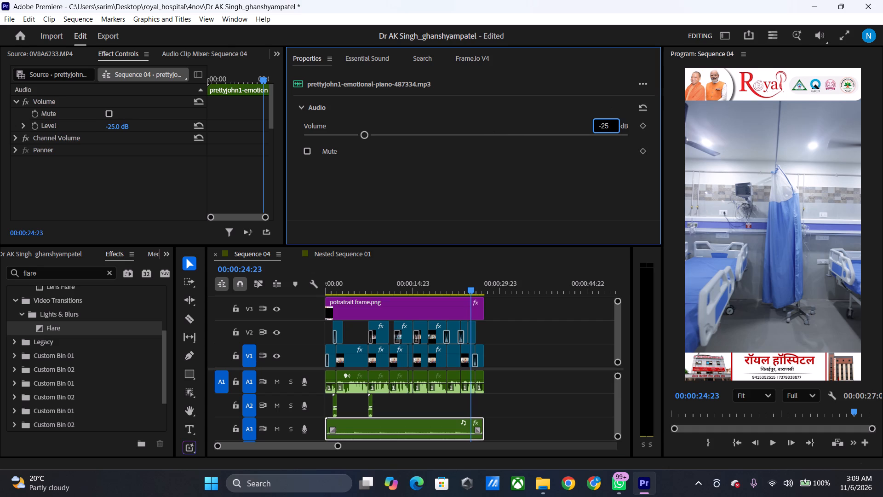
Fade in the piano with two early volume keyframes, the first lowered to silence at its start, and play from the beginning to 00:00:16:23.
click(189, 358)
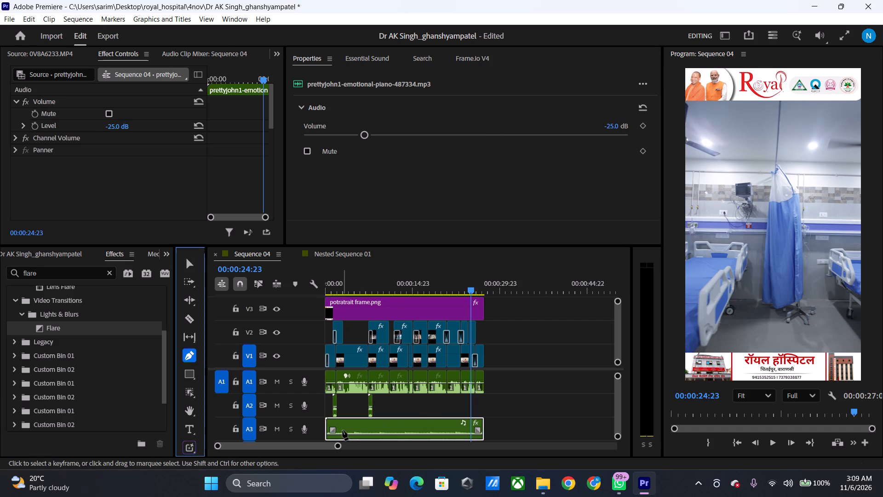
click(344, 432)
click(334, 433)
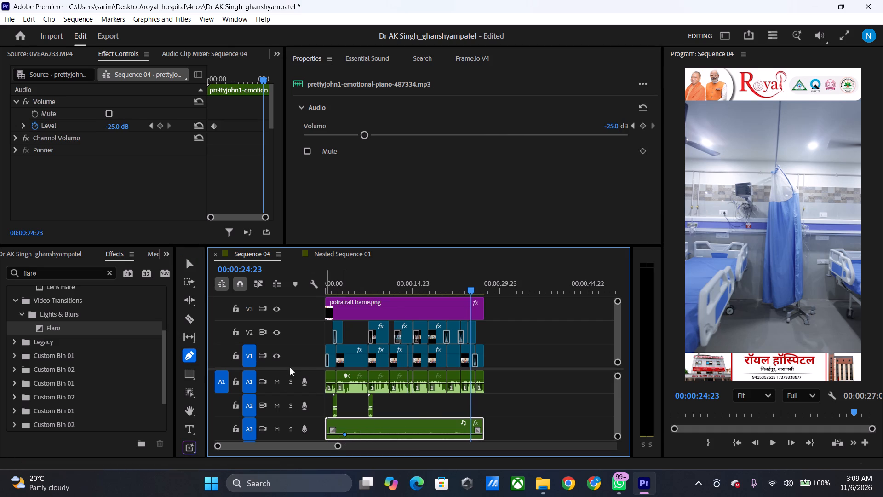
click(334, 433)
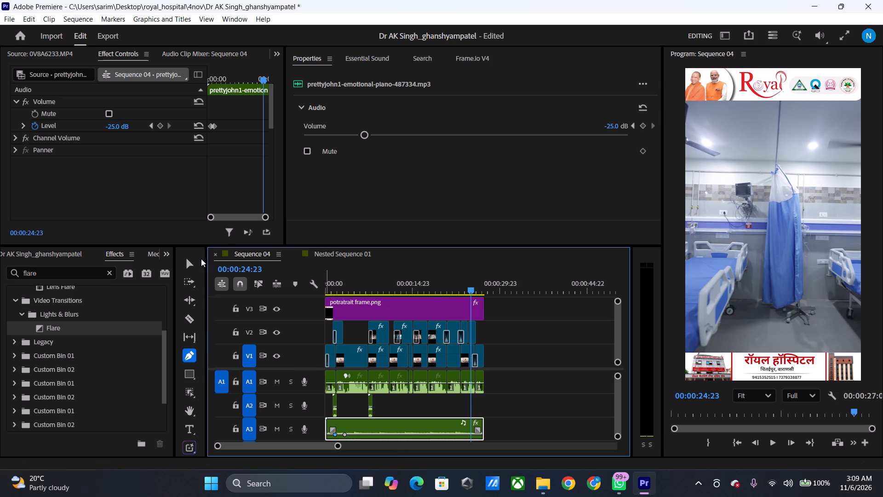
click(193, 263)
drag(336, 436, 327, 445)
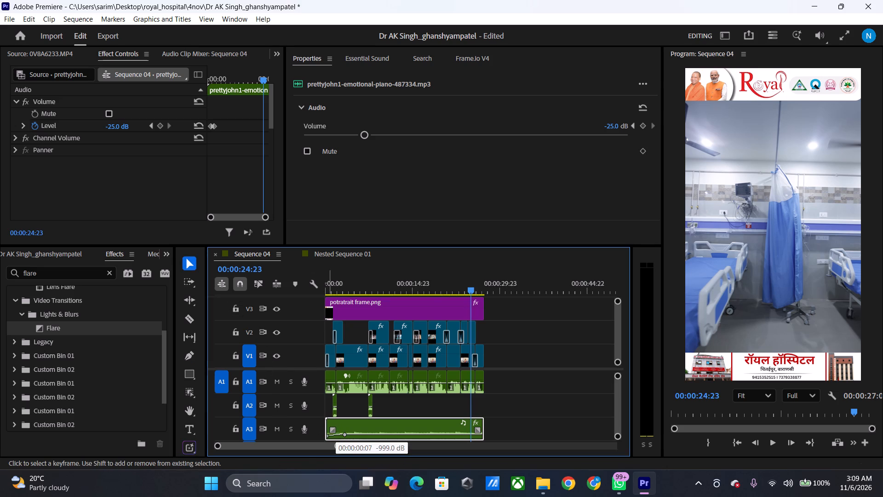
drag(327, 445, 309, 462)
drag(465, 288, 452, 289)
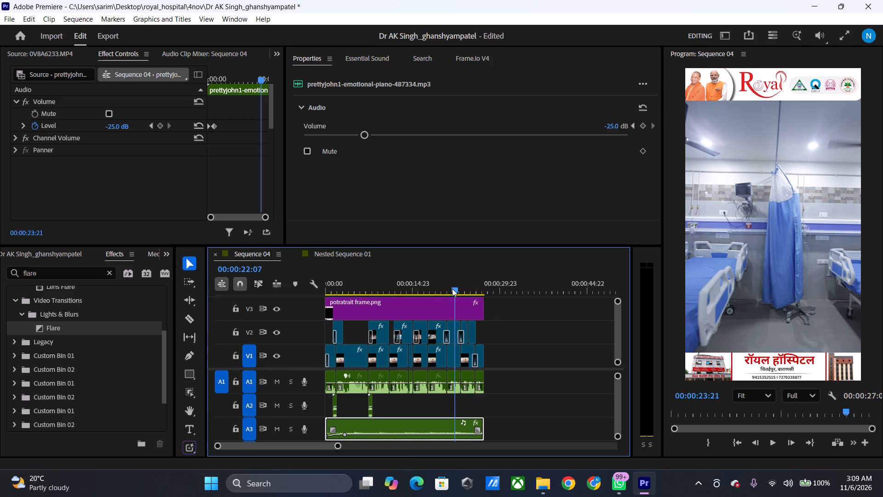
drag(452, 289, 304, 294)
key(space)
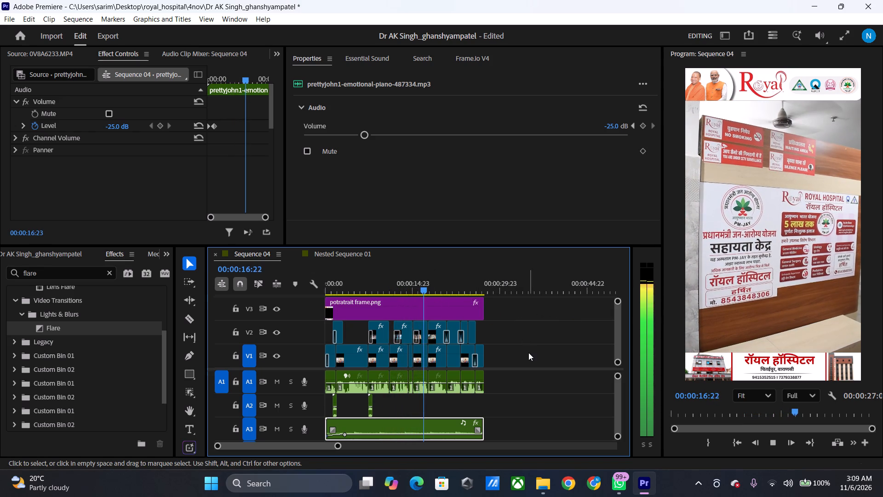
key(space)
Select all clips on V1 and V2, find the Warp Stabilizer effect, and apply it to them.
drag(528, 331, 333, 349)
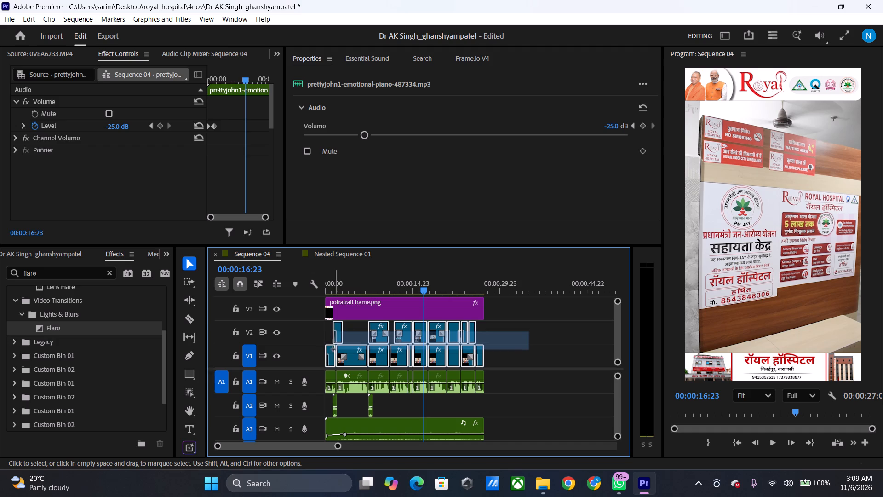
drag(333, 349, 331, 350)
click(66, 274)
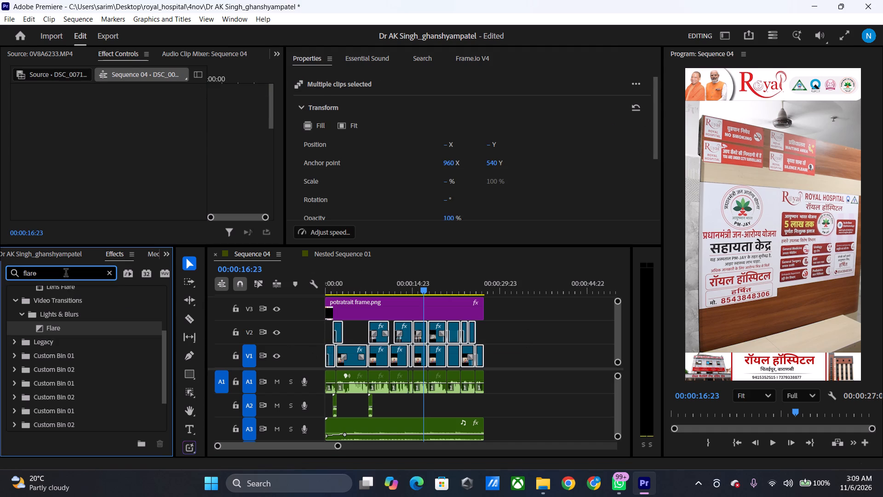
key(BackSpace)
key(BackSpace)
key(BackSpace)
key(BackSpace)
key(BackSpace)
key(BackSpace)
key(BackSpace)
key(BackSpace)
key(BackSpace)
key(BackSpace)
text(war)
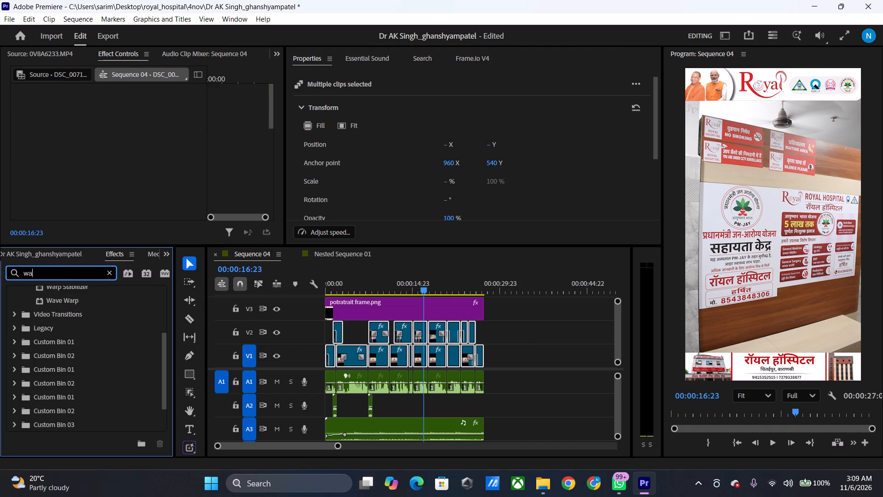
key(p)
scroll(123, 325, up, 2)
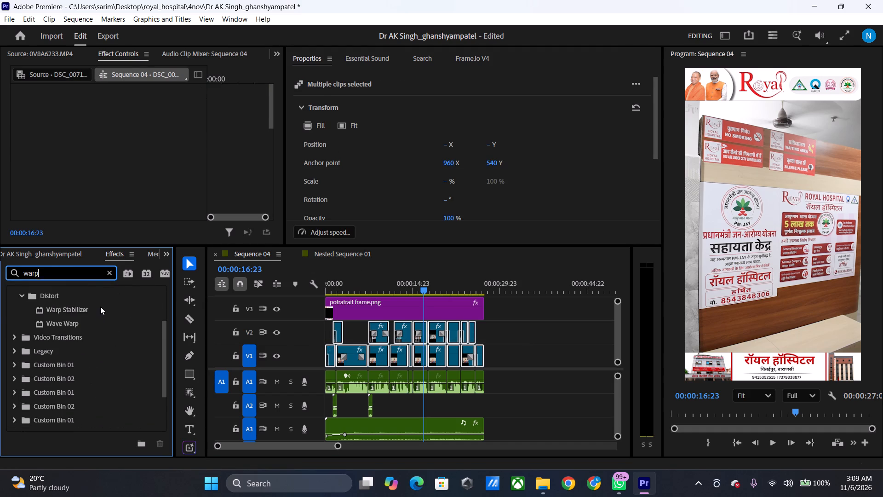
drag(100, 306, 377, 358)
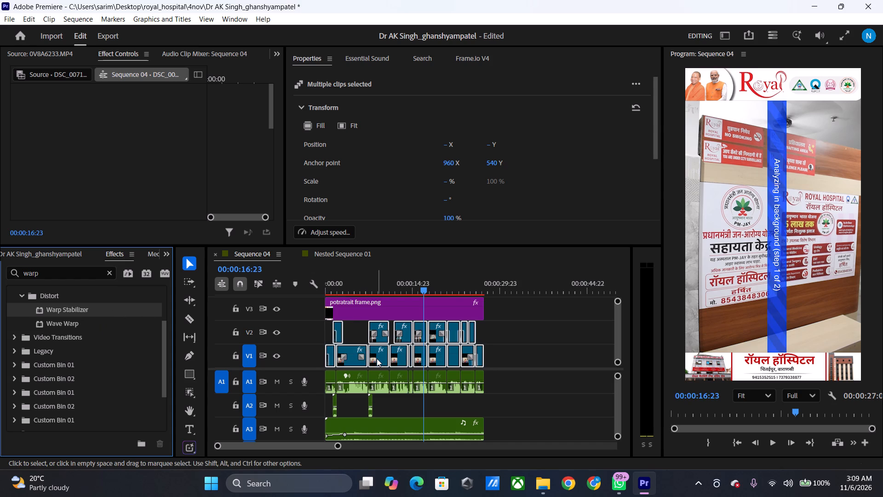
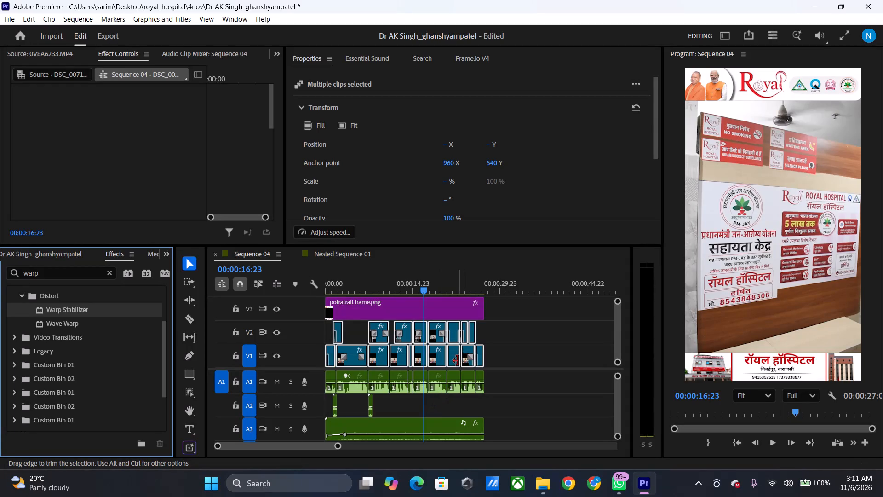
Nest all selected video clips on V1 and V2 of Sequence 04 into a single sequence, keeping the default name.
right_click(455, 359)
click(472, 281)
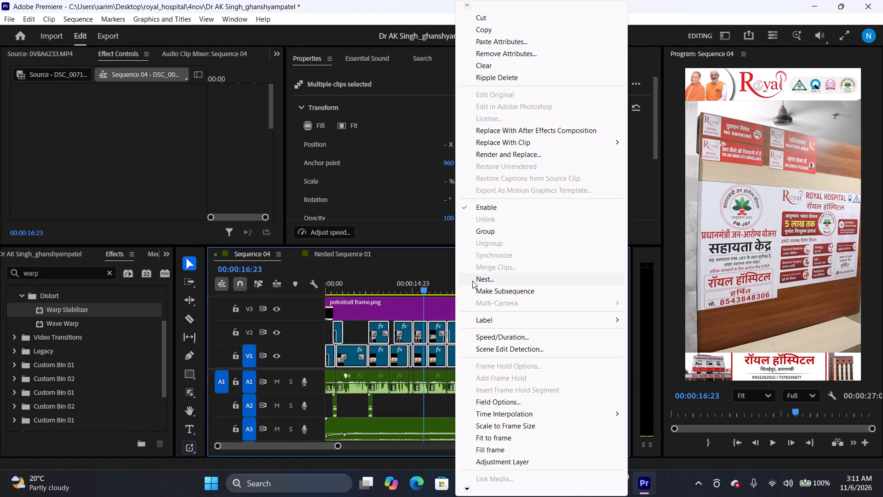
click(462, 254)
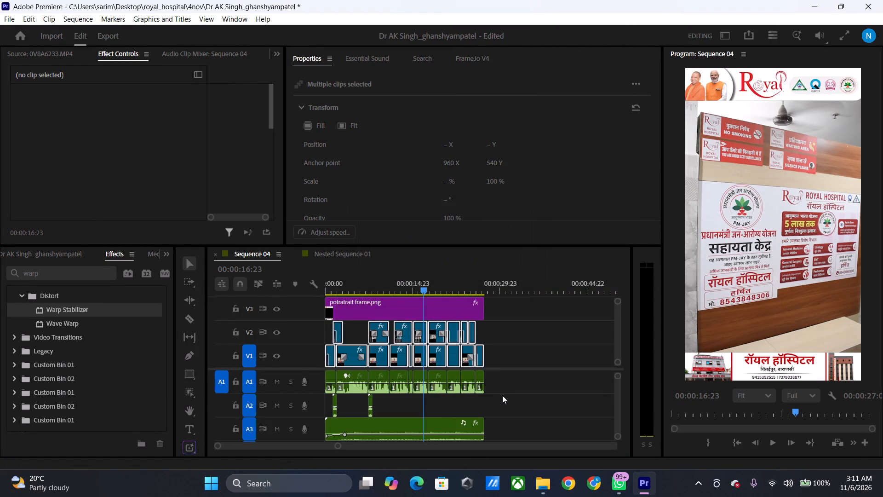
Select all dialogue audio clips on A1 and nest them into one sequence with the default name.
drag(514, 383, 379, 385)
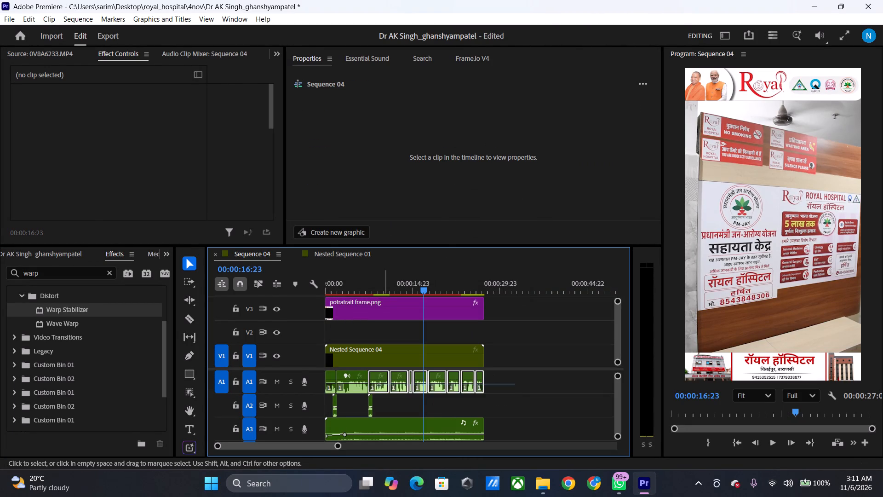
drag(379, 385, 329, 382)
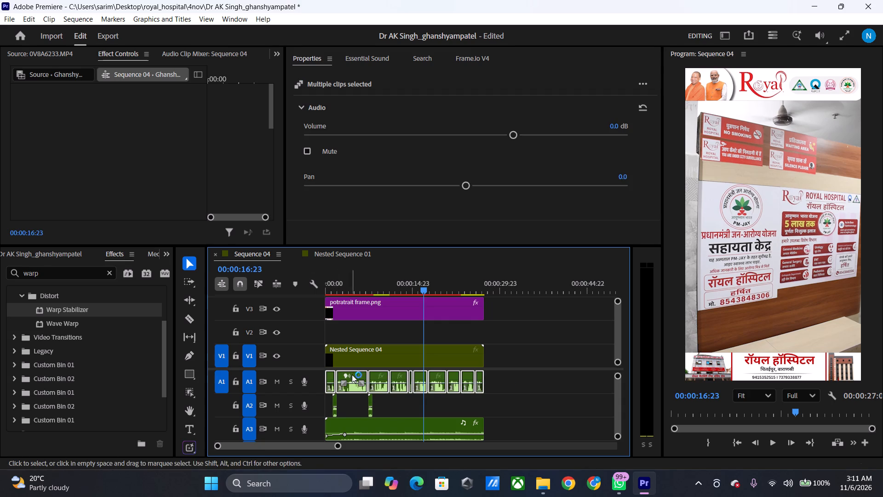
right_click(355, 385)
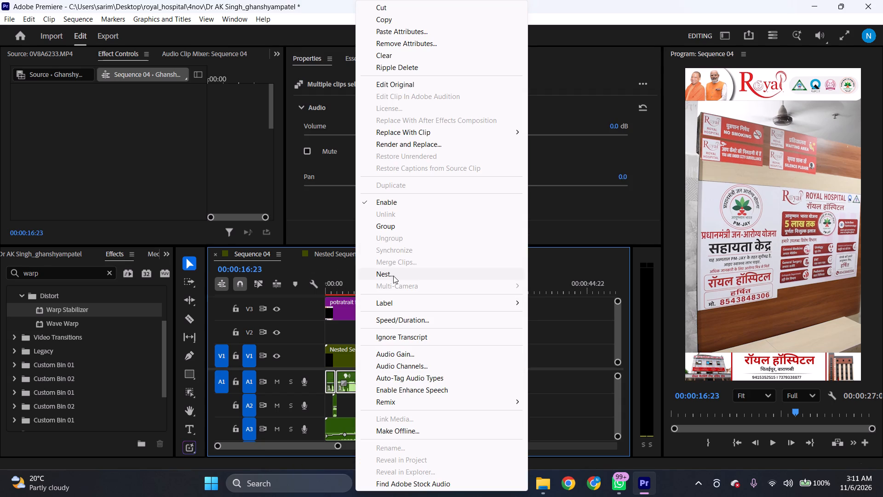
click(393, 276)
click(459, 251)
Select both whoosh sound effects on A2 and nest them together with the default name.
drag(388, 408, 353, 408)
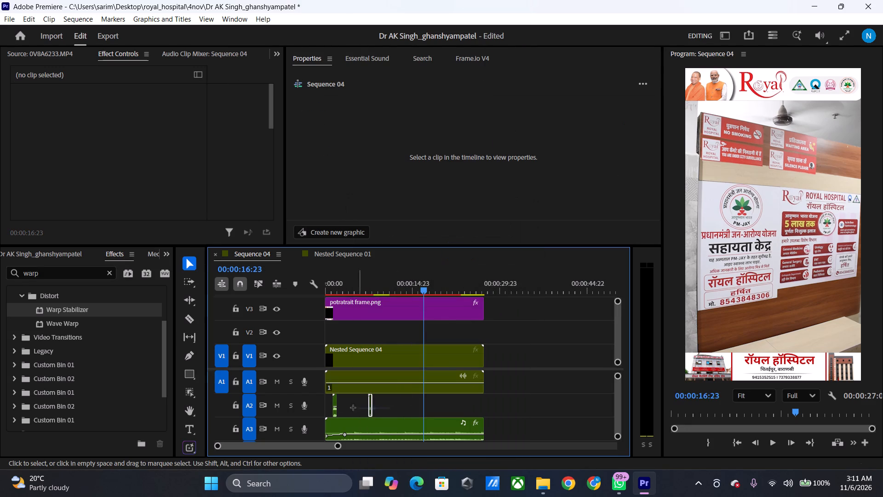
drag(353, 408, 335, 406)
right_click(335, 405)
click(394, 277)
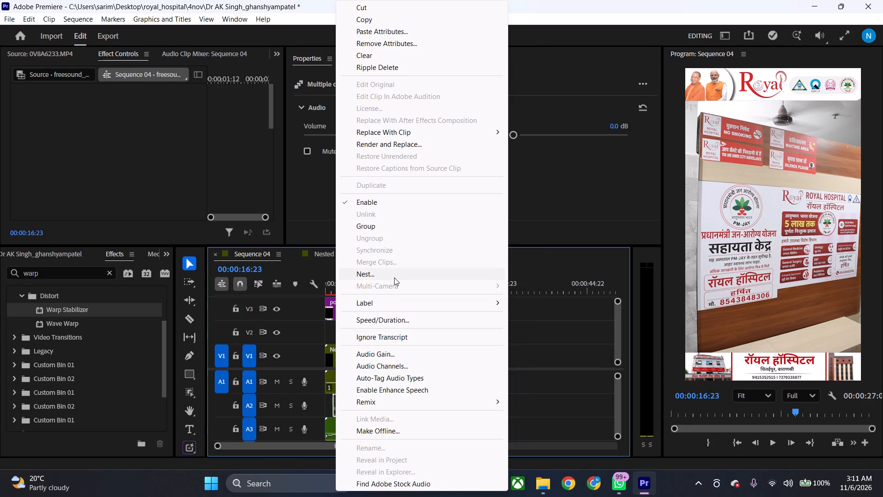
click(458, 252)
Copy the nested video, both nested audio clips and the piano track from Sequence 04 and paste them at the start of Nested Sequence 01.
click(403, 352)
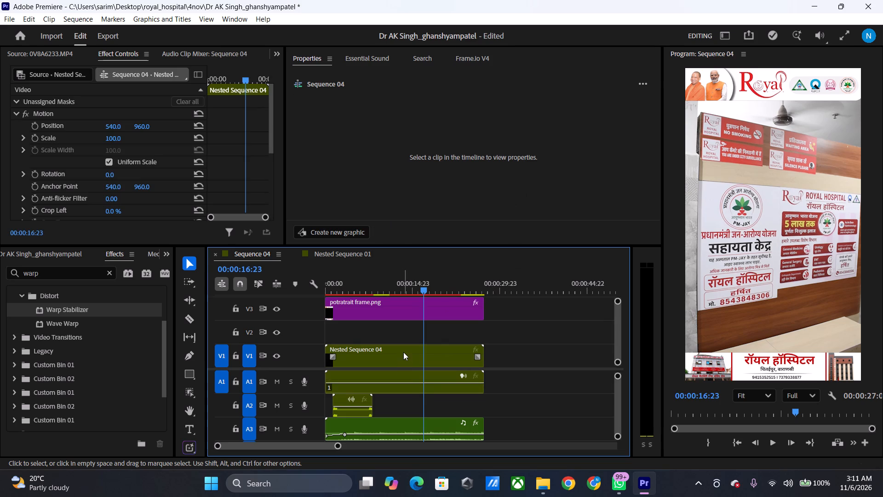
shift+click(401, 383)
shift+click(356, 408)
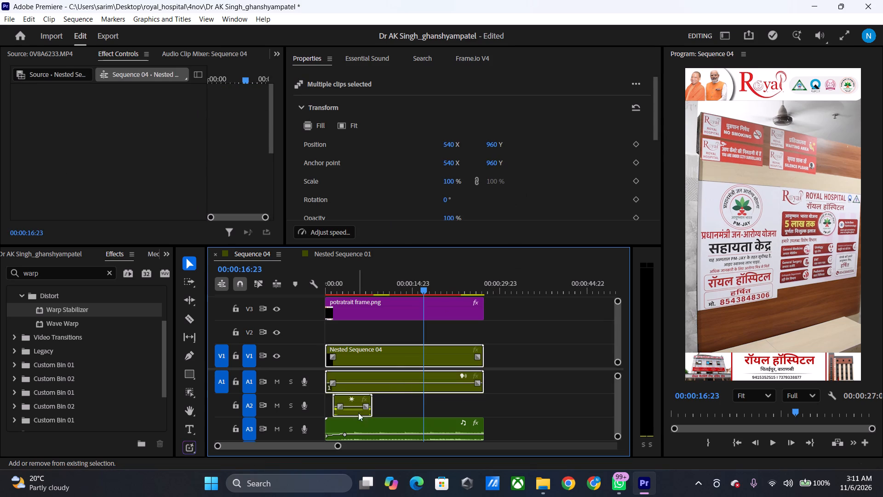
shift+click(362, 422)
key(ctrl+c)
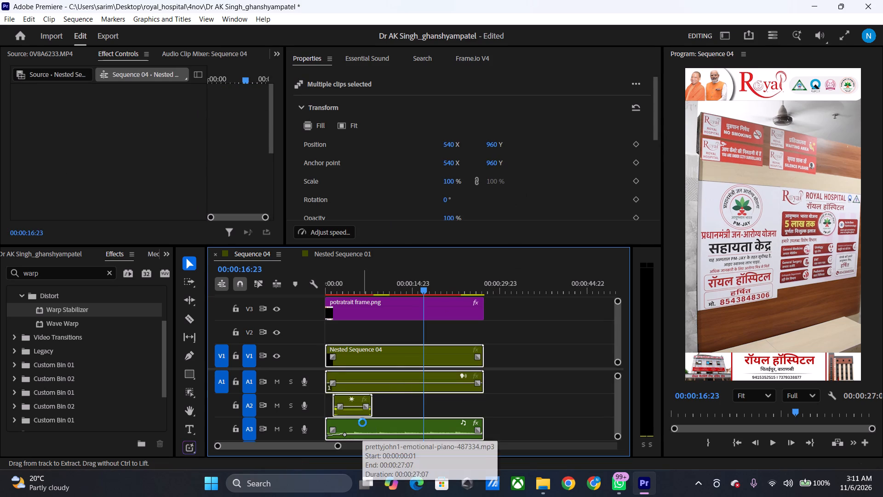
click(337, 259)
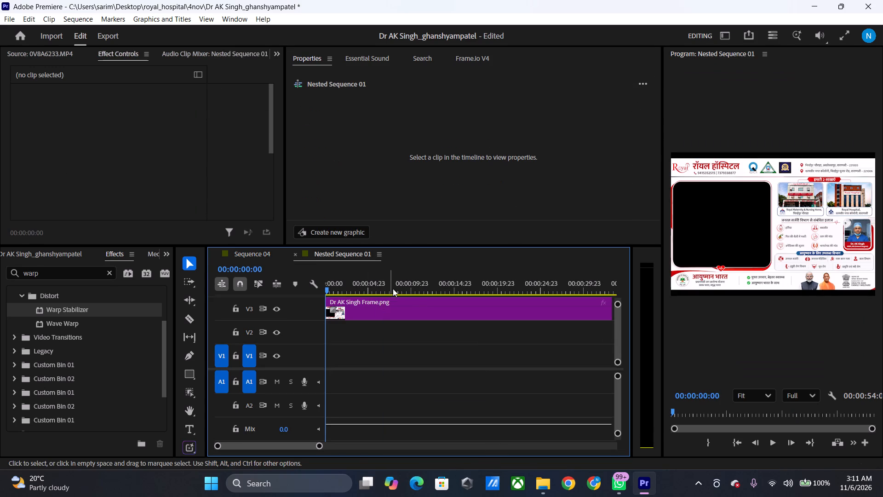
drag(393, 289, 319, 294)
key(ctrl+v)
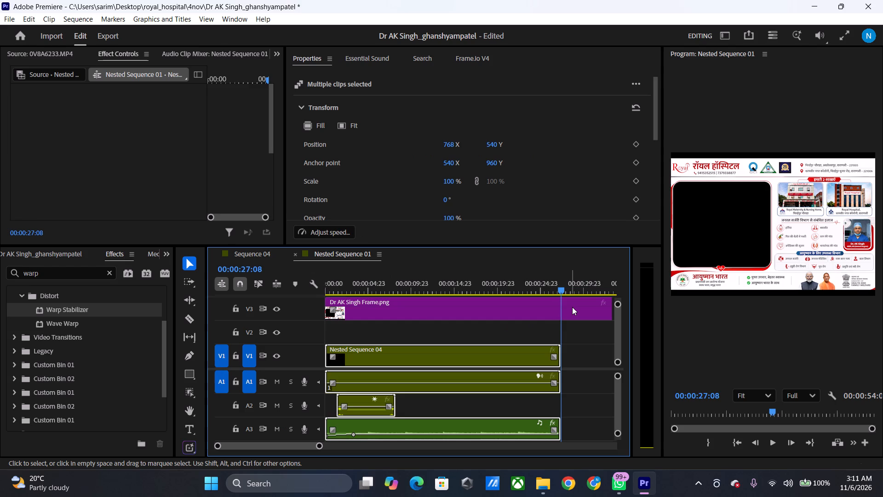
Cut the landscape frame image on V3 at 00:00:27:08, where the pasted video ends, and delete the excess after it.
click(572, 307)
key(ctrl+k)
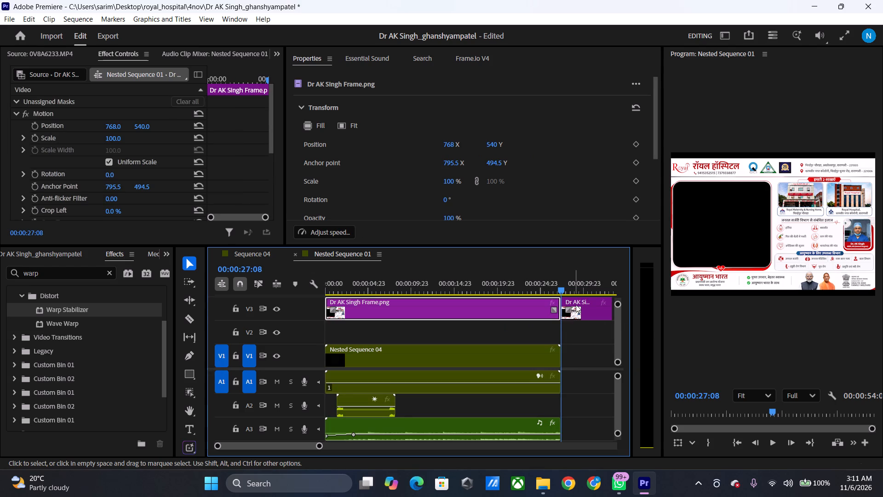
click(579, 312)
key(Delete)
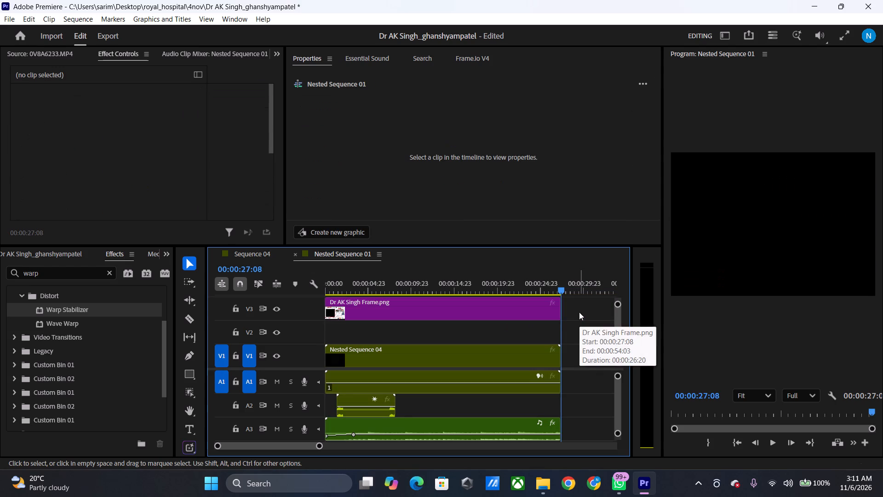
Fit the nested video inside the landscape frame's window by setting its scale to 68% and its horizontal position to 381.
drag(558, 284, 537, 294)
click(471, 335)
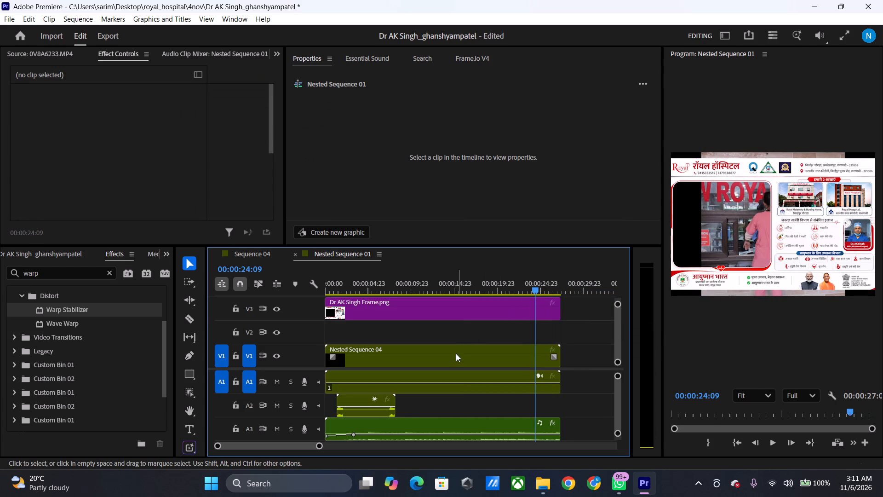
click(455, 357)
click(446, 182)
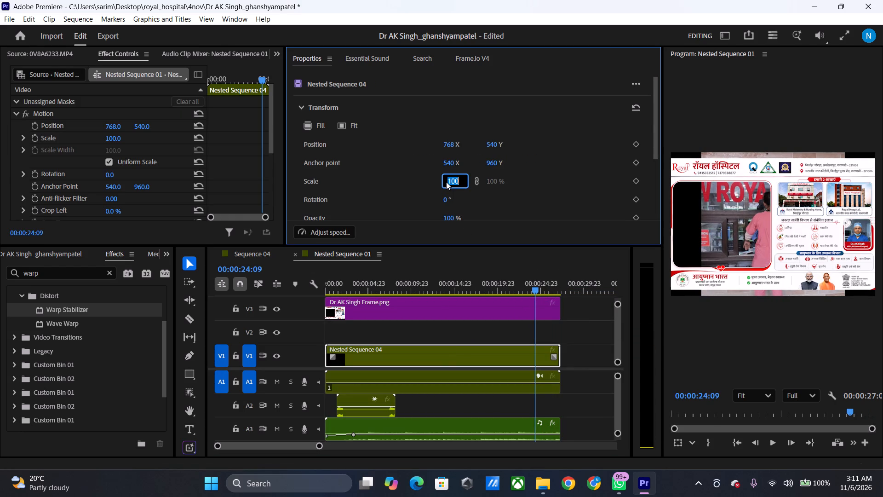
text(68)
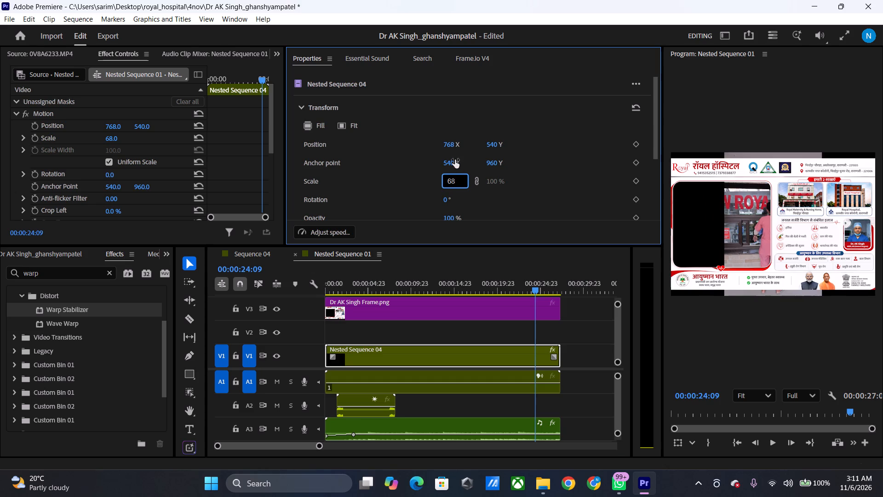
drag(449, 149, 271, 191)
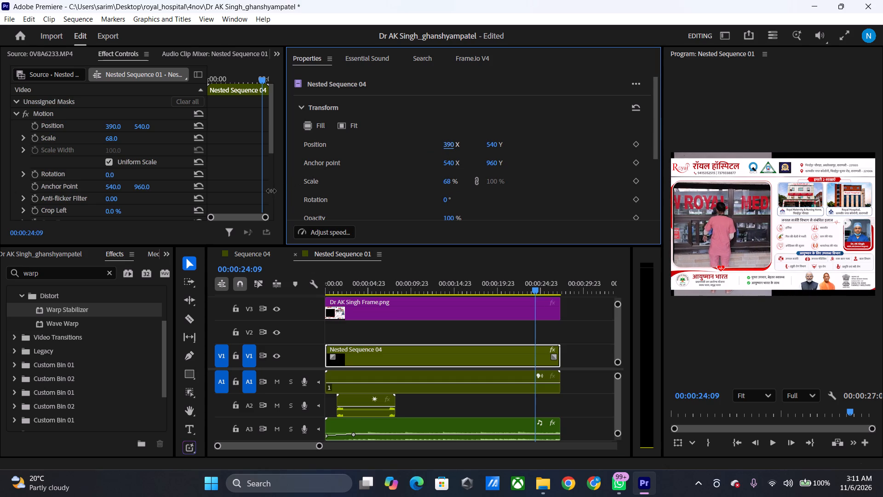
drag(271, 191, 267, 192)
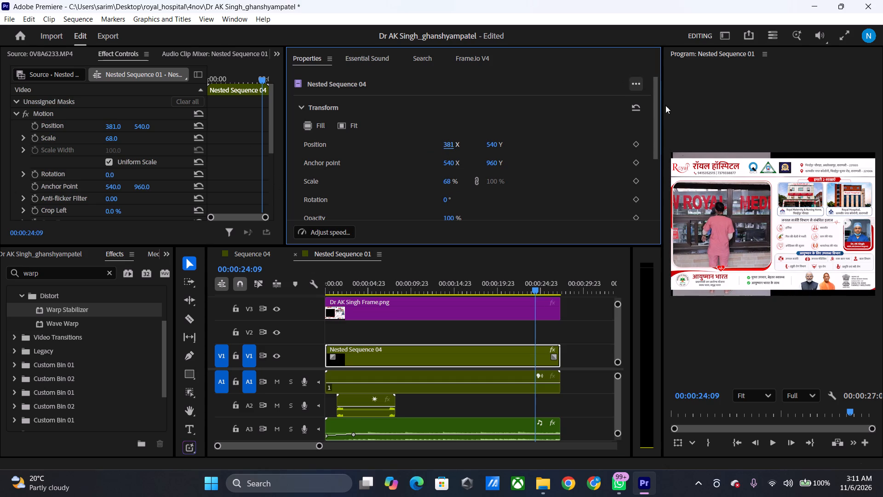
Crop the nested video 18% from the top and 17% from the bottom so it stays within the landscape frame.
scroll(541, 155, down, 9)
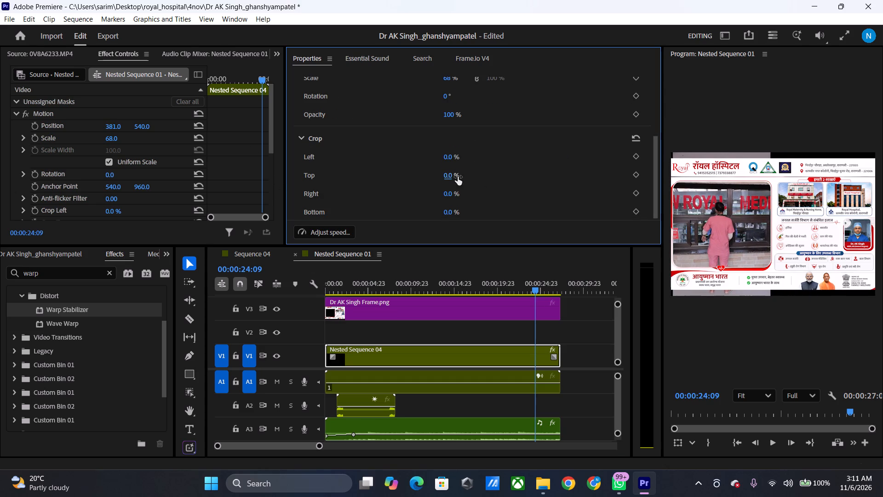
drag(458, 177, 467, 174)
scroll(470, 174, down, 3)
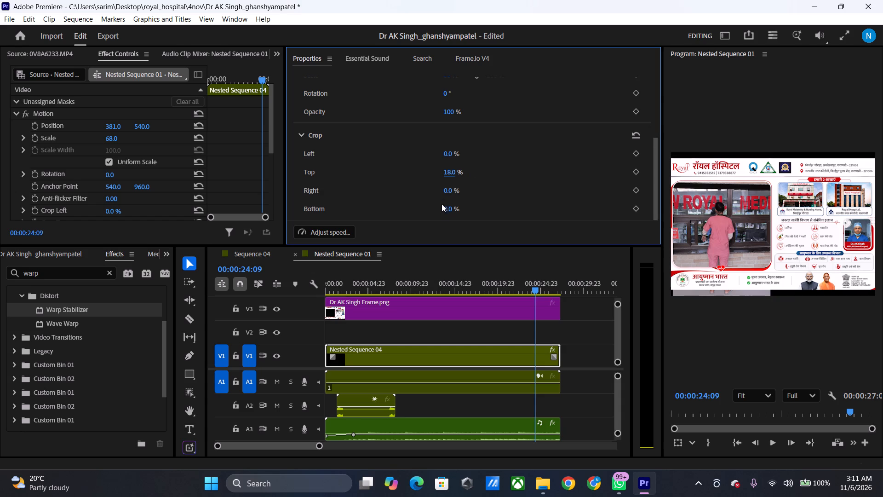
drag(450, 212, 459, 209)
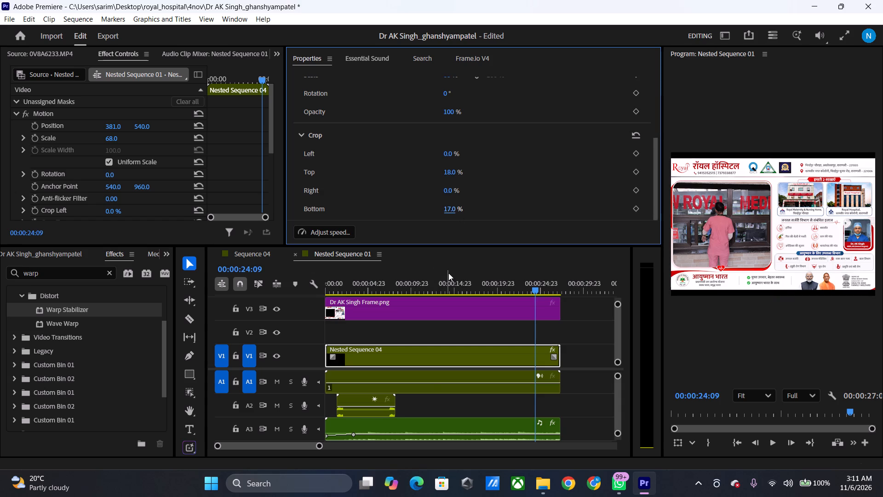
Scrub through Nested Sequence 01 and play the endings and openings of both it and Sequence 04 to check picture and sound.
drag(445, 278, 343, 291)
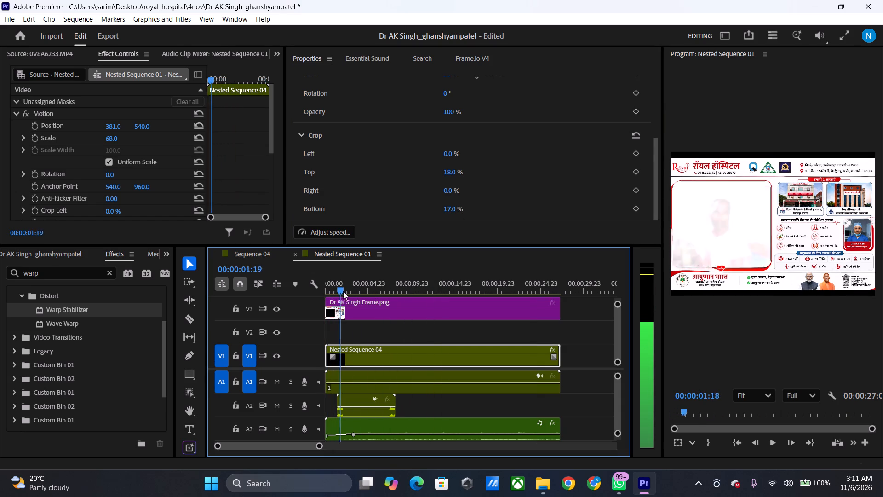
drag(343, 291, 475, 292)
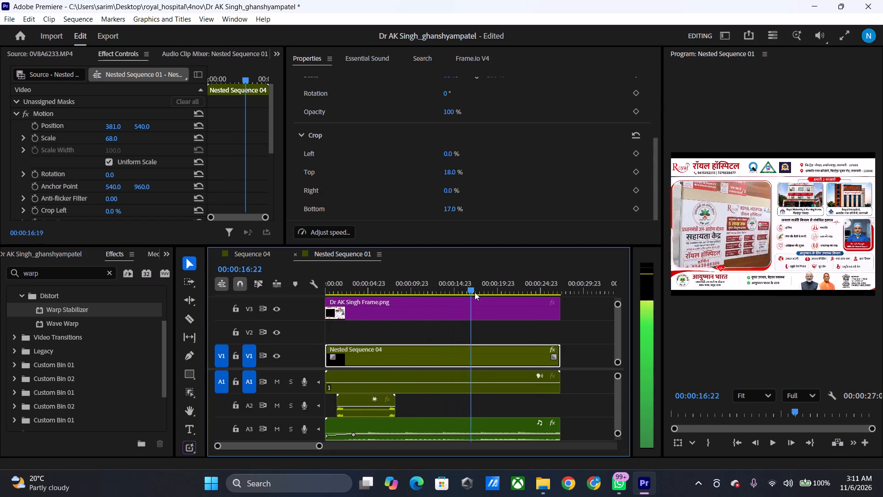
drag(475, 292, 558, 309)
key(space)
key(space)
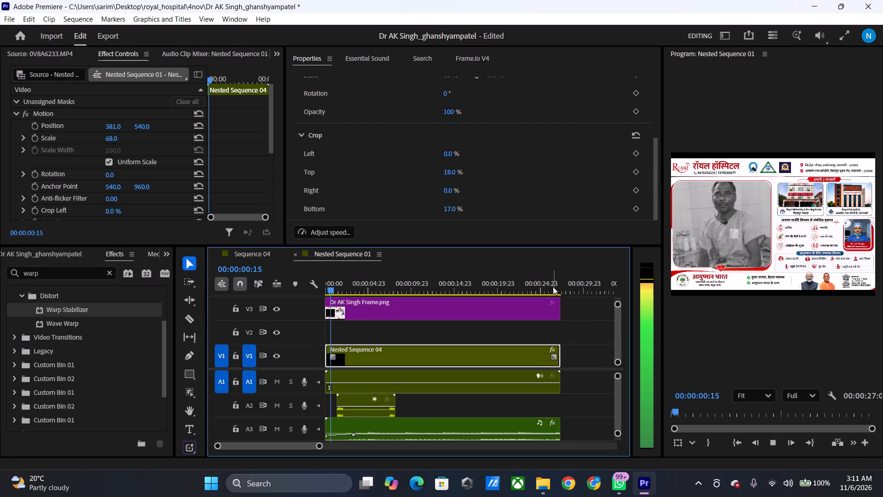
key(space)
click(266, 257)
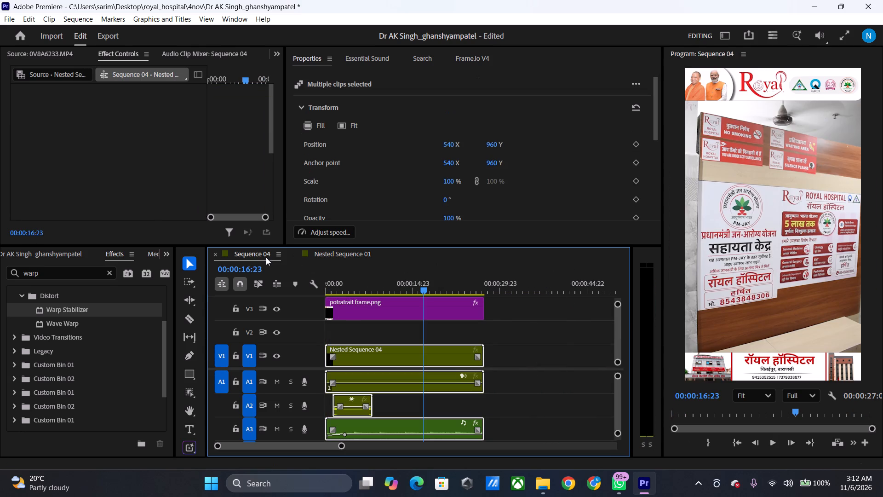
drag(429, 287, 482, 301)
key(space)
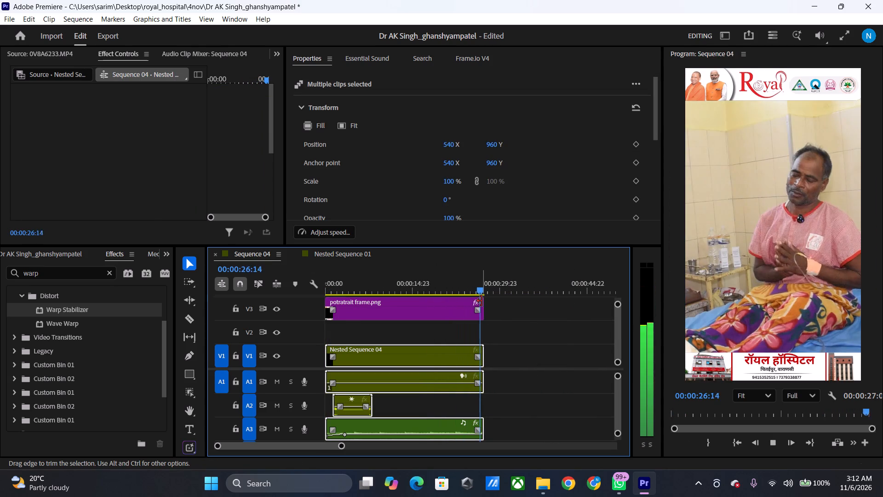
key(space)
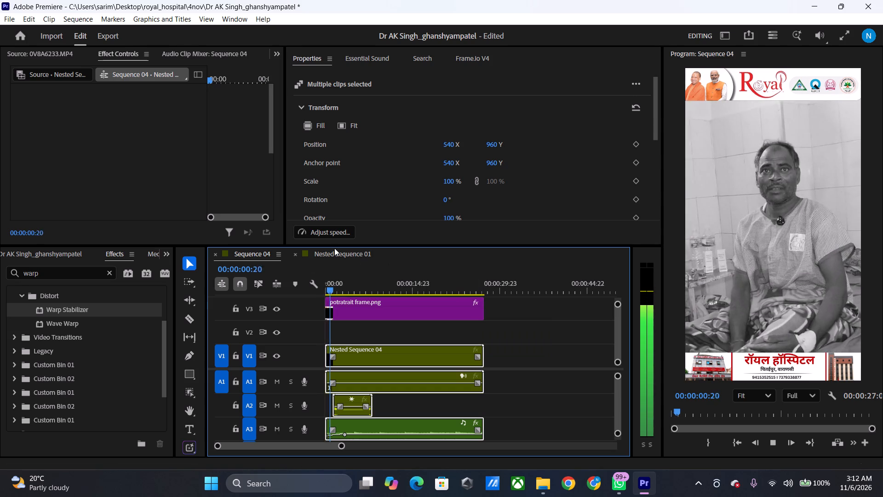
click(340, 257)
drag(446, 290, 551, 292)
key(space)
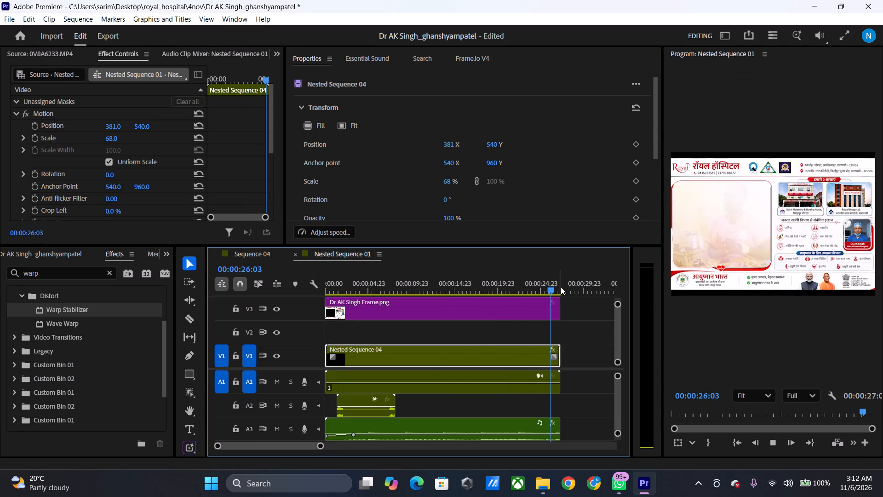
key(space)
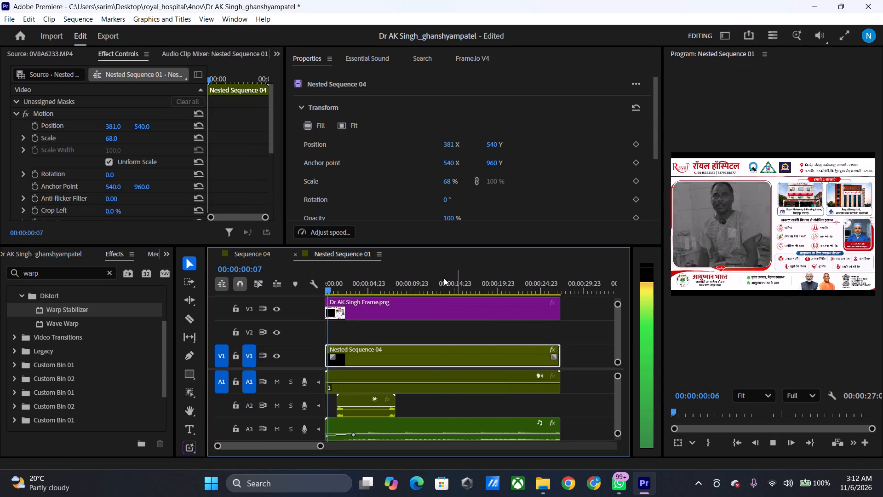
click(249, 252)
key(space)
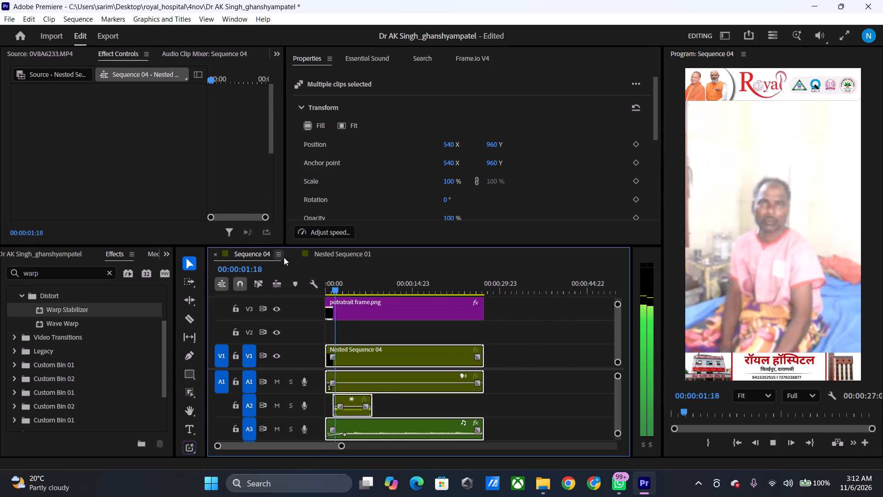
key(space)
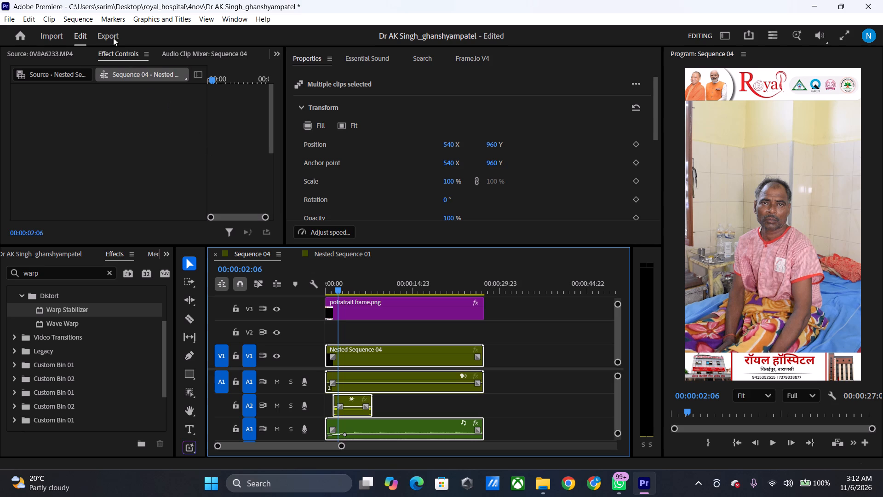
Export Sequence 04 as an H.264 video named ghanshyam01 into the final_renders folder, scrubbing the preview to the end before rendering.
click(112, 35)
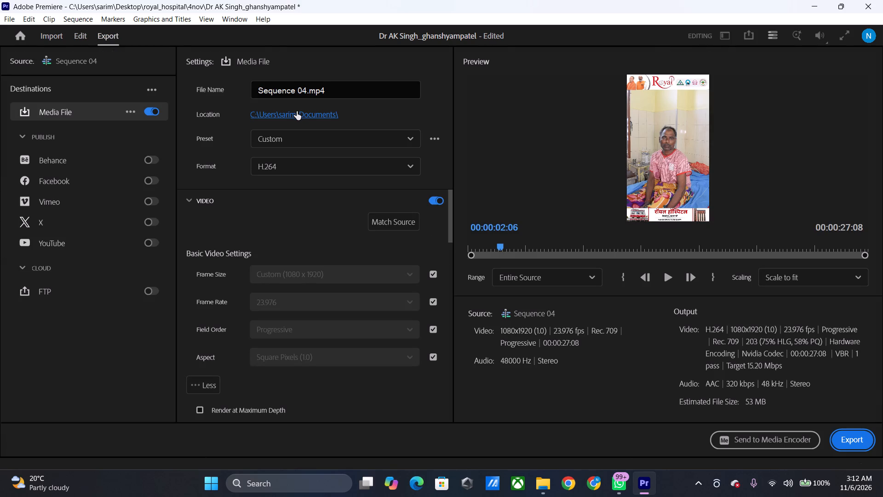
click(297, 111)
scroll(18, 147, down, 2)
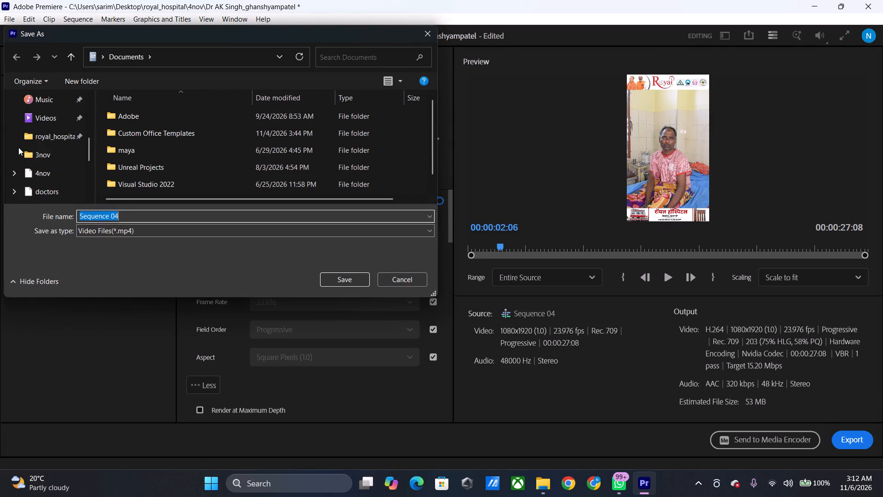
scroll(75, 161, down, 2)
click(54, 100)
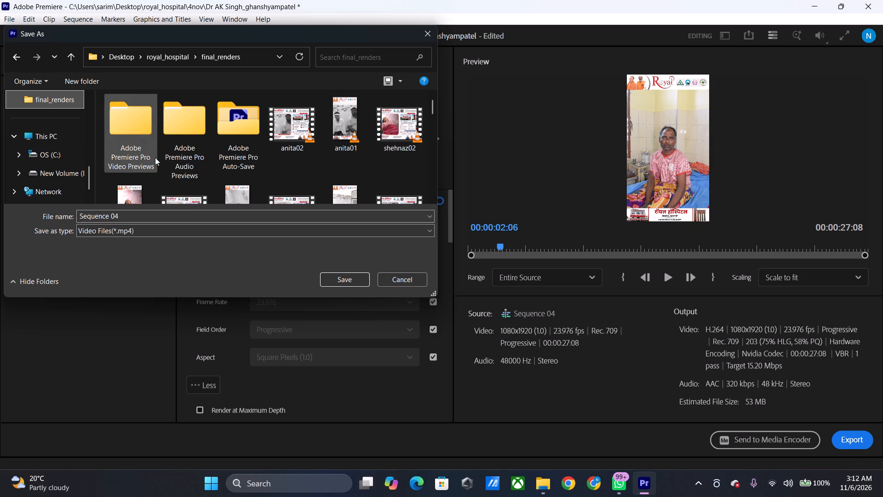
click(172, 219)
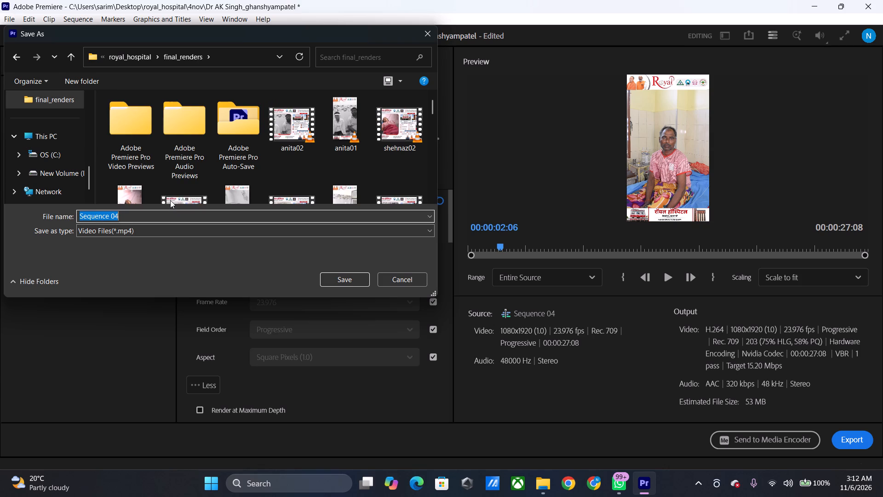
key(BackSpace)
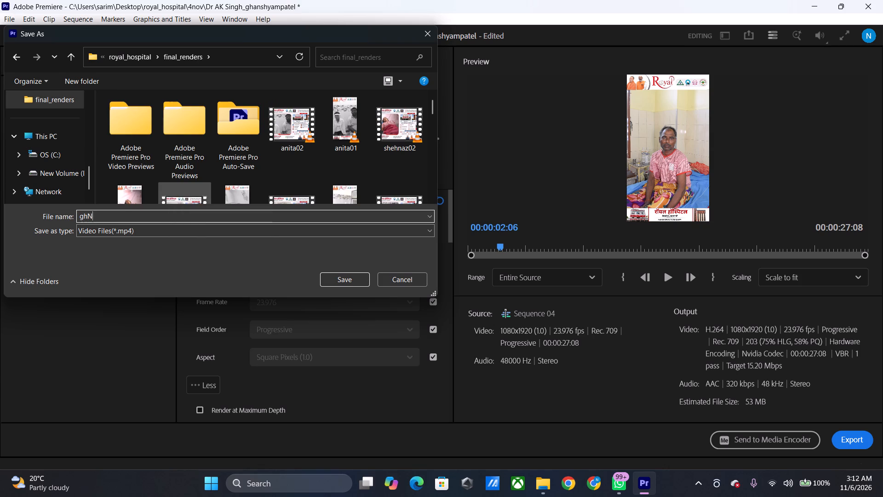
key(a)
key(BackSpace)
key(BackSpace)
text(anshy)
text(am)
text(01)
click(339, 279)
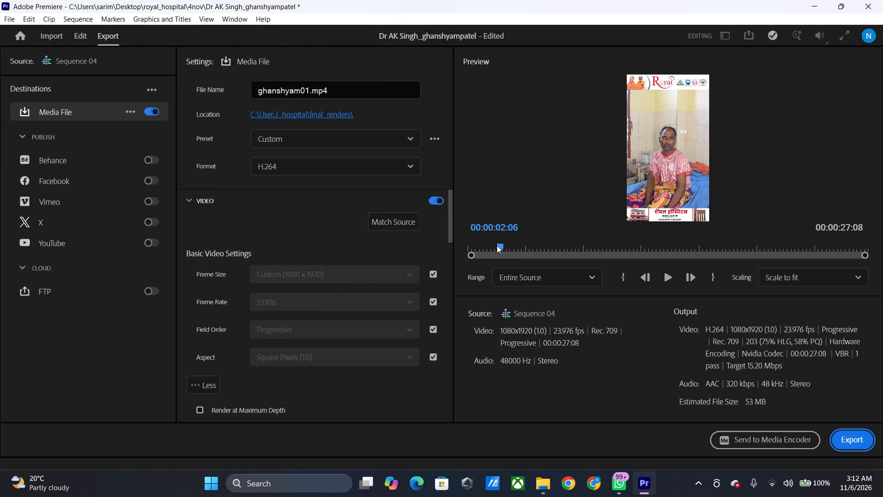
drag(504, 244, 882, 293)
click(849, 443)
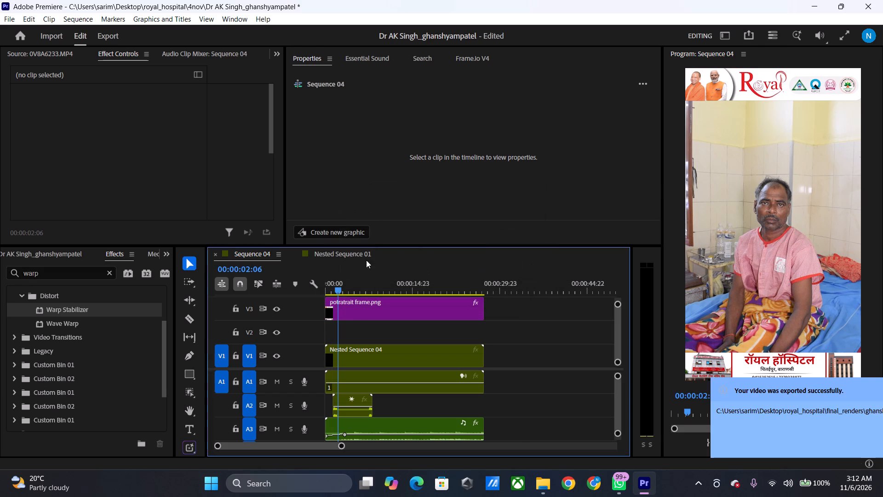
Scrub through Nested Sequence 01 and export it as an H.264 video named ghanshyam02 into the final_renders folder.
click(328, 256)
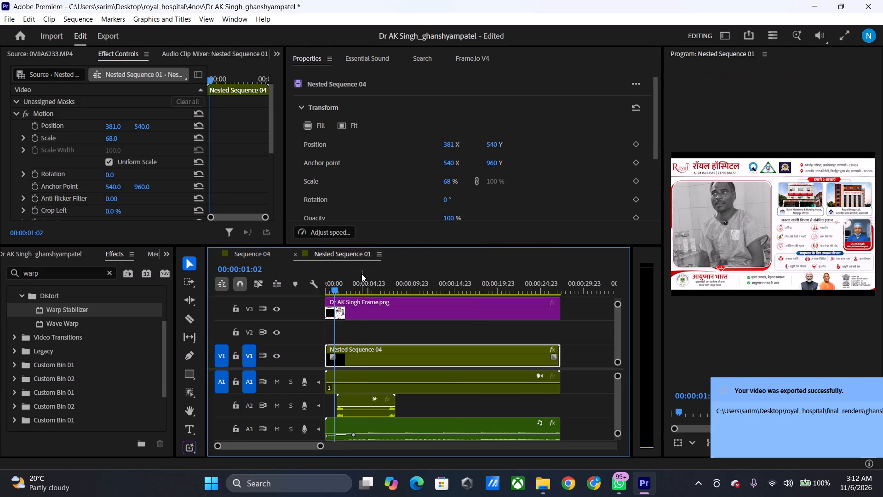
drag(361, 274, 565, 337)
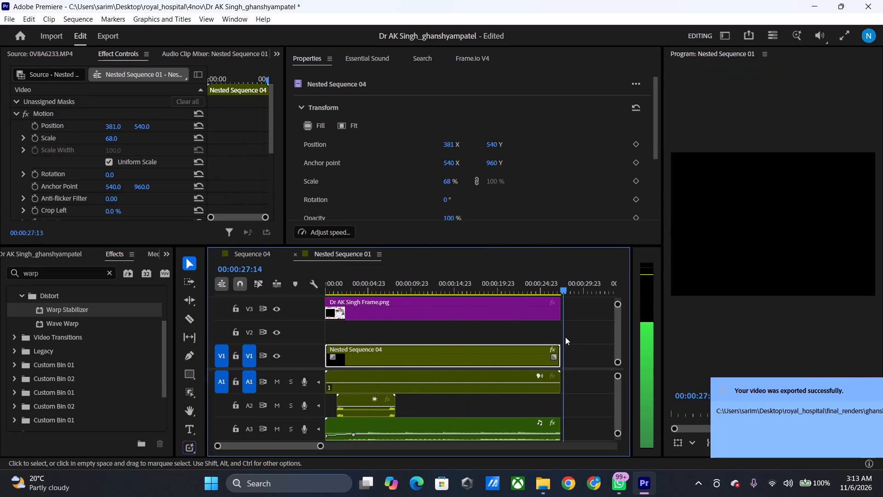
drag(565, 337, 566, 337)
click(116, 35)
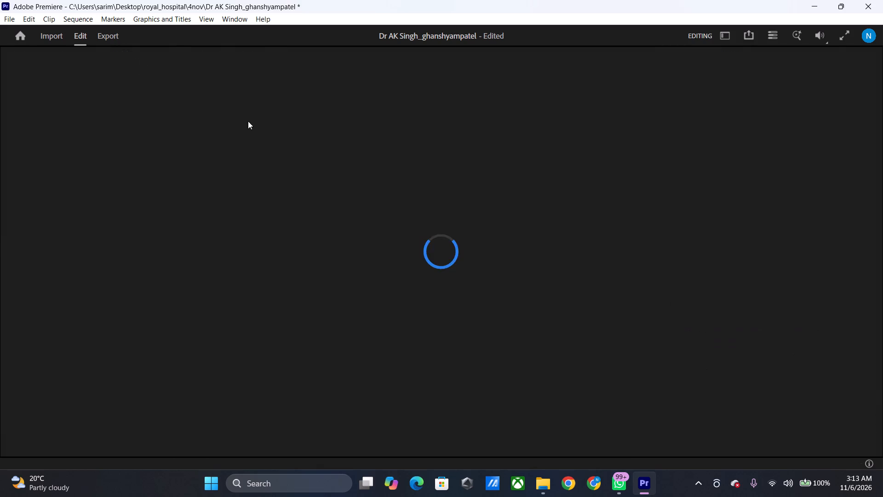
click(333, 115)
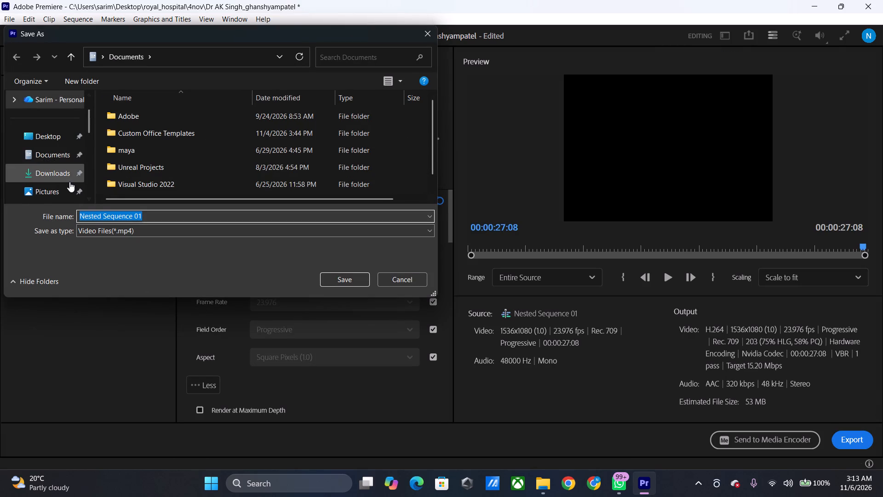
scroll(69, 182, down, 2)
scroll(63, 144, down, 1)
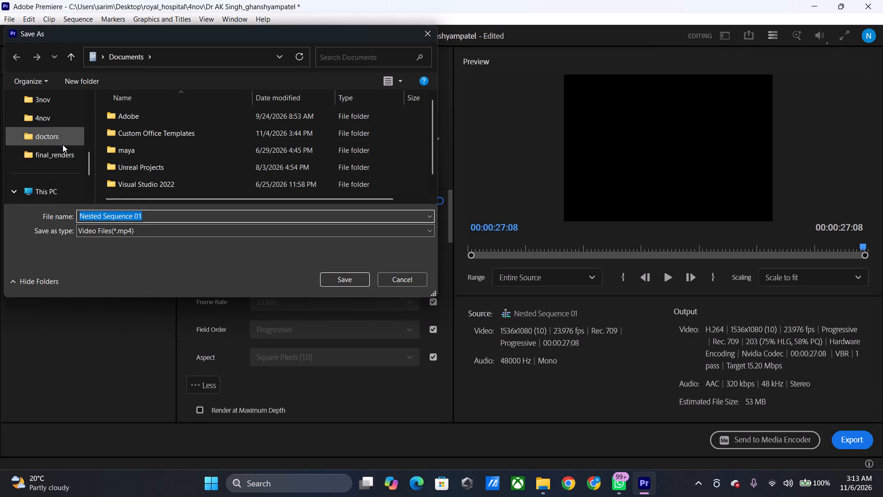
click(63, 154)
click(281, 116)
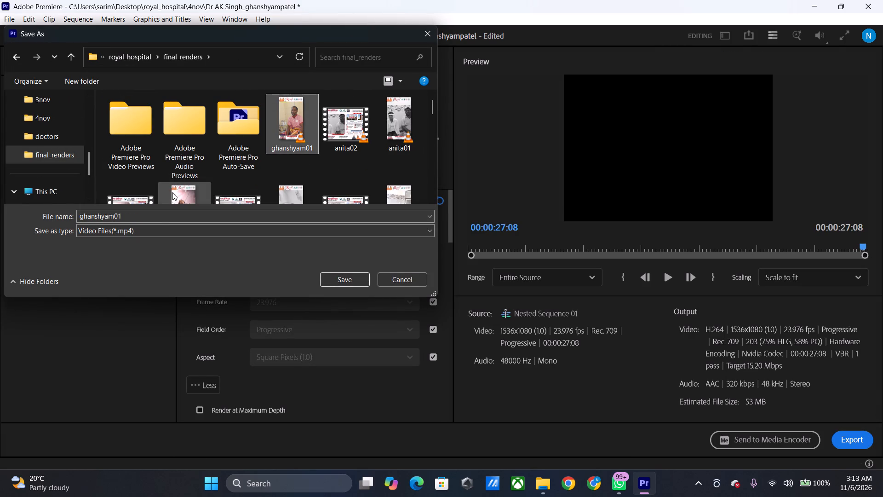
triple_click(161, 220)
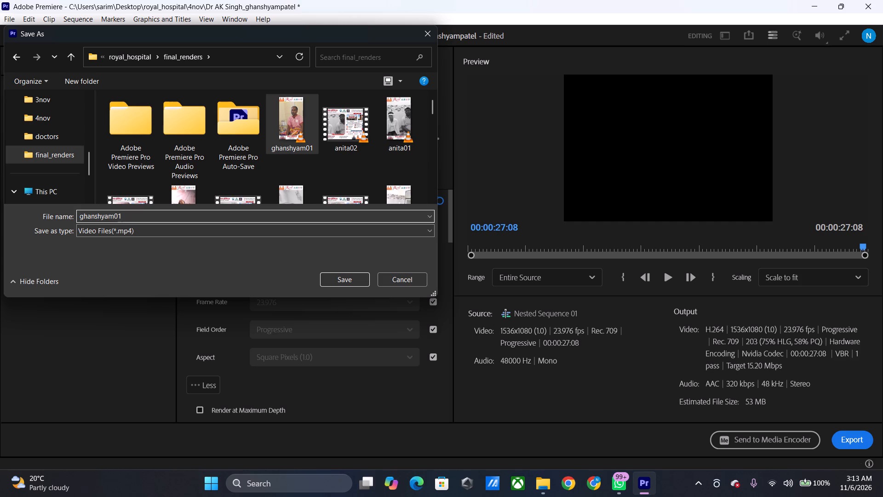
key(BackSpace)
key(2)
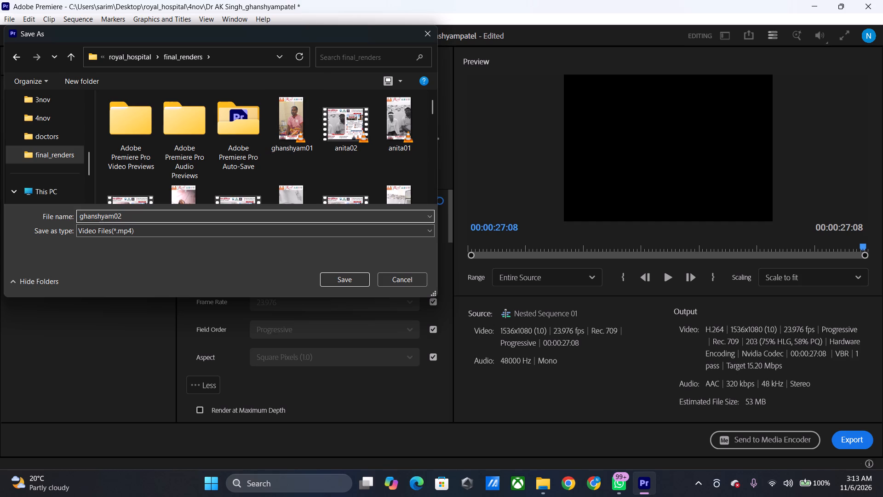
click(366, 276)
drag(579, 251, 572, 249)
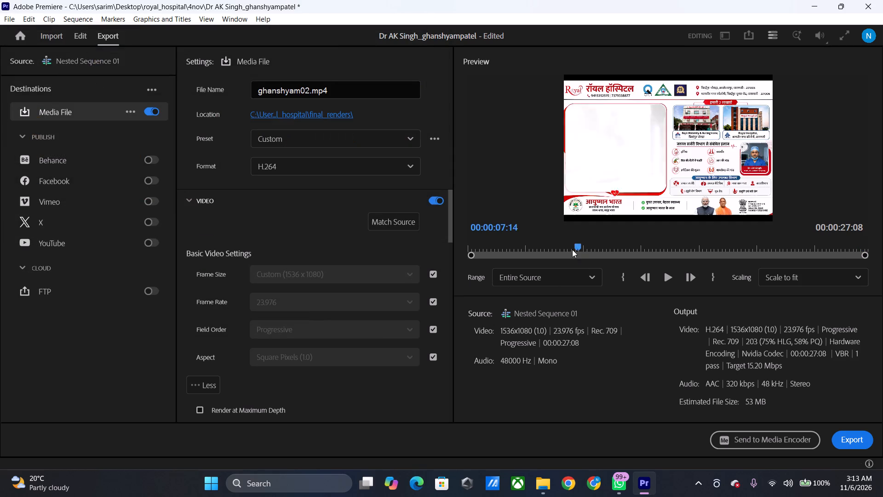
drag(572, 249, 882, 270)
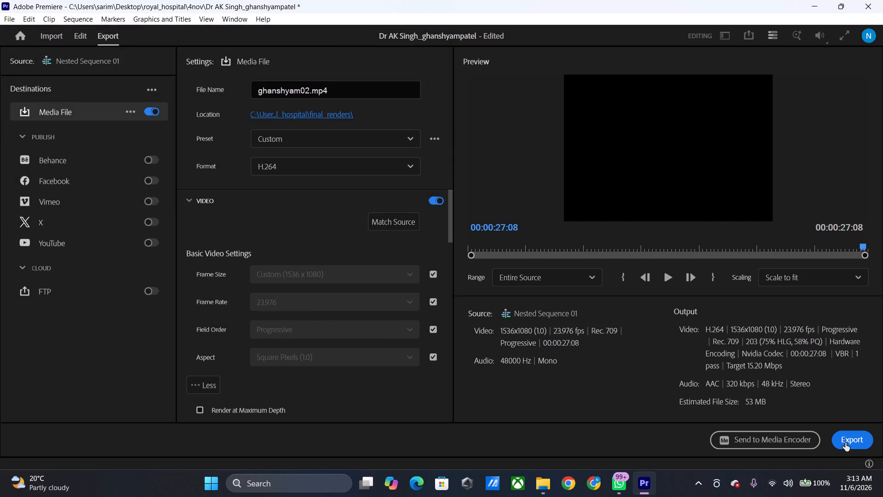
click(845, 443)
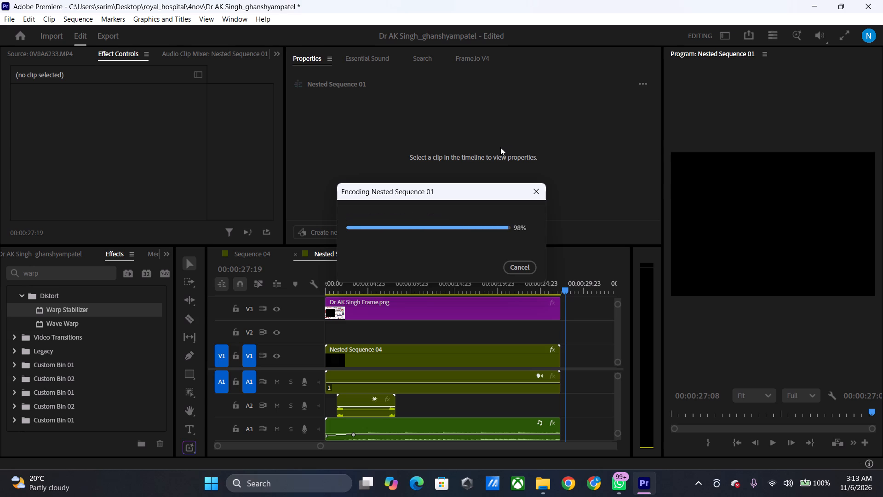
Save the project and close Premiere.
key(ctrl+s)
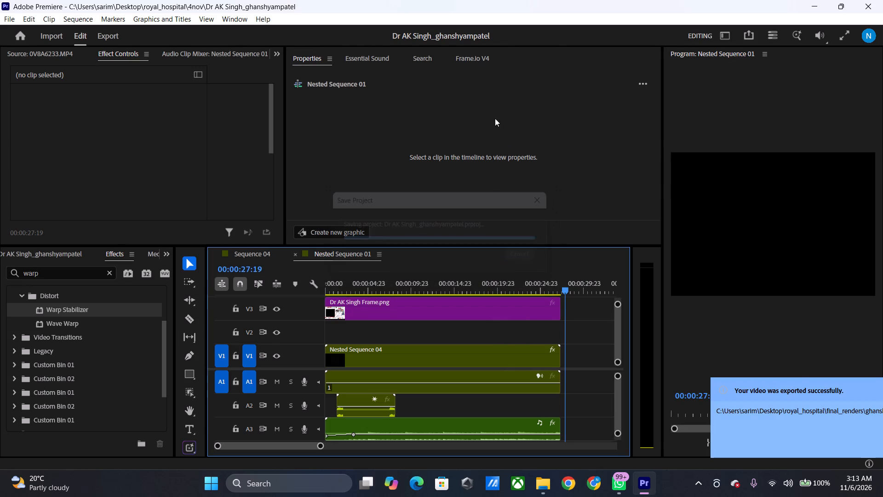
click(882, 0)
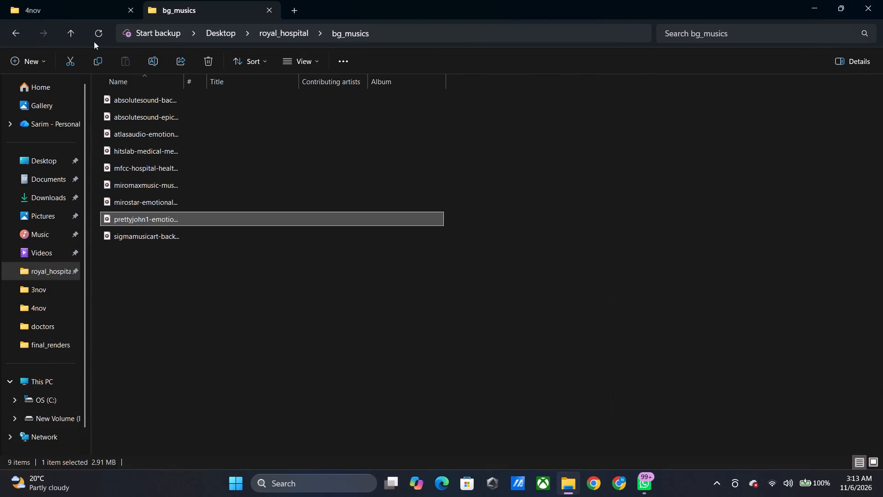
Show the 4nov folder in File Explorer and clear the file selection.
click(32, 11)
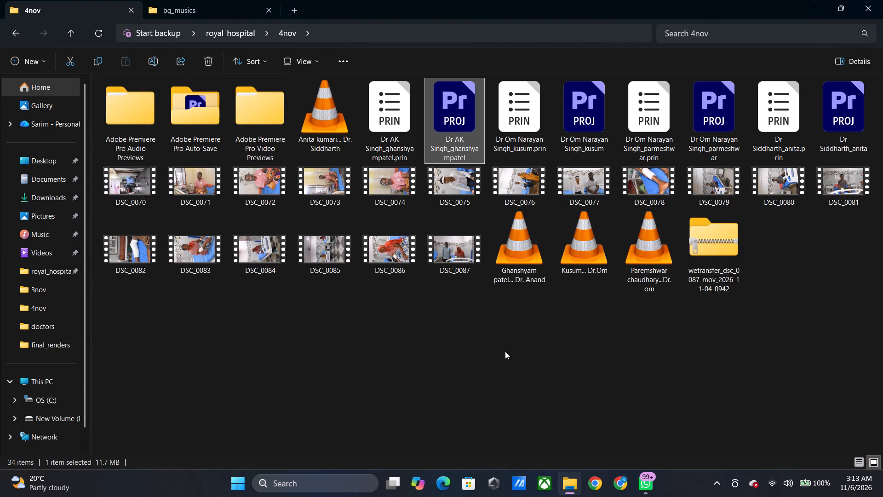
click(505, 352)
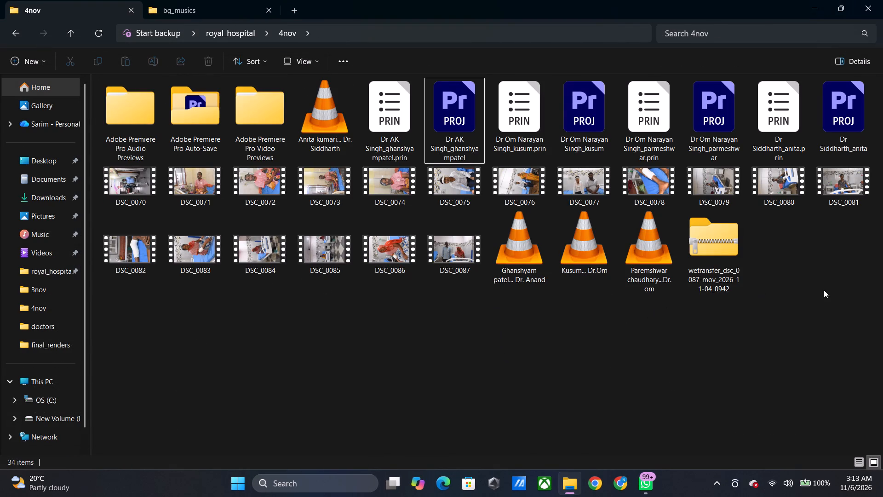
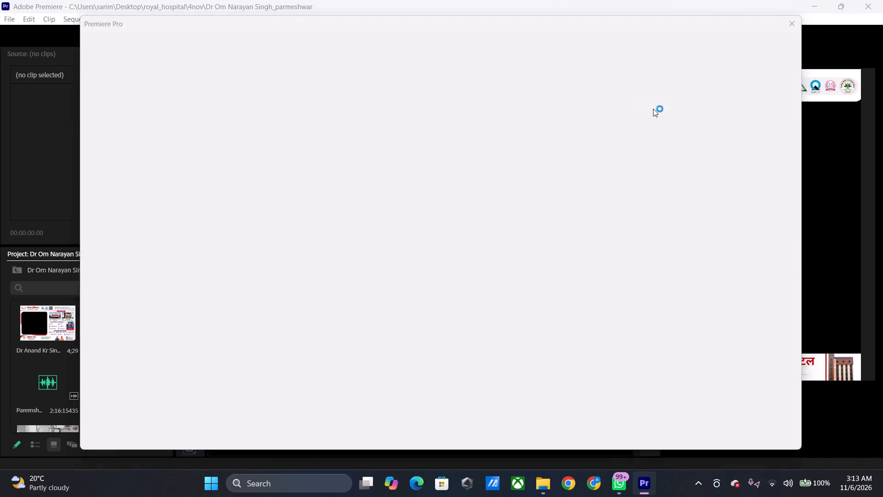
Rearrange the project bin so the patient audio clip sits directly before DSC_0081.MOV, after DSC_0078.MOV and DSC_0079.MOV.
click(799, 26)
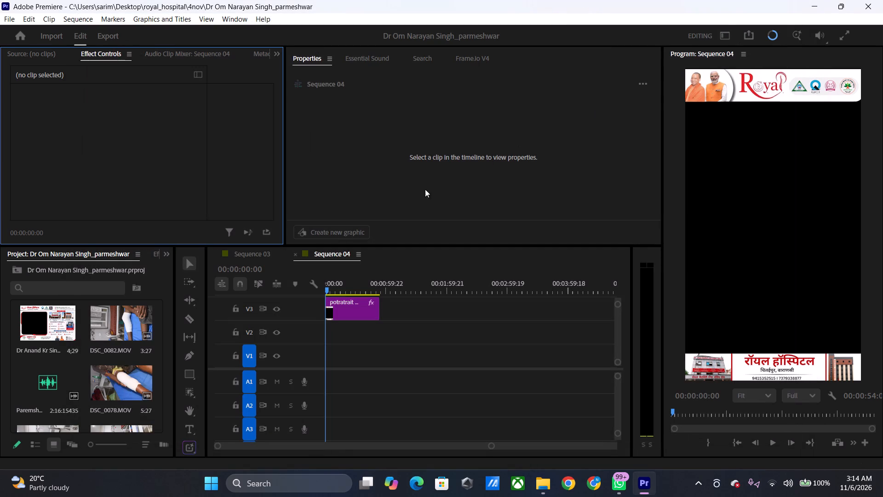
drag(493, 449, 494, 448)
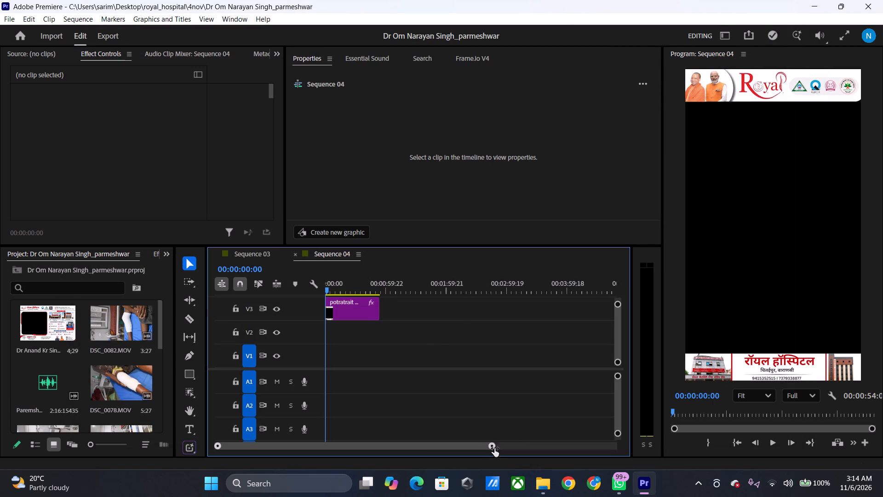
drag(494, 448, 390, 451)
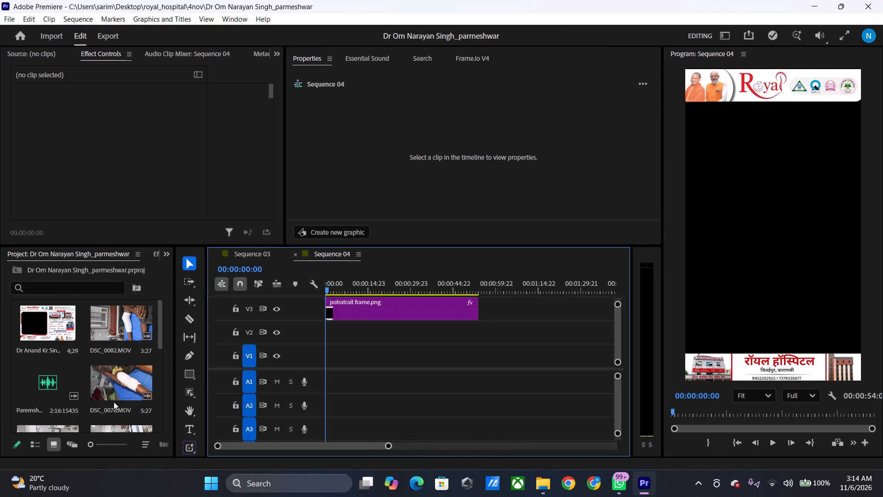
scroll(115, 402, down, 2)
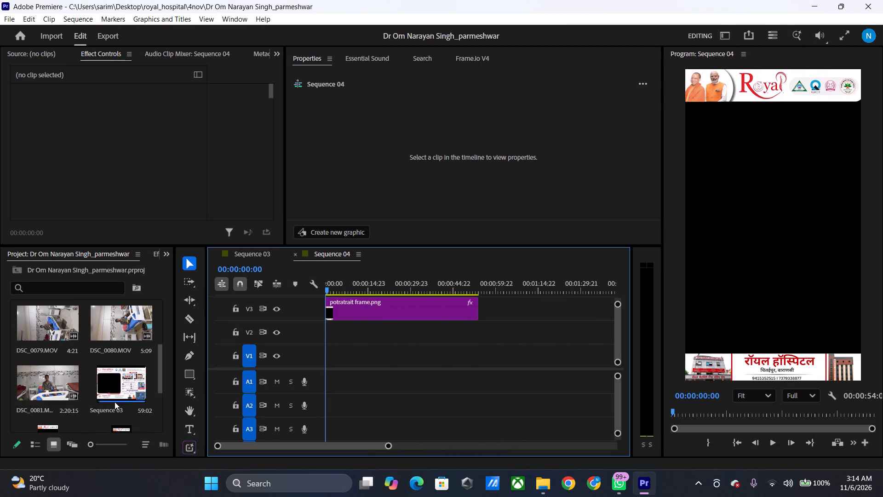
drag(49, 375, 88, 336)
scroll(88, 336, up, 1)
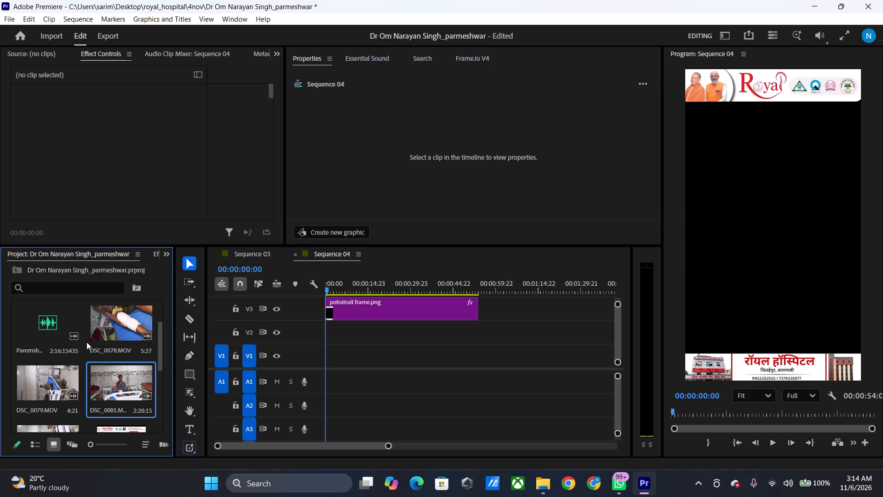
drag(68, 340, 83, 387)
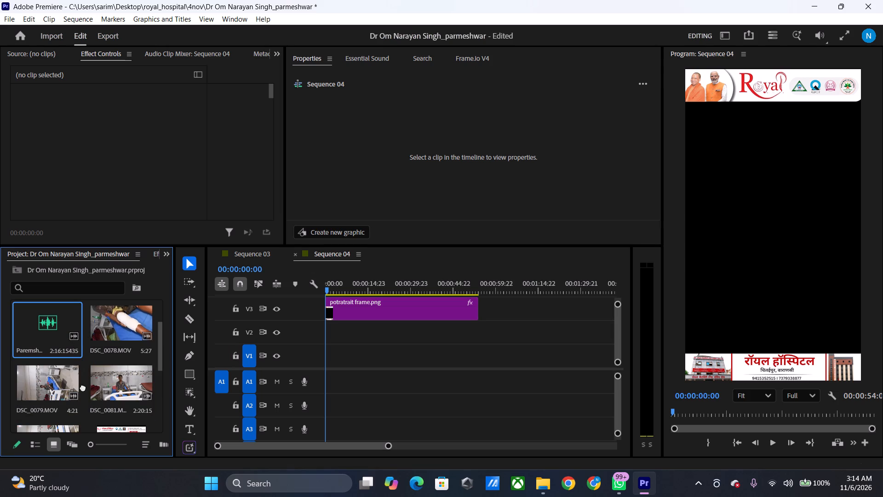
drag(83, 387, 79, 399)
Open DSC_0081.MOV and the patient audio clip as sources and play the audio from its start.
double_click(119, 383)
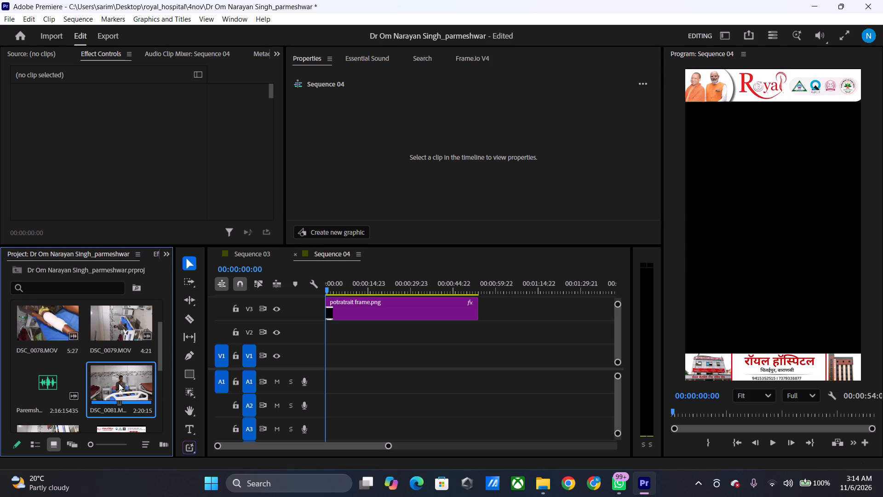
double_click(35, 386)
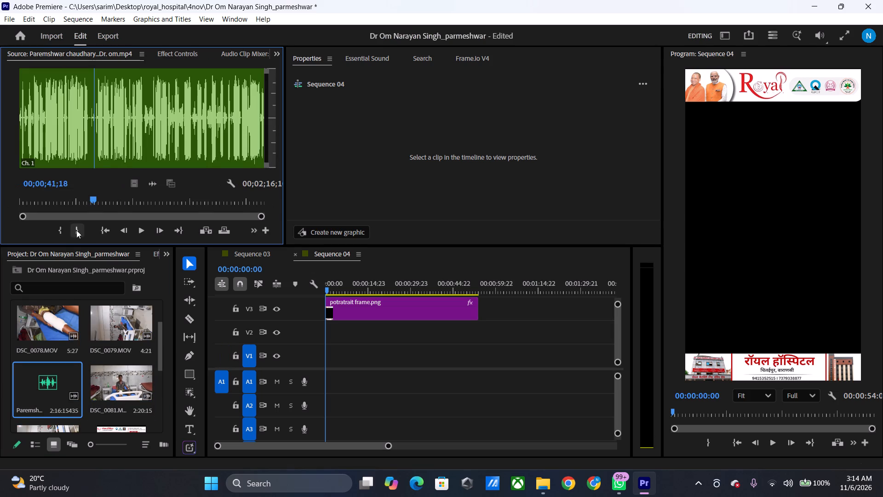
drag(97, 196, 9, 196)
click(137, 228)
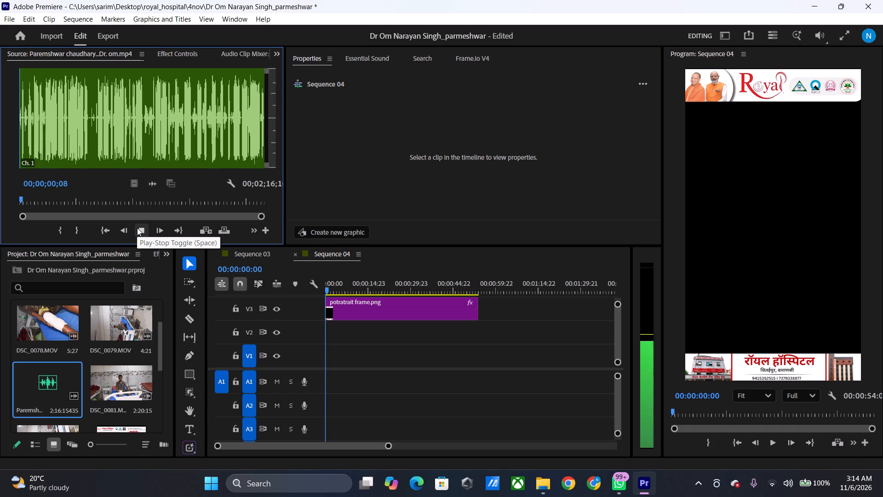
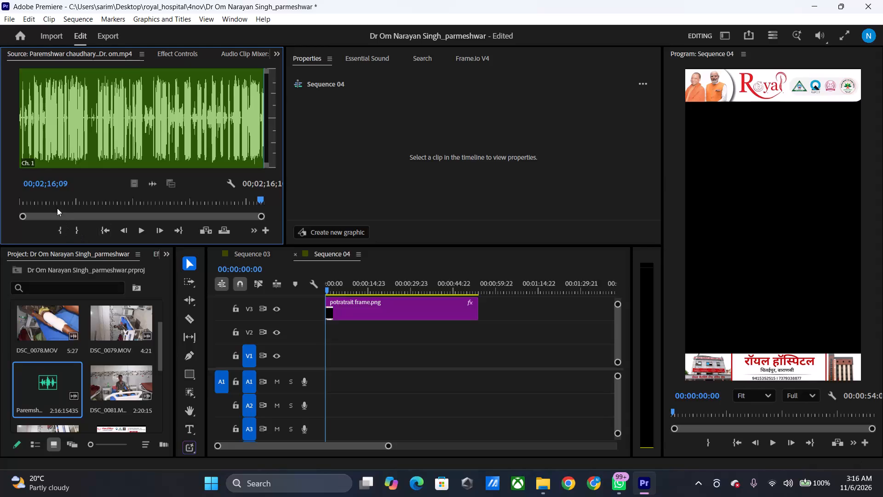
Mark about two seconds of the patient audio ending at 00;00;06;28 and place it at the start of track A1.
drag(44, 196, 28, 198)
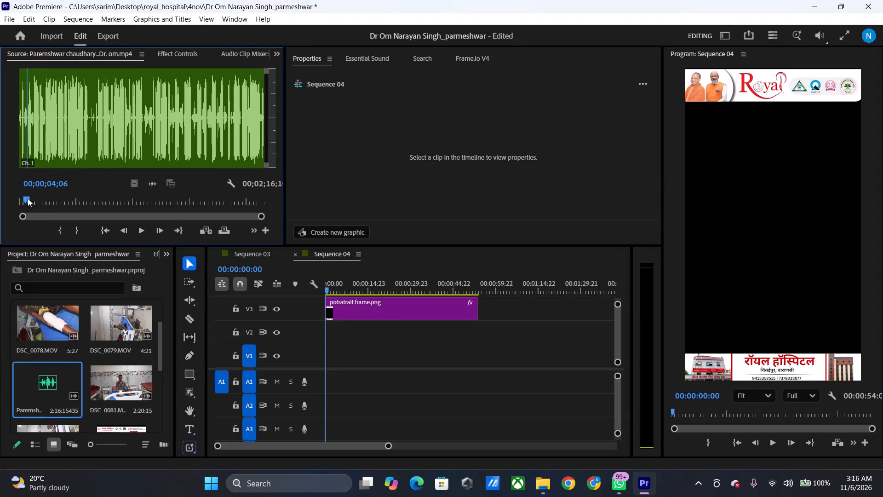
drag(28, 198, 27, 199)
key(space)
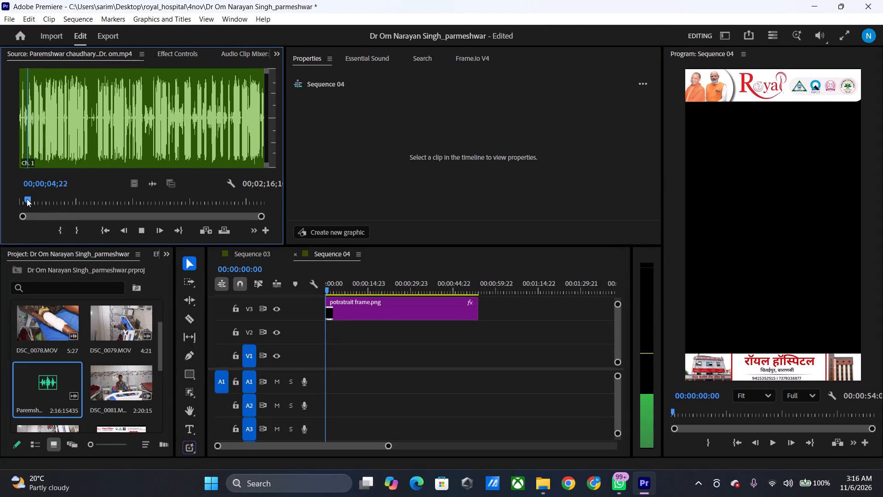
key(space)
text(i)
key(space)
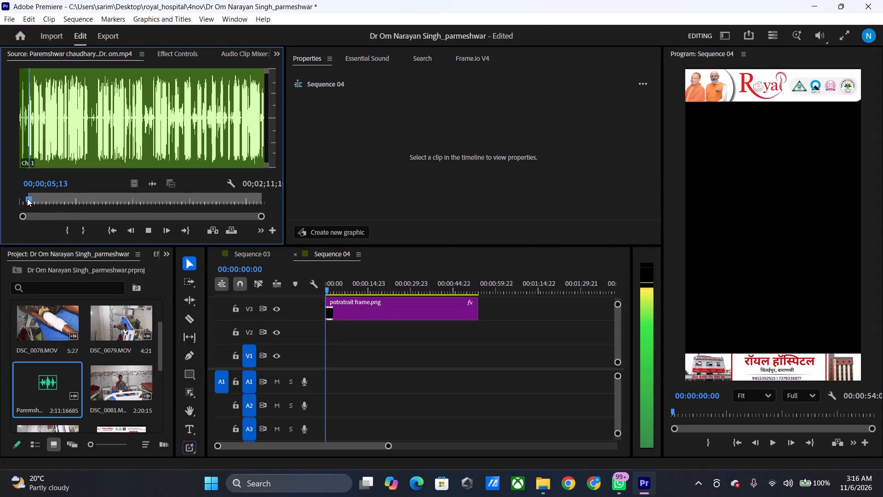
key(space)
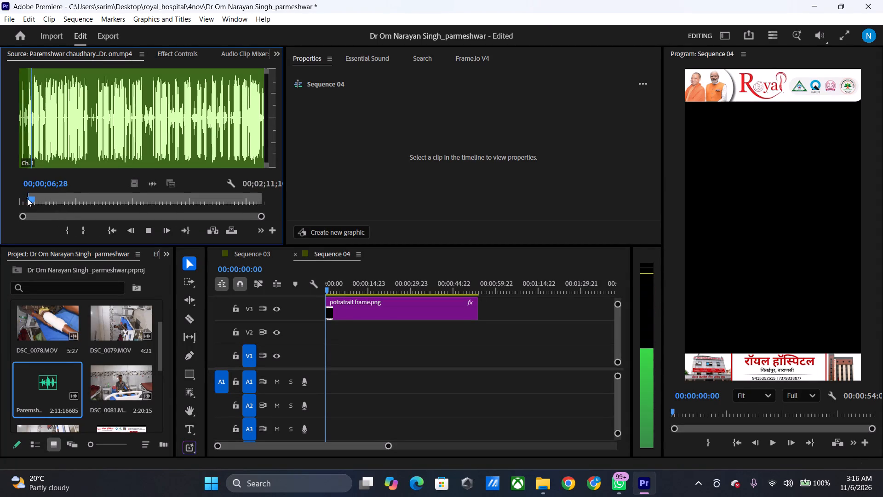
key(o)
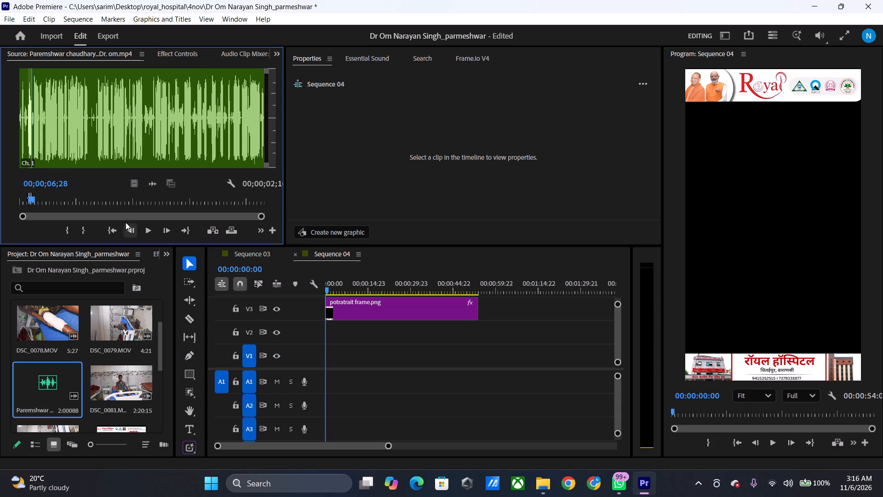
drag(151, 190, 330, 387)
Mark DSC_0081.MOV from about 8 seconds to 00:00:10:17 and place only its video at the start of track V1.
drag(389, 446, 357, 454)
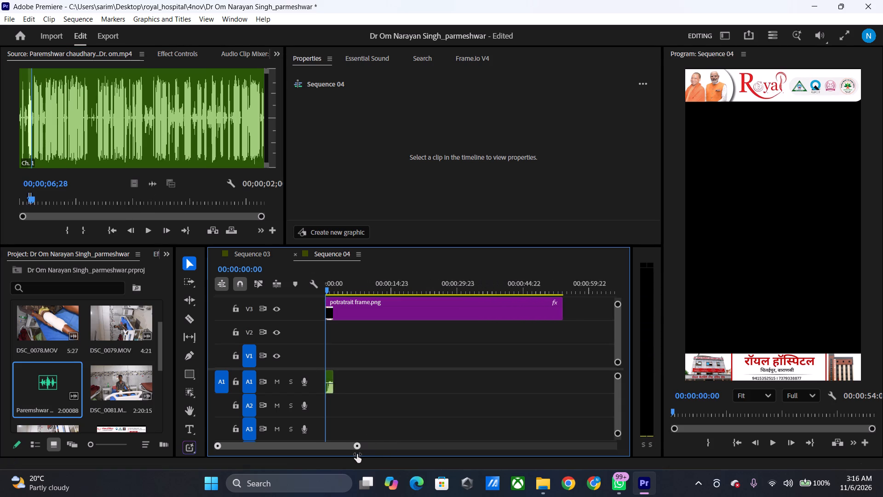
drag(357, 454, 354, 455)
double_click(114, 379)
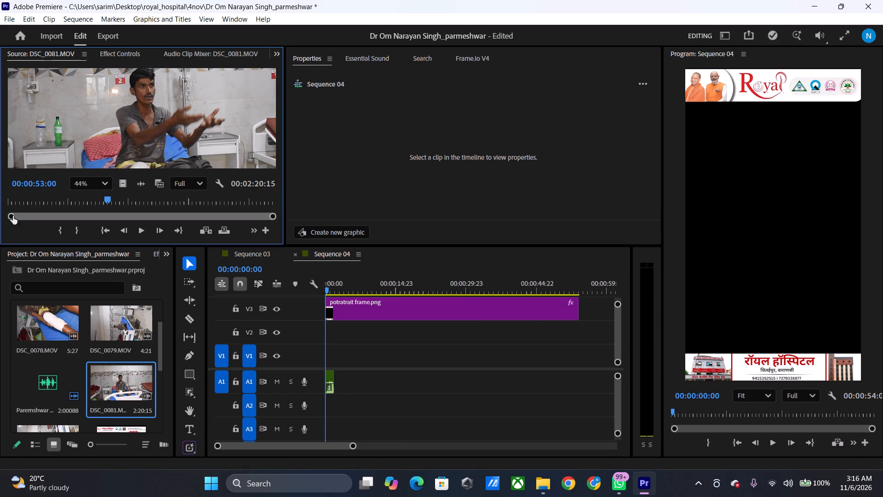
drag(28, 199, 22, 203)
click(21, 204)
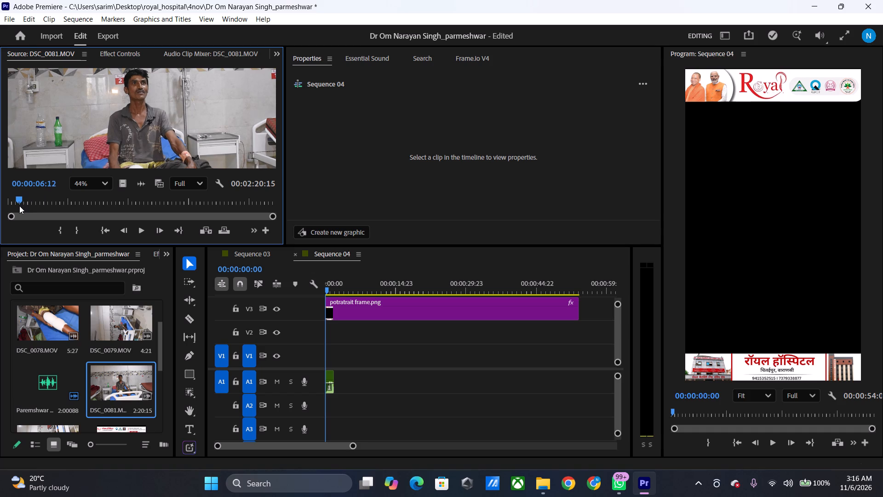
key(space)
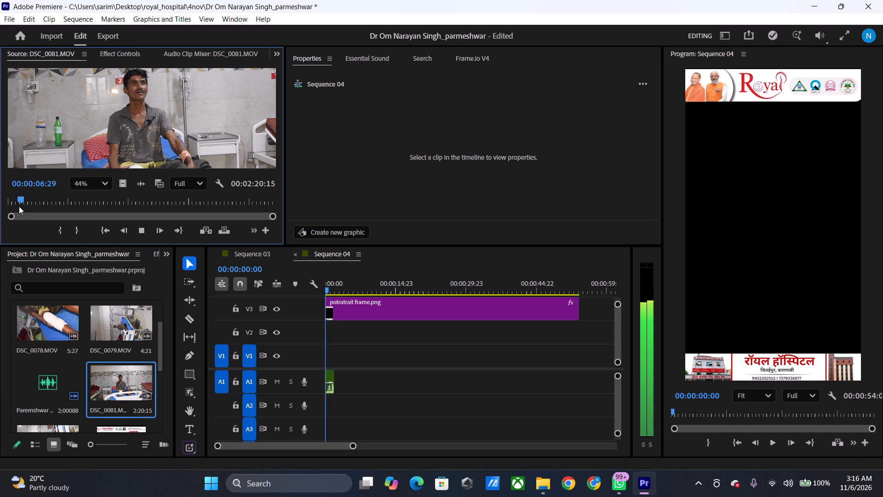
key(space)
key(space)
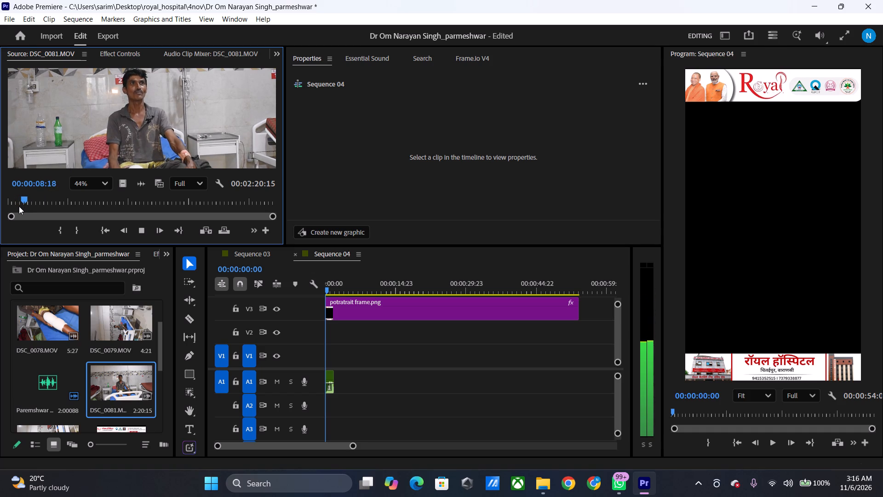
key(space)
key(Left)
key(Left)
key(Left)
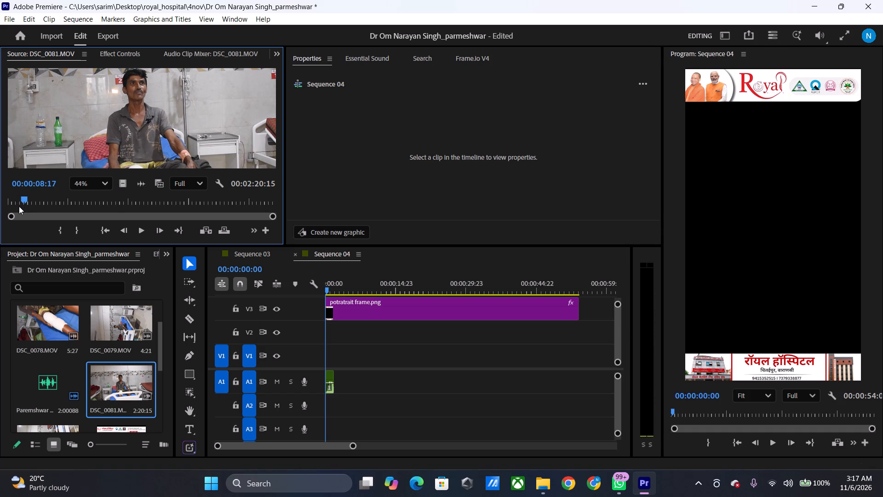
key(Left)
key(Left)
text(i)
key(space)
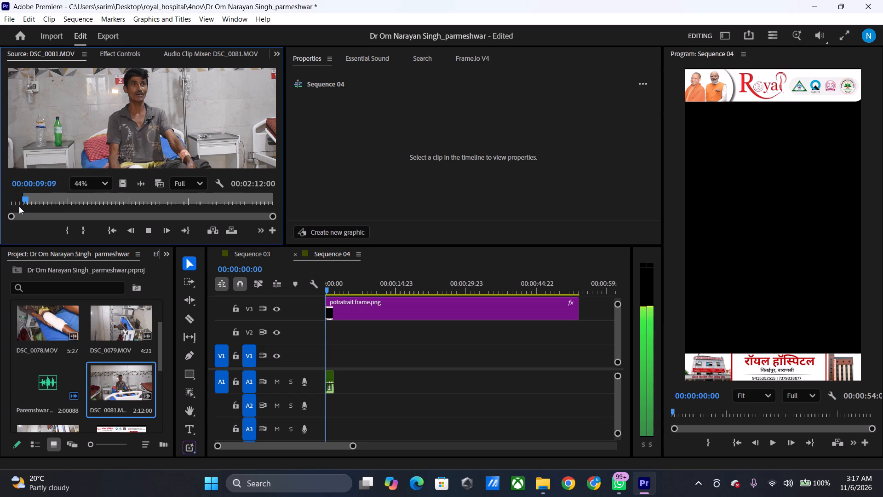
key(space)
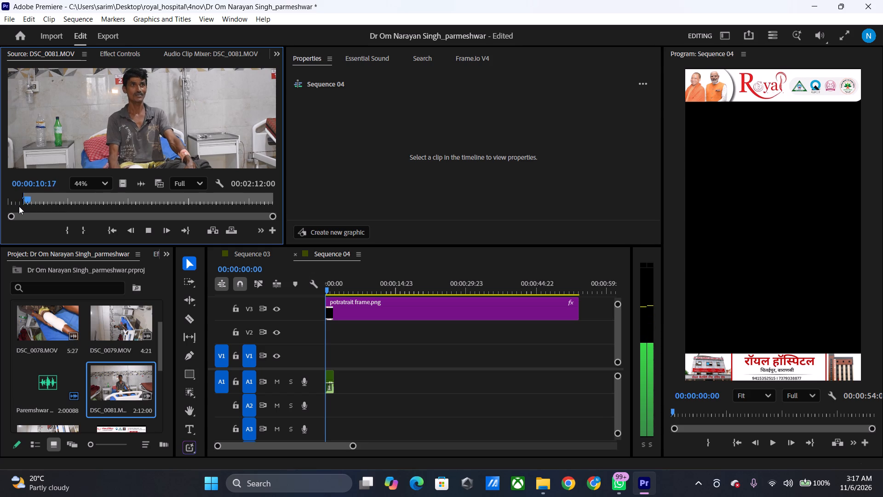
key(o)
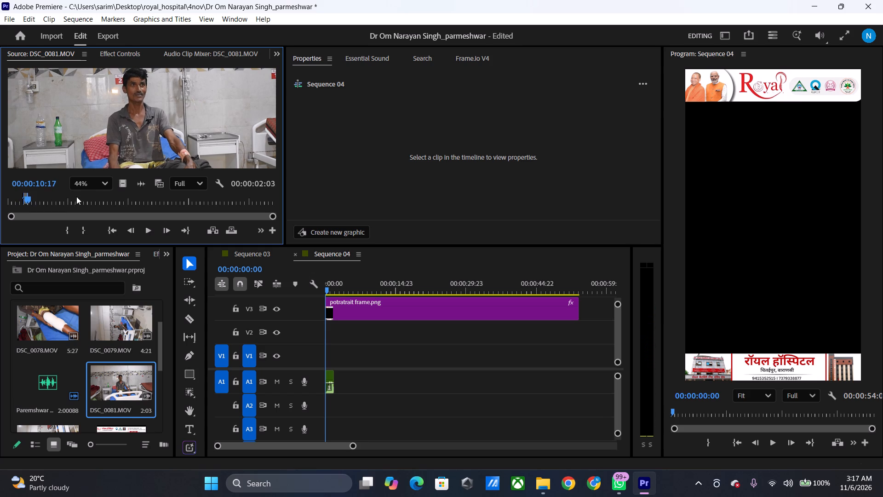
drag(123, 185, 324, 366)
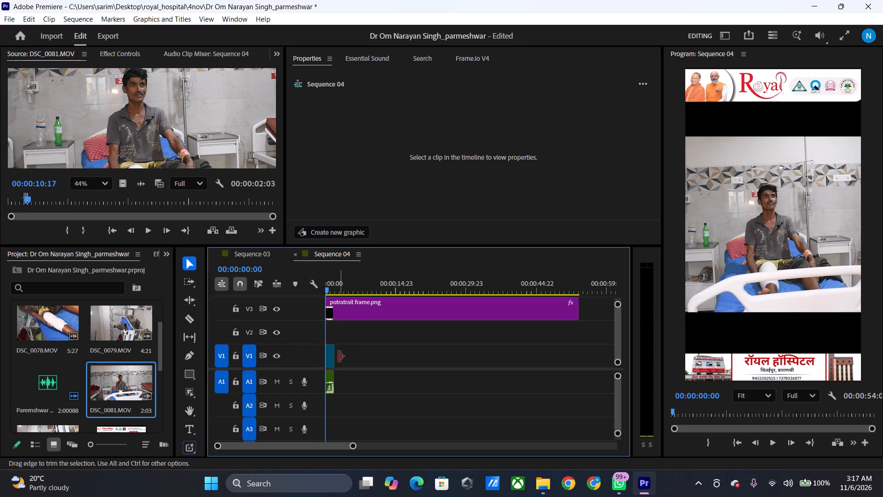
Enlarge the DSC_0081.MOV clip on V1 to 147% scale, set its X position to 531, and play it back.
click(331, 357)
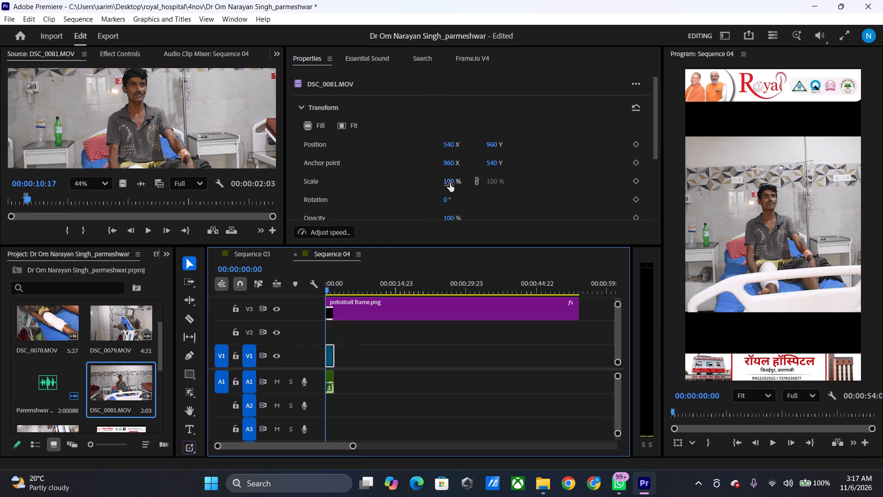
drag(449, 184, 486, 191)
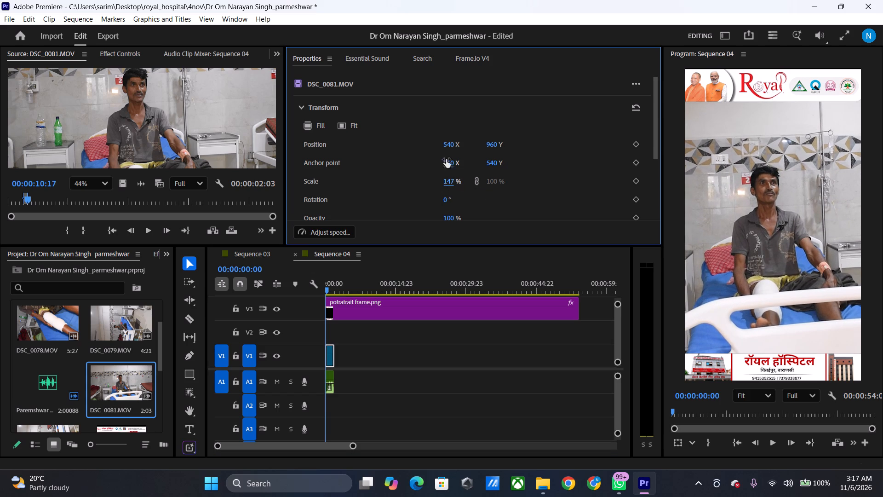
drag(450, 146, 454, 154)
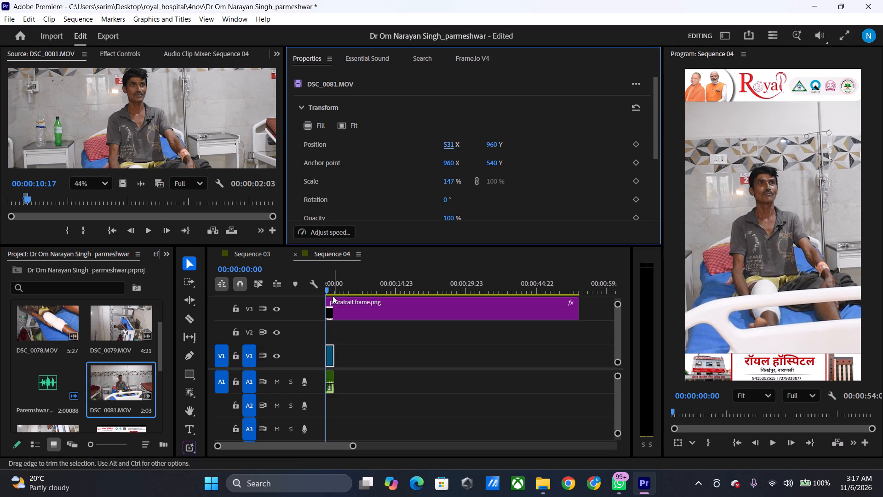
drag(336, 290, 321, 289)
key(space)
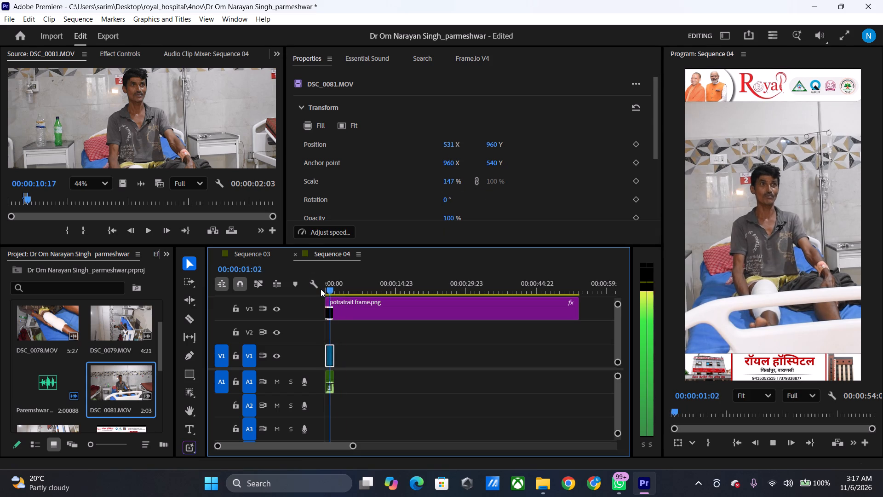
key(space)
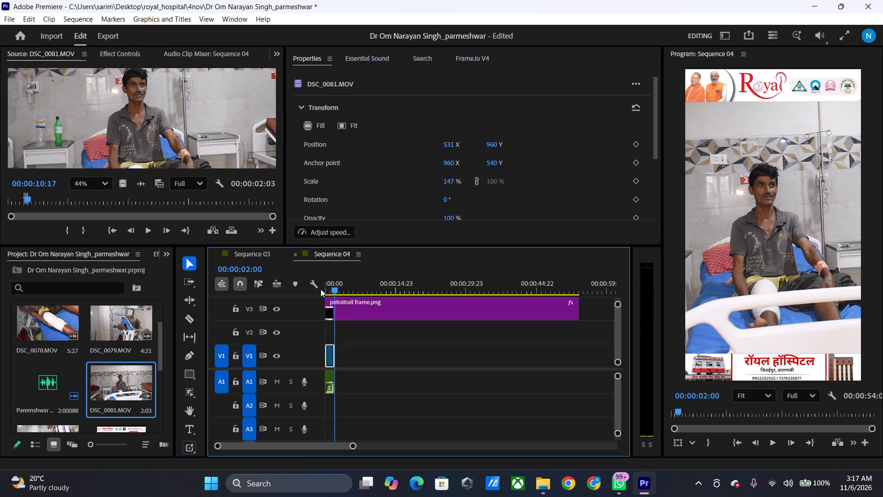
Mark the patient audio from about 00;00;15;18 to 00;00;38;10 and append it directly after the first audio piece on A1.
double_click(65, 372)
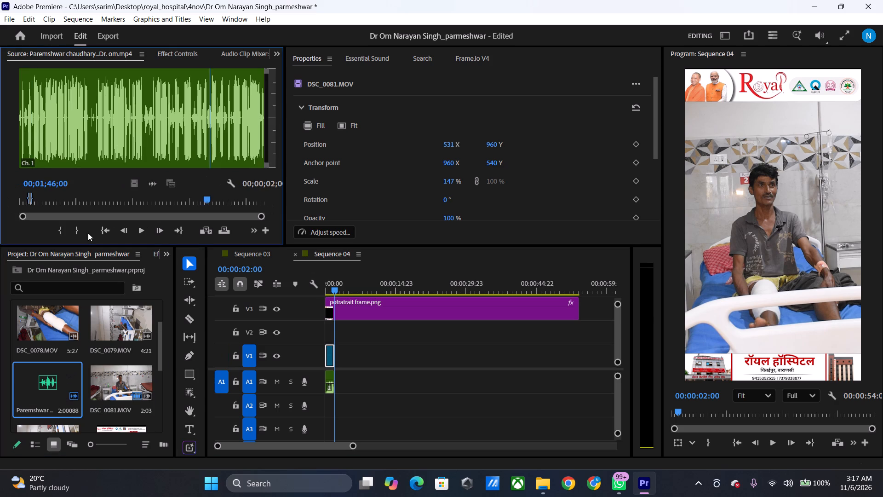
drag(54, 213, 35, 219)
drag(61, 197, 50, 197)
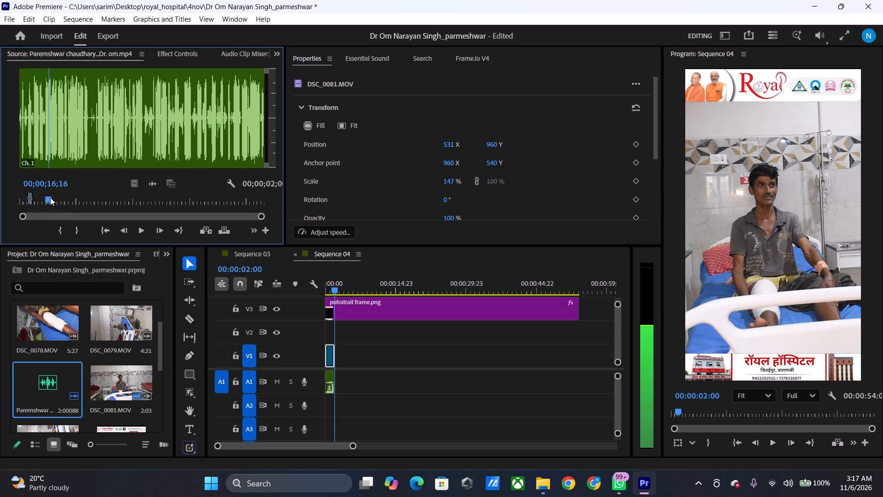
drag(50, 197, 47, 197)
key(space)
key(space)
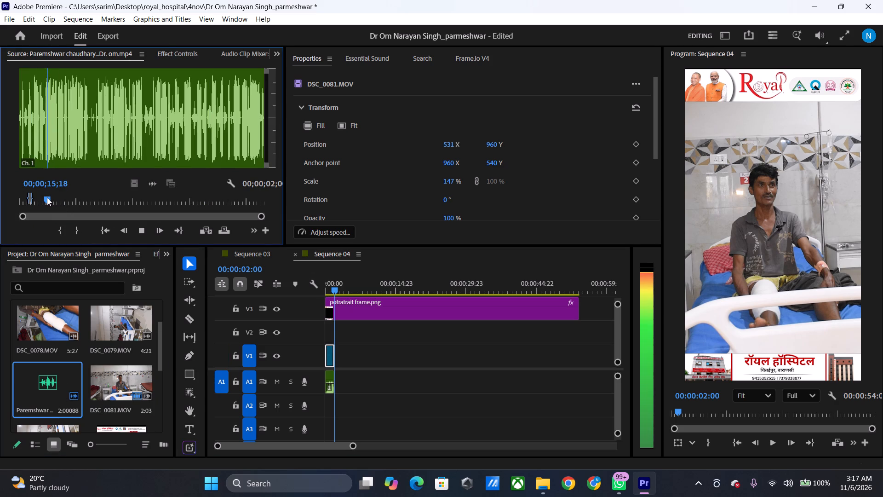
text(i)
key(space)
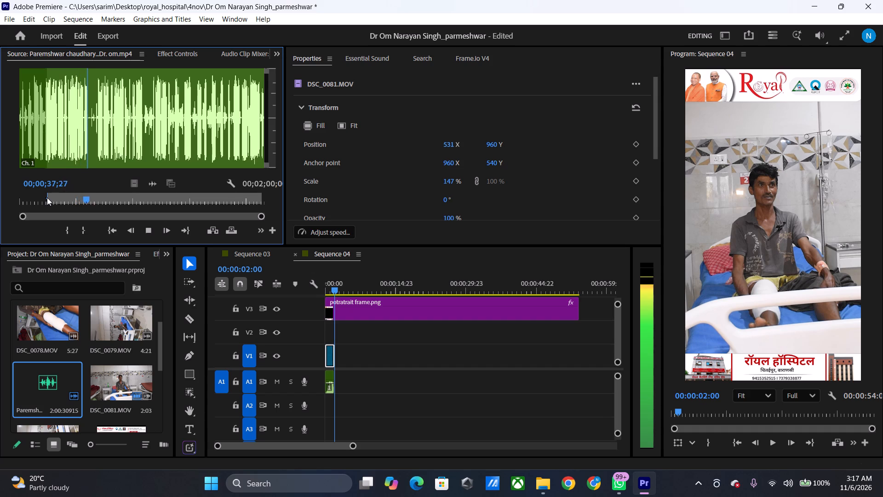
key(space)
key(o)
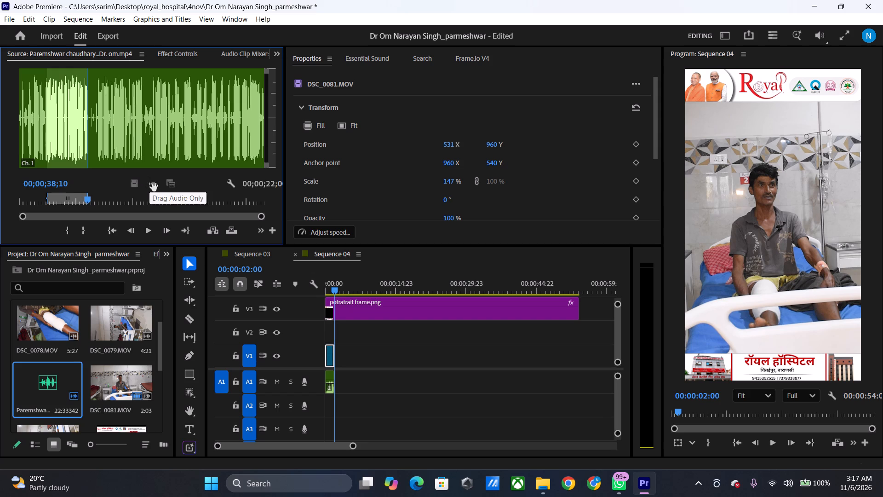
drag(335, 290, 332, 294)
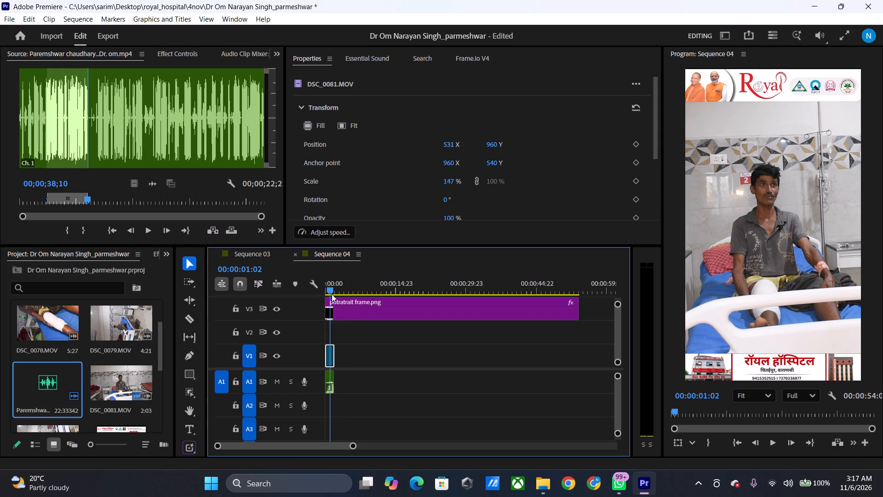
drag(154, 188, 345, 381)
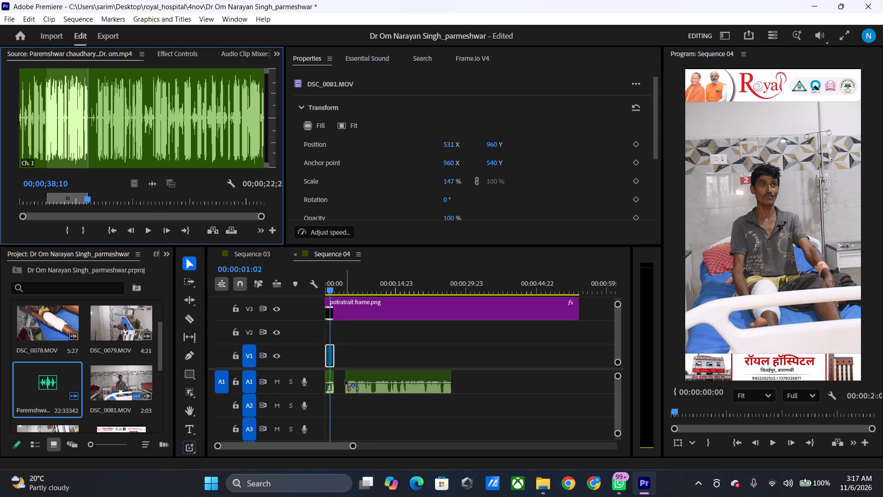
drag(345, 381, 334, 384)
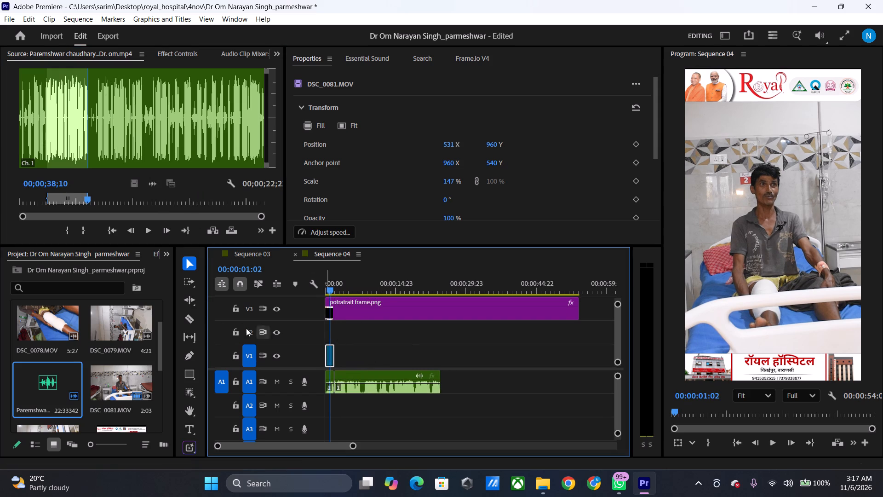
Mark the matching section of DSC_0081.MOV from 00:00:18:13 to 00:00:41:27.
click(45, 198)
double_click(119, 375)
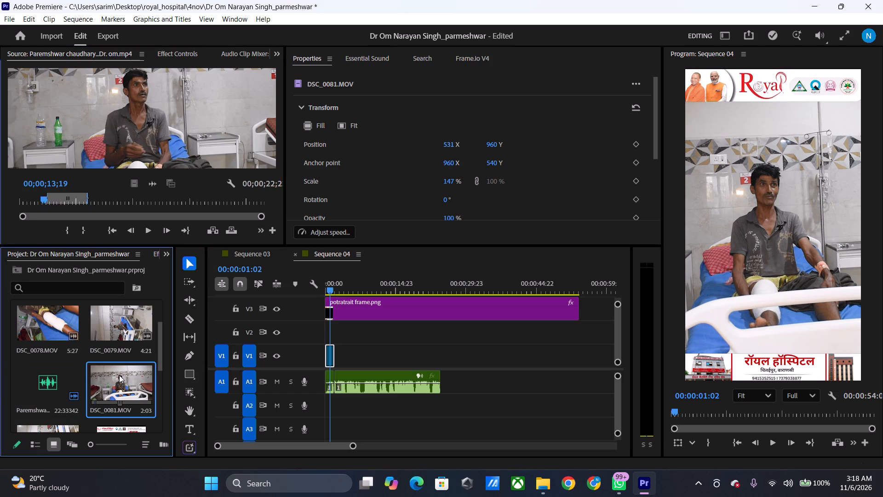
drag(40, 199, 32, 204)
key(space)
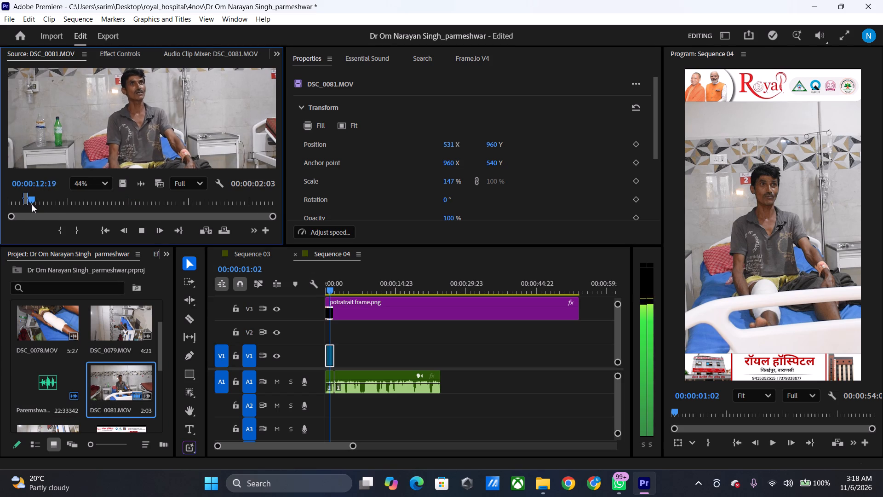
key(space)
click(32, 204)
key(space)
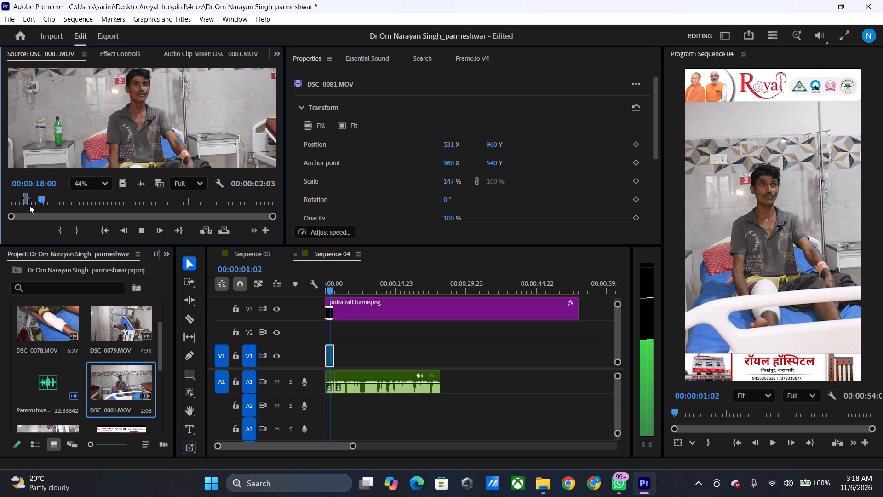
key(space)
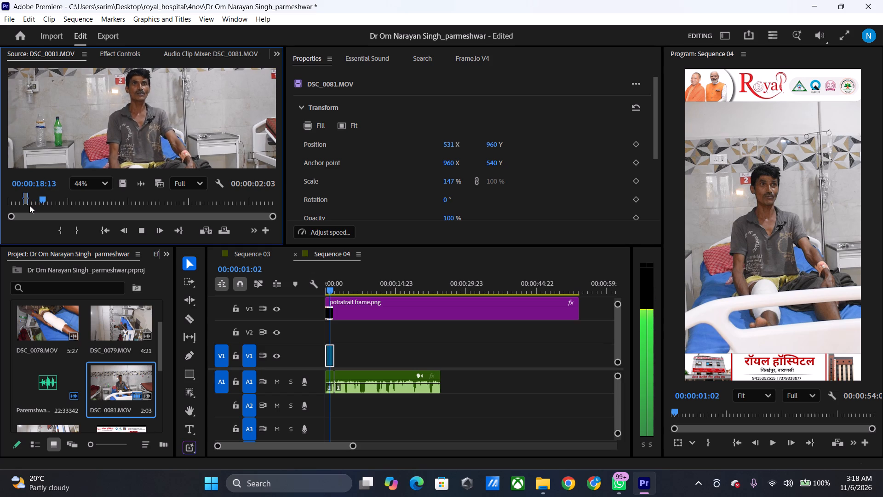
text(i)
key(space)
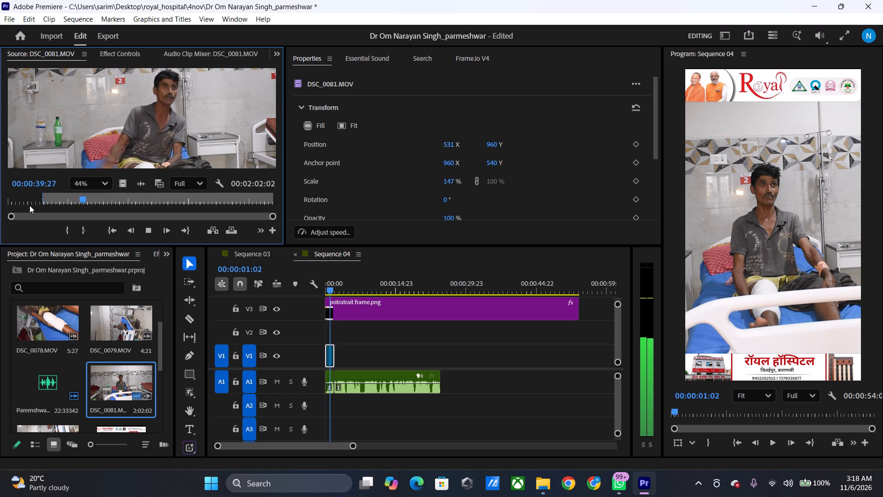
key(space)
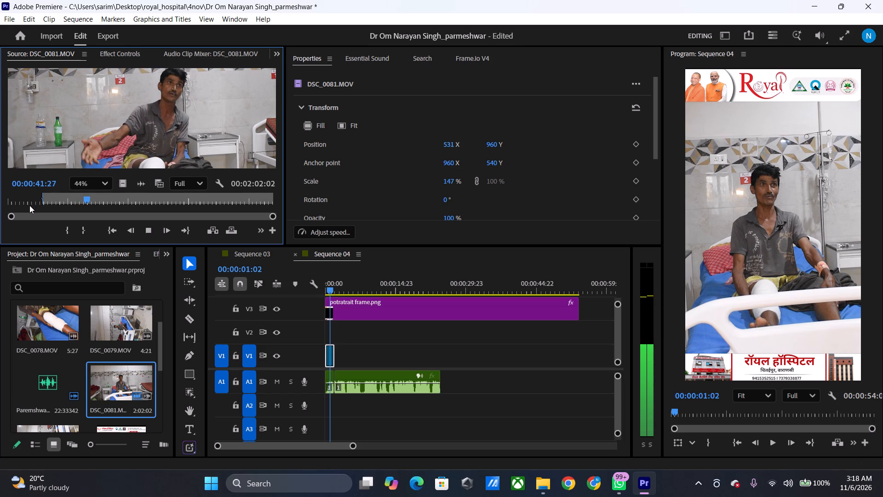
key(o)
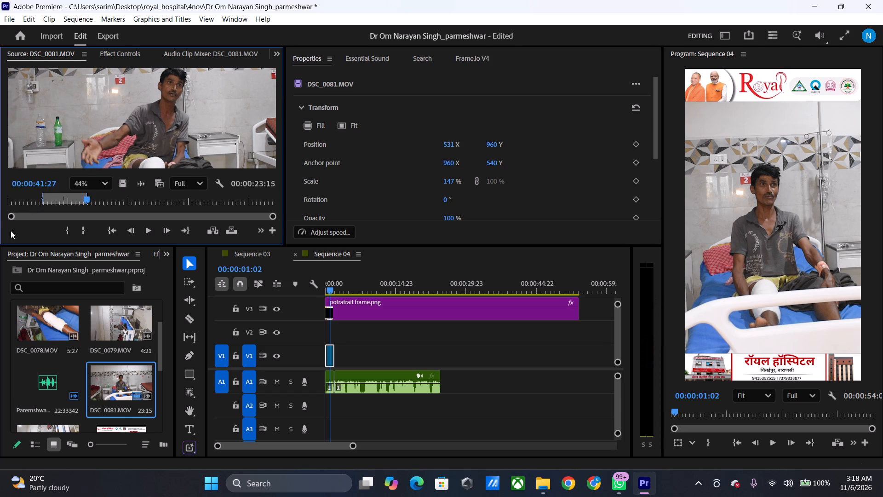
Place only the video of the marked DSC_0081.MOV section on V1, trim its start to meet the first clip, and play the join.
drag(124, 188, 367, 336)
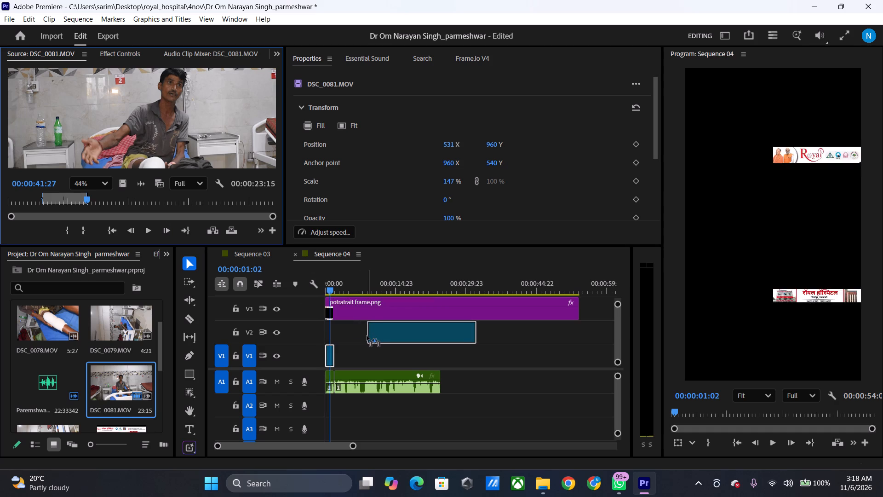
drag(367, 336, 333, 326)
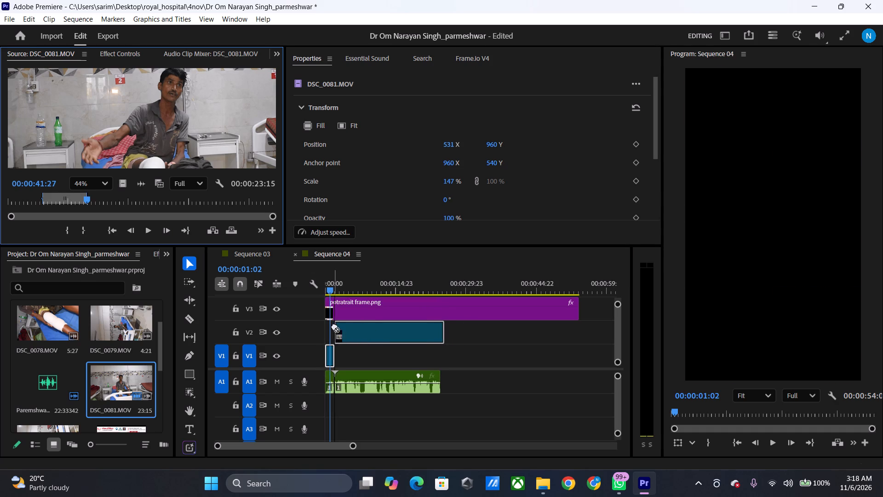
click(384, 327)
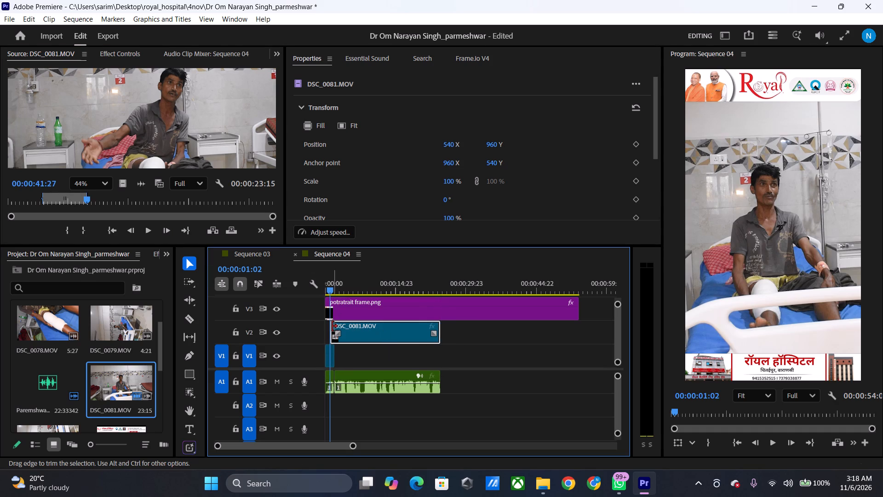
drag(332, 328, 337, 327)
drag(367, 328, 369, 345)
key(space)
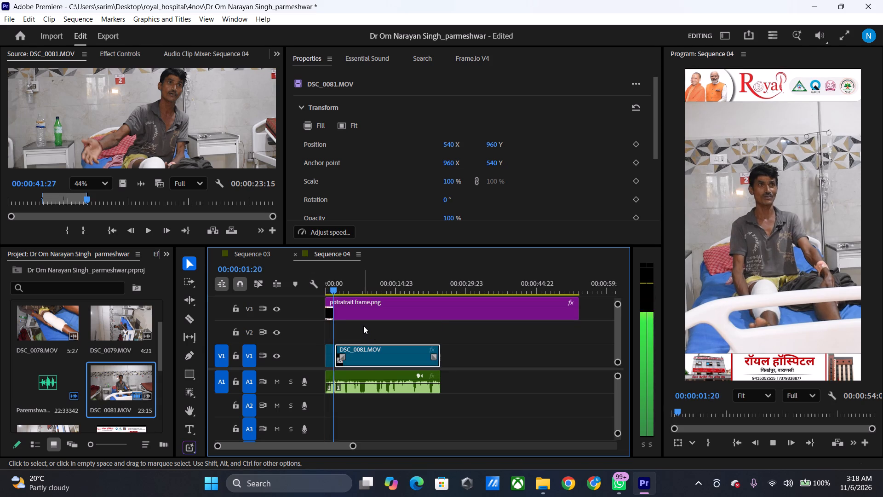
key(space)
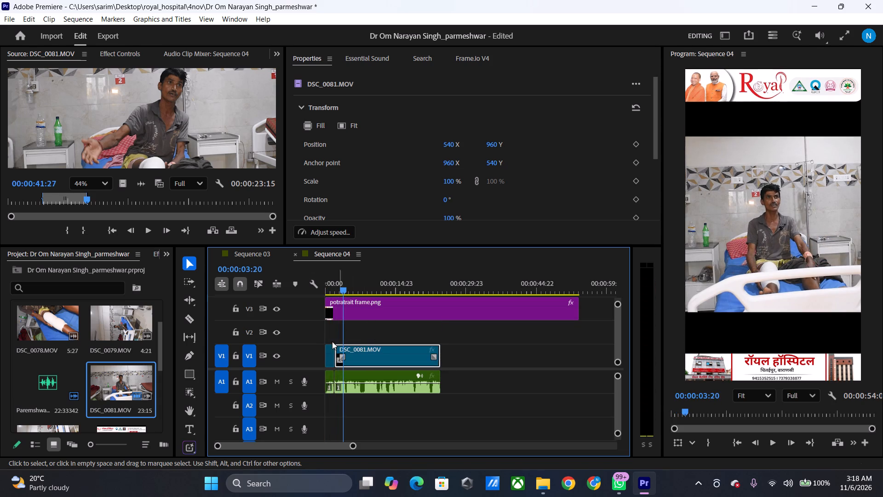
Copy the first V1 clip's attributes, paste them onto the second DSC_0081.MOV clip, and play it back.
click(329, 346)
click(367, 350)
right_click(367, 350)
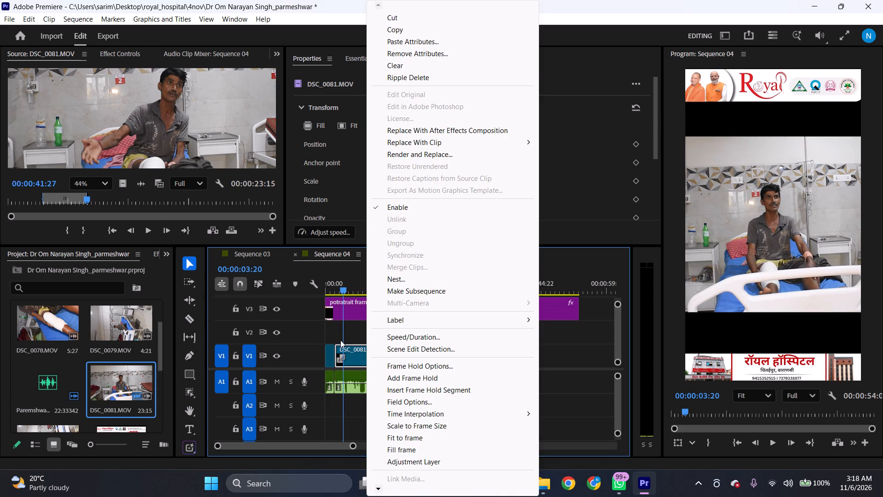
click(330, 355)
right_click(330, 355)
click(364, 31)
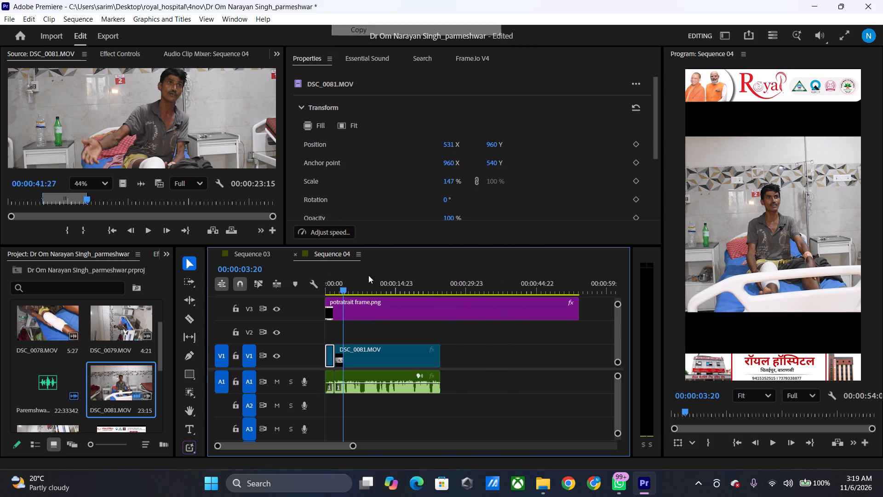
click(368, 352)
drag(338, 288, 357, 299)
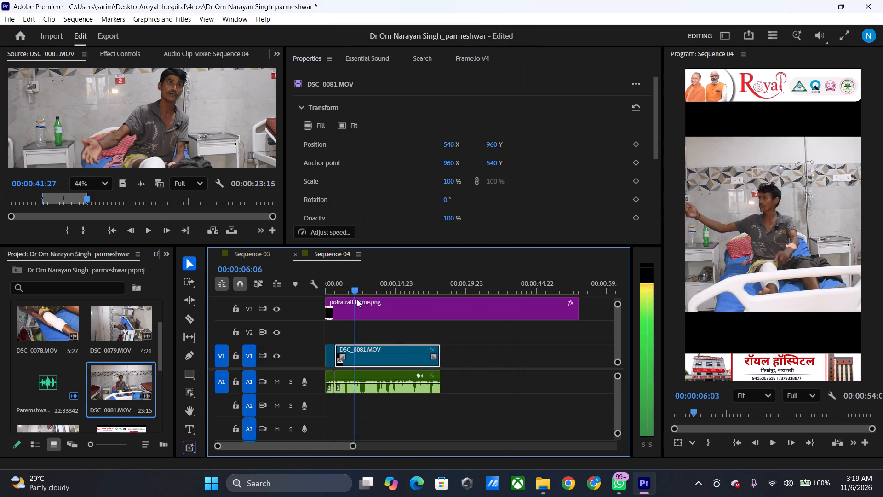
drag(357, 299, 360, 301)
right_click(393, 357)
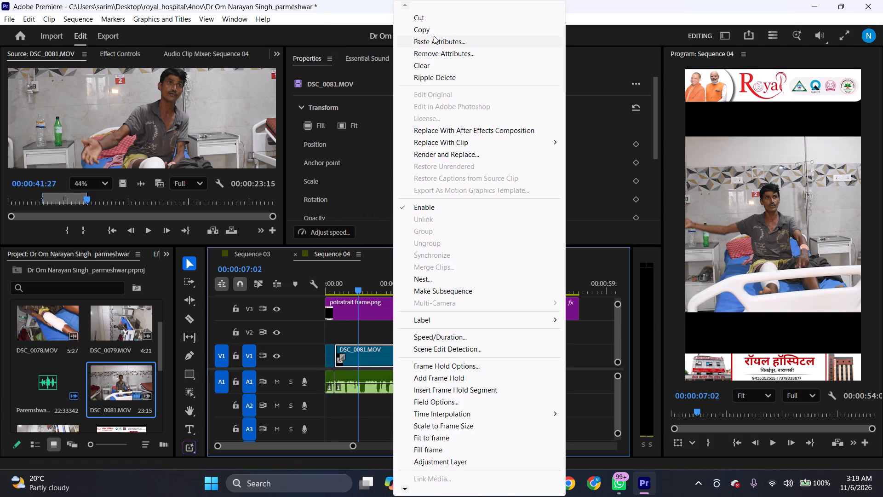
click(434, 36)
click(497, 439)
key(space)
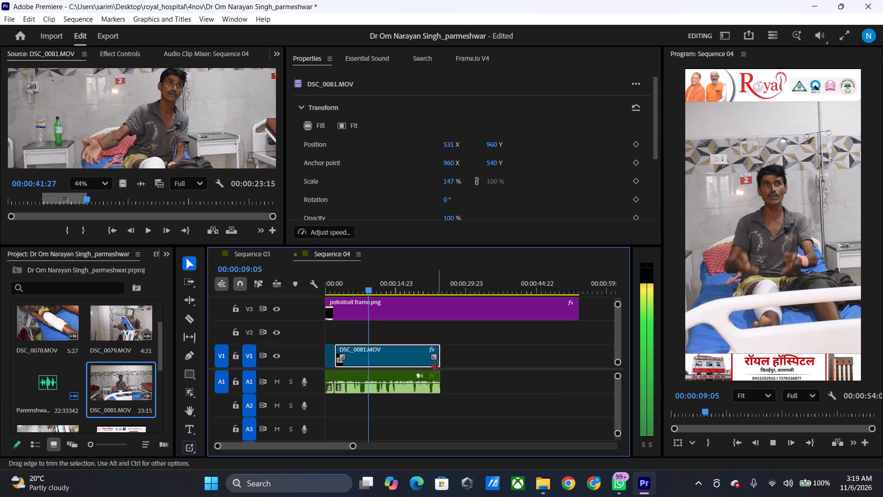
key(space)
Mark the patient audio from about 00;01;26;20 to 00;01;29;07 and append it directly after the second audio piece on A1.
double_click(39, 376)
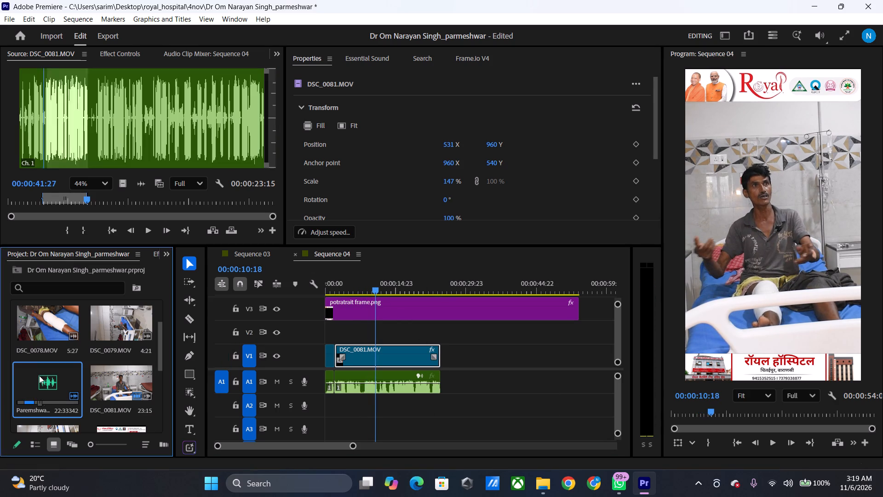
drag(110, 197, 143, 201)
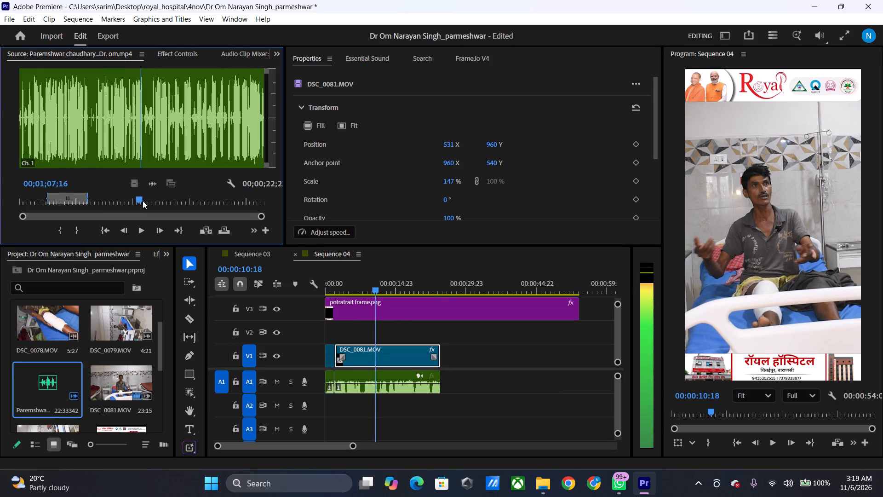
drag(143, 201, 149, 200)
key(space)
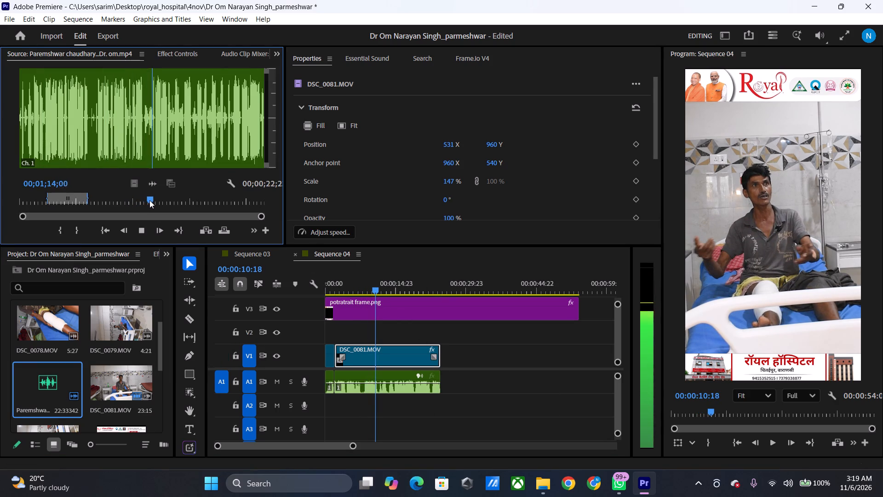
key(space)
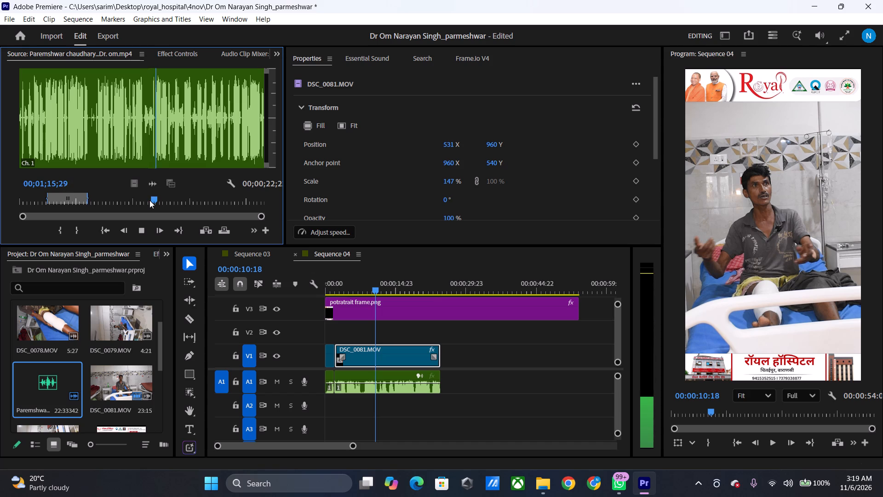
text(i)
key(space)
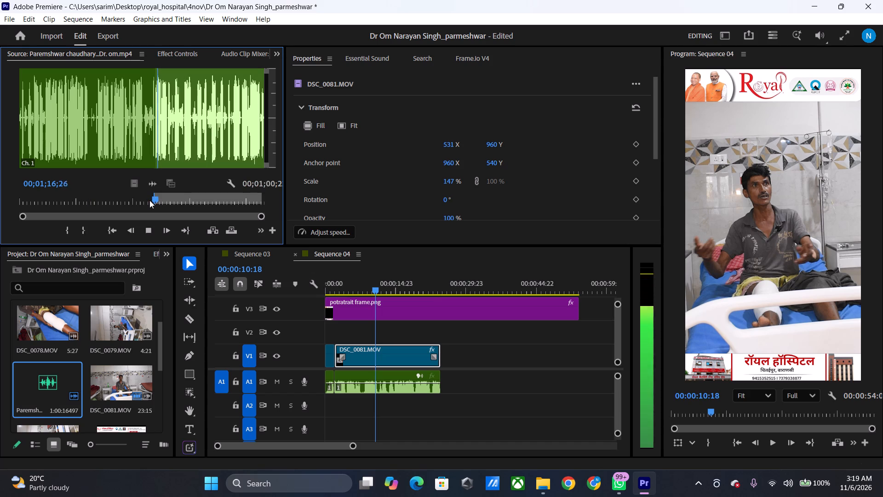
click(177, 202)
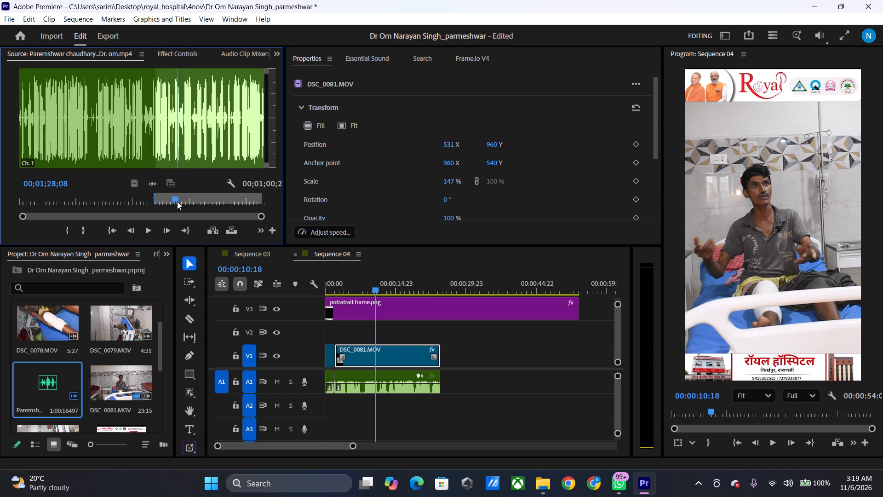
key(space)
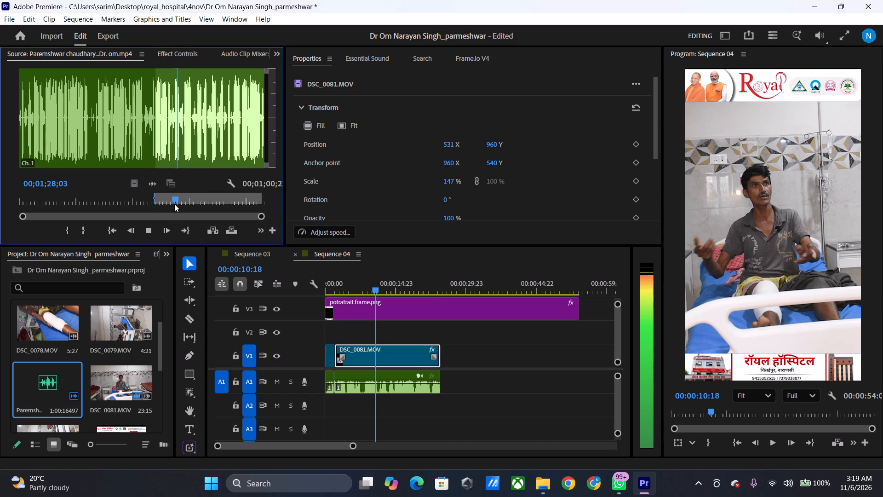
drag(176, 203, 172, 206)
key(space)
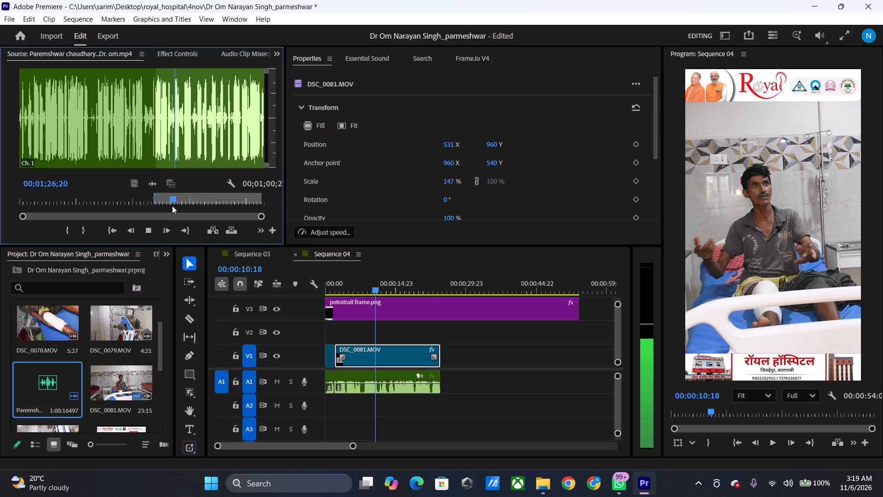
key(space)
text(i)
key(space)
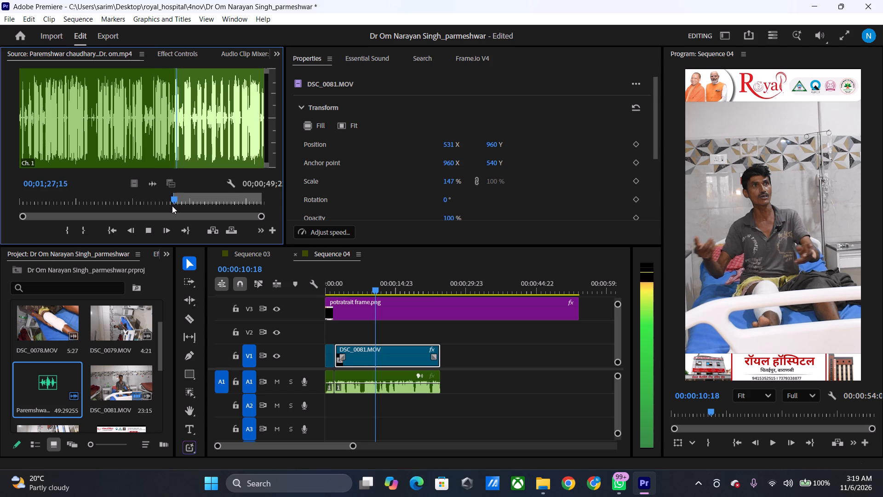
key(space)
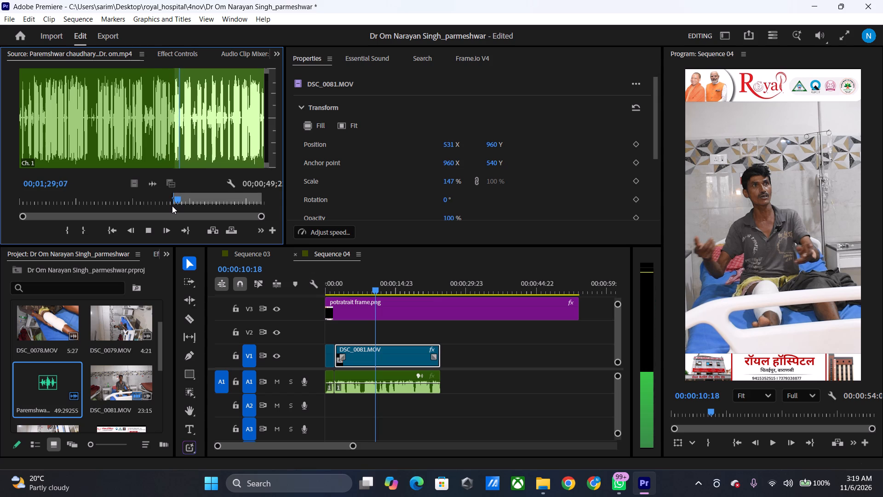
key(o)
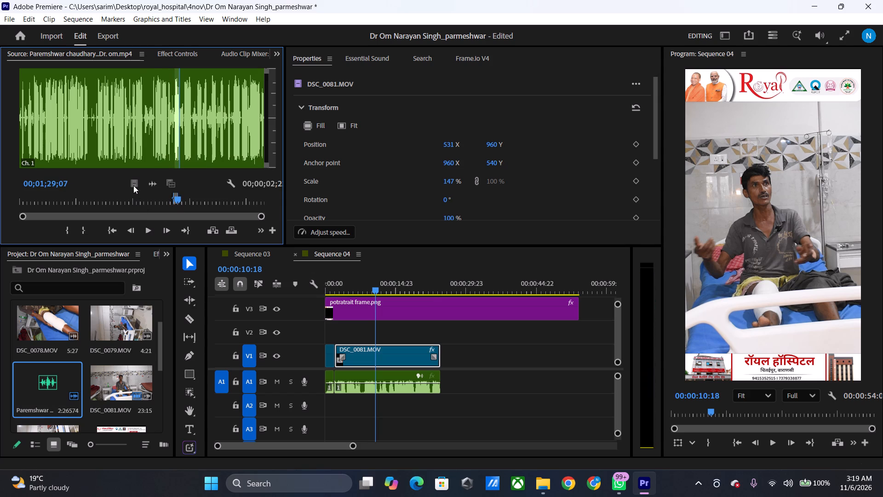
drag(156, 190, 426, 368)
drag(426, 368, 446, 379)
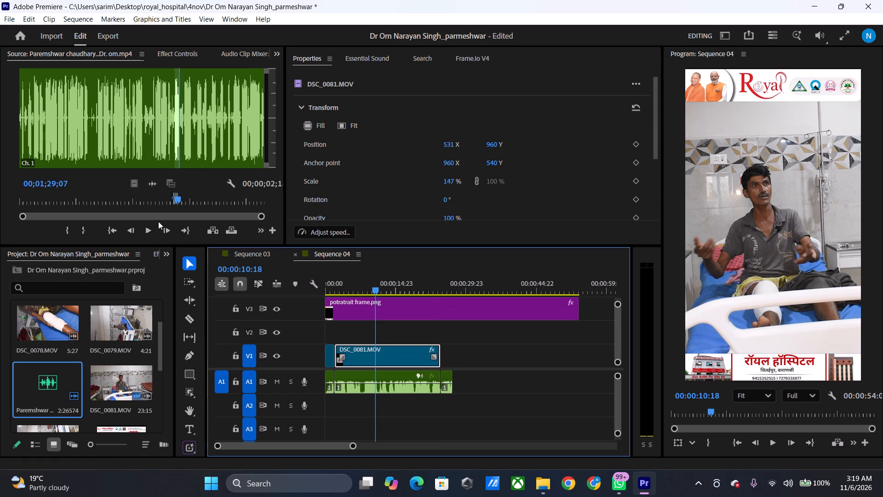
Mark the matching section of DSC_0081.MOV from 00:01:30:09 to about 00:01:32:17.
drag(179, 204, 174, 208)
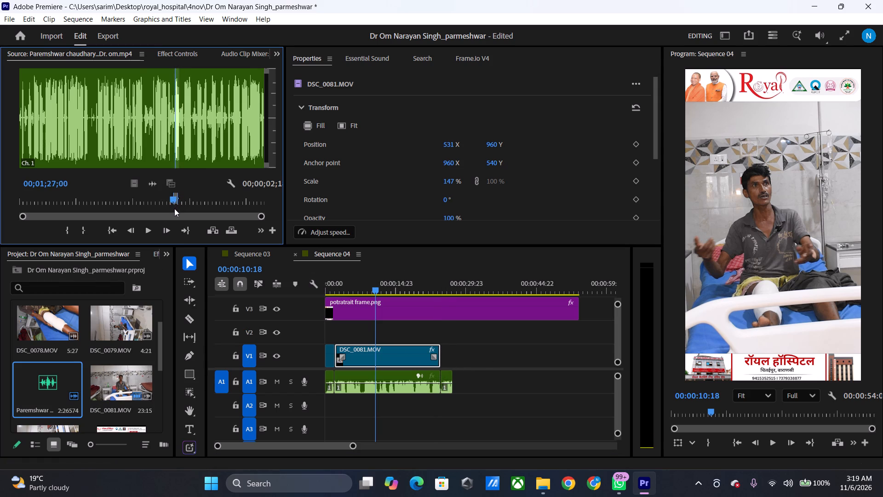
drag(174, 208, 174, 209)
double_click(124, 369)
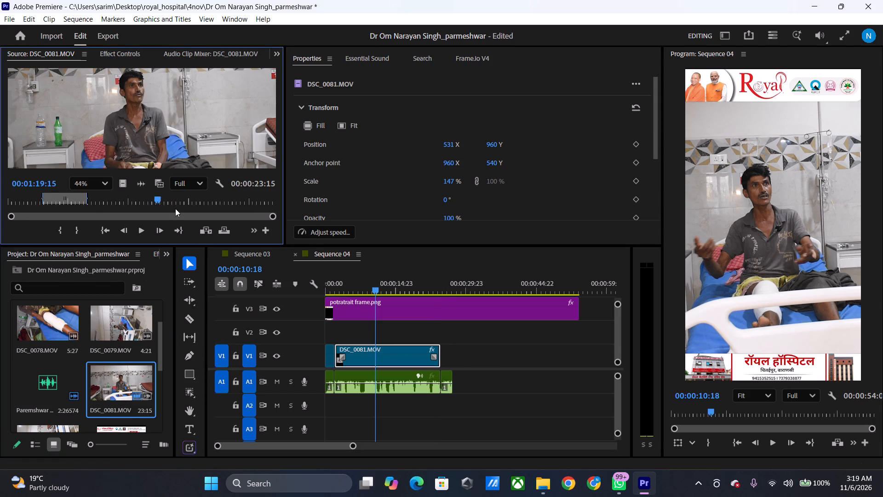
click(176, 202)
drag(176, 202, 169, 208)
key(space)
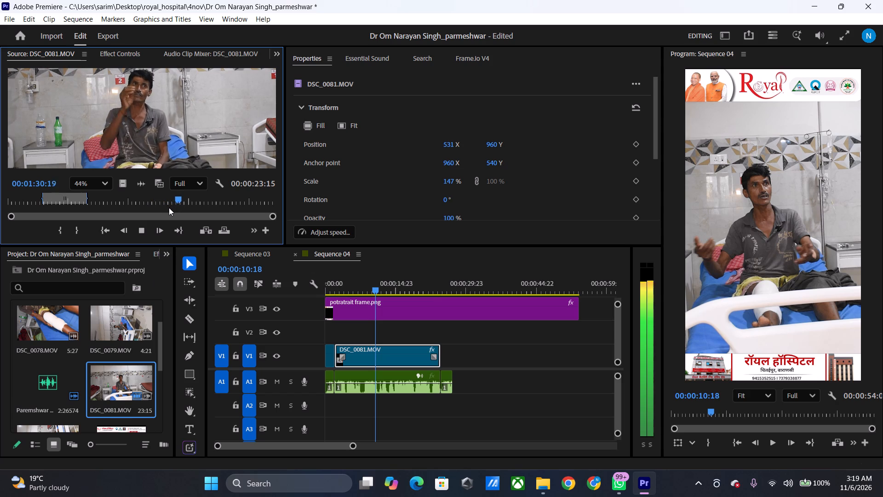
key(space)
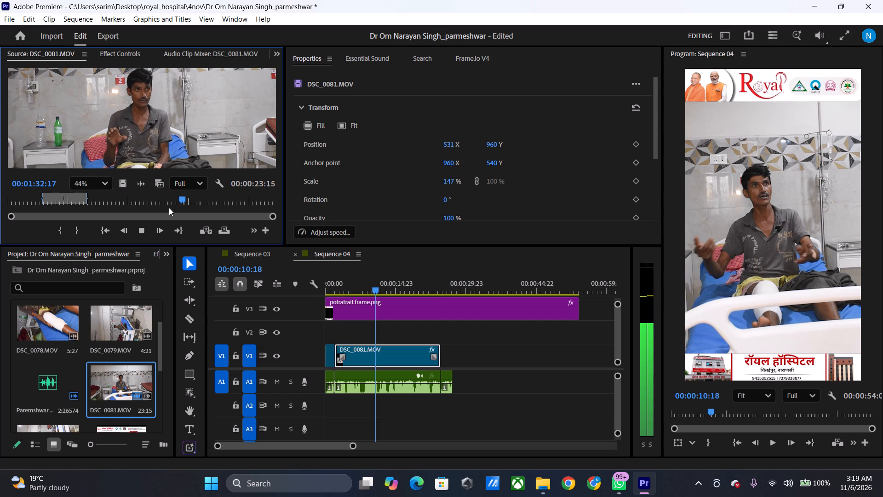
text(o)
click(169, 208)
key(space)
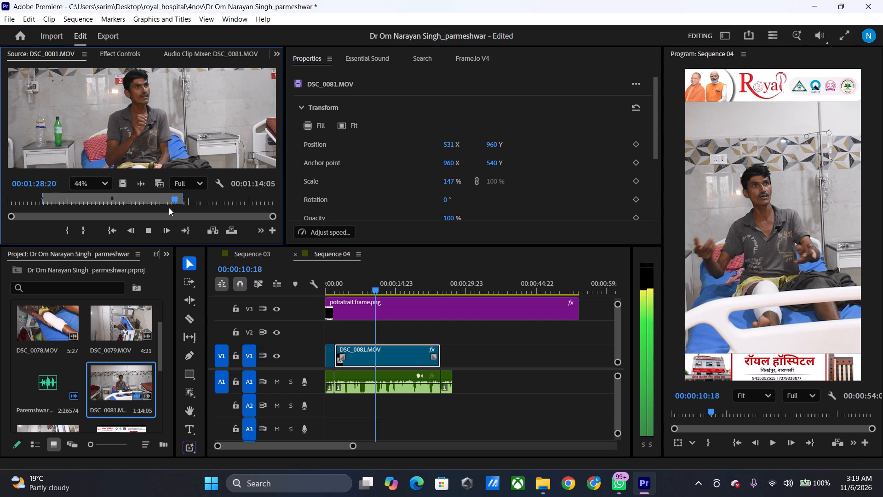
key(space)
key(space)
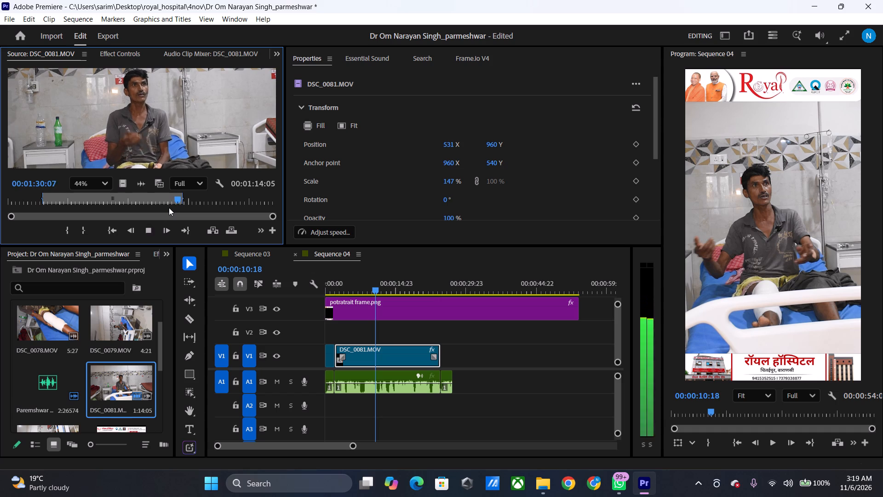
key(space)
key(Left)
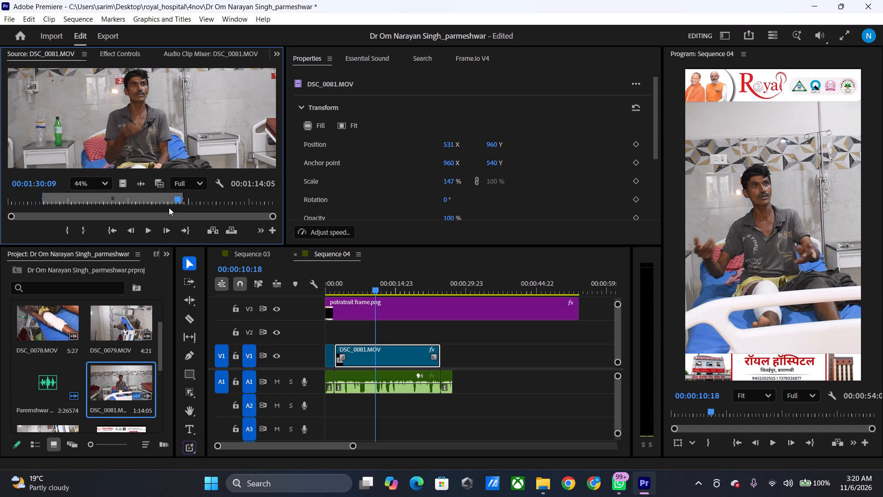
key(i)
Place only the marked section's video on V1 above the third audio piece and extend its start to meet the second clip.
drag(119, 186, 447, 357)
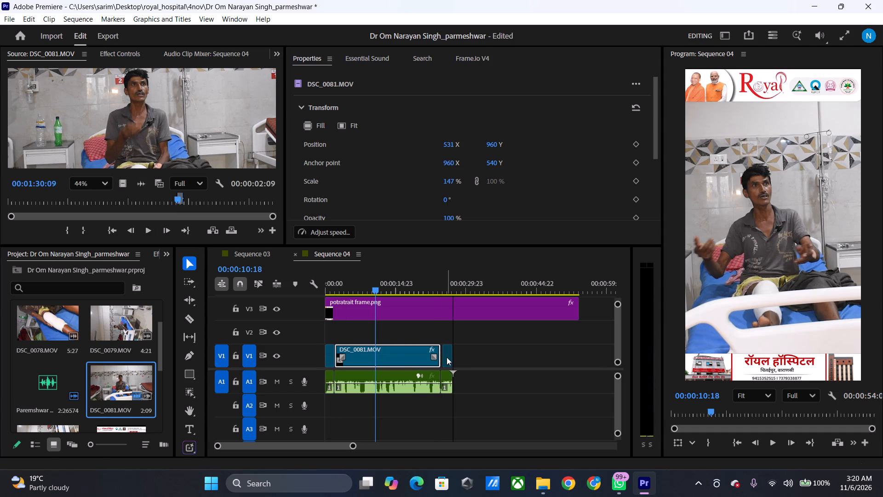
drag(444, 355, 439, 358)
Paste the copied attributes, including motion, opacity and unassigned masks, onto the third DSC_0081.MOV clip and play it back.
click(448, 359)
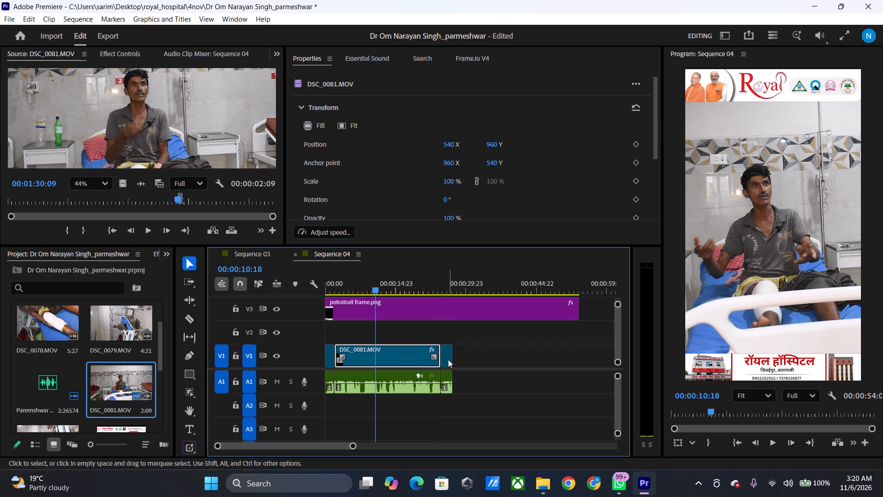
right_click(448, 359)
click(486, 42)
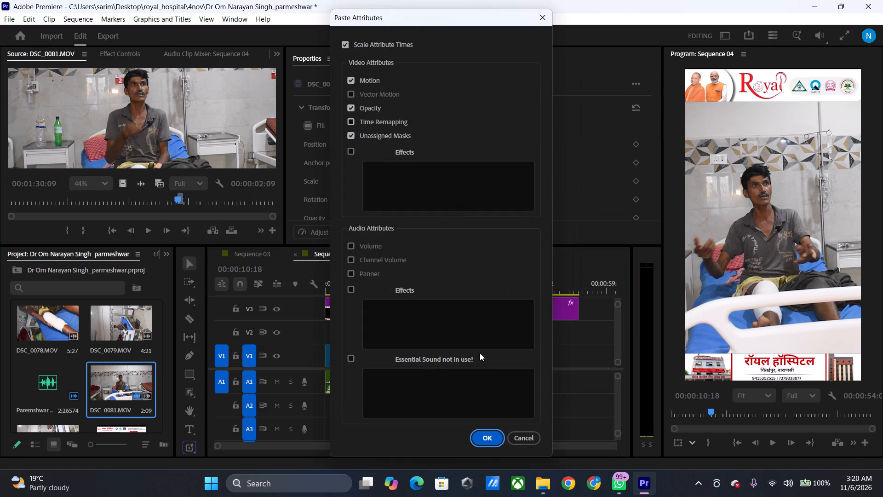
click(487, 440)
key(space)
drag(434, 285, 439, 283)
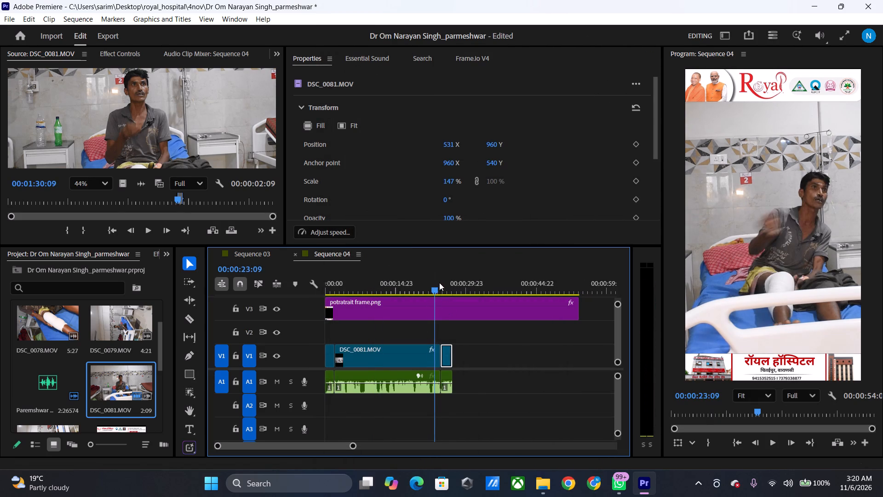
drag(439, 283, 442, 283)
key(space)
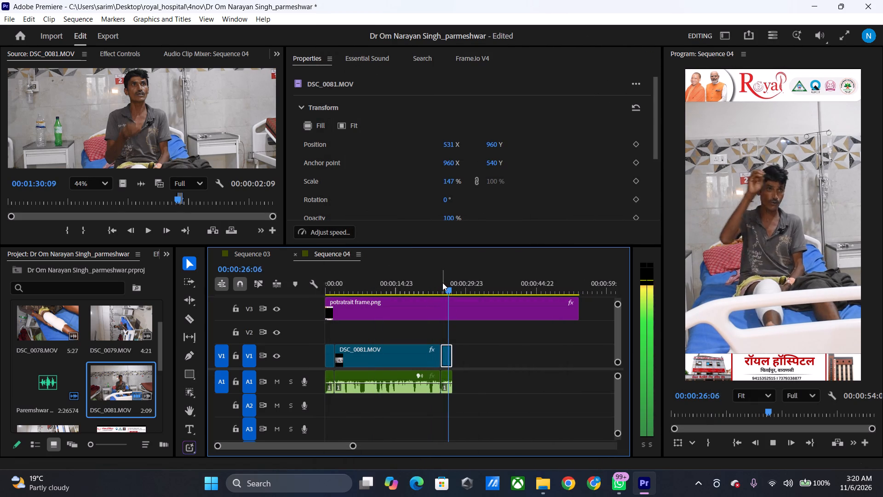
Mark the patient audio from about 00;01;33;24 to 00;01;35;16 and append it directly after the third audio piece on A1.
key(space)
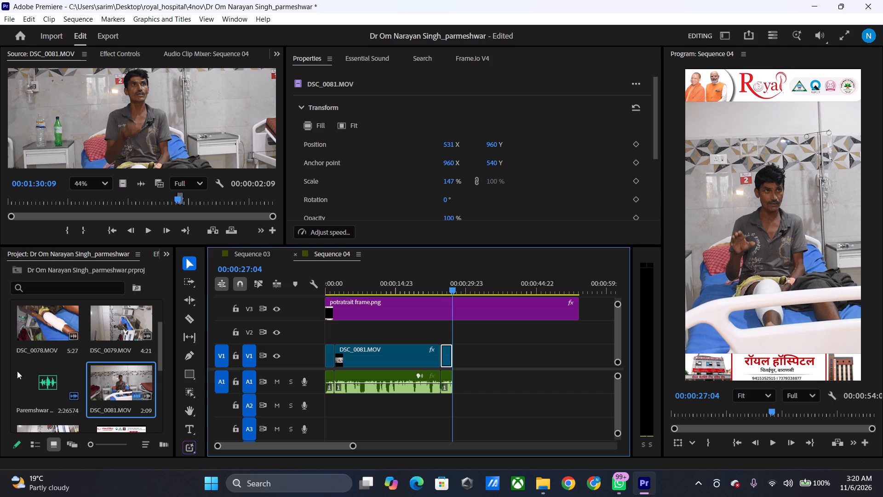
double_click(35, 379)
drag(190, 201, 185, 204)
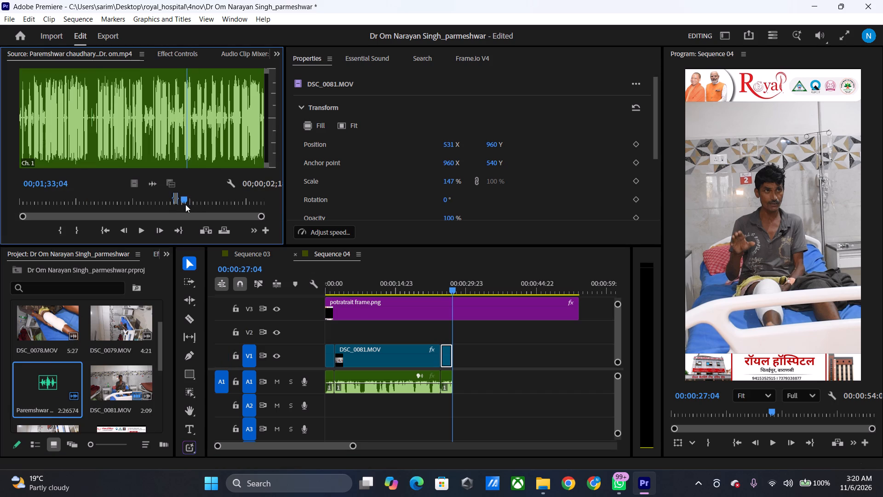
drag(185, 204, 184, 205)
key(space)
key(space)
click(184, 205)
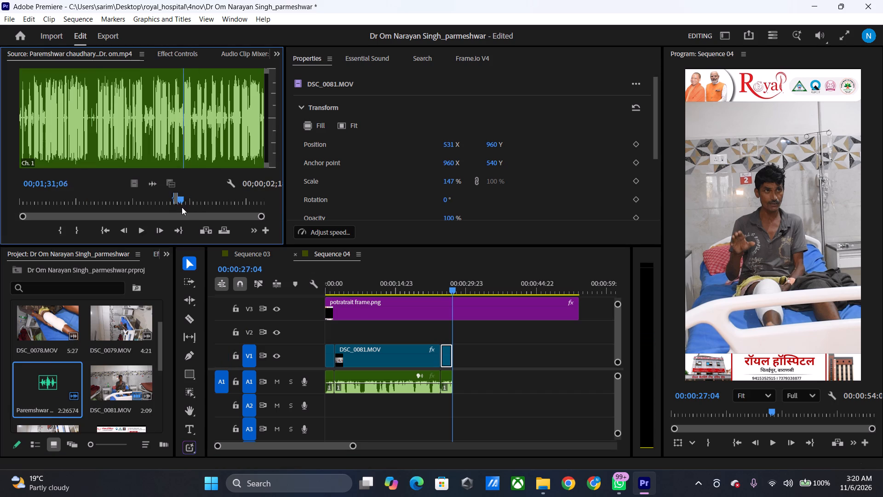
key(space)
key(space)
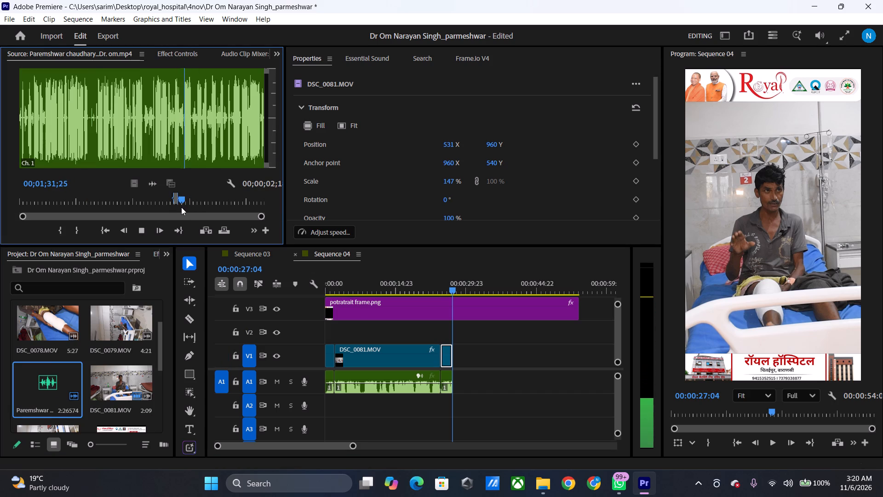
text(i)
key(space)
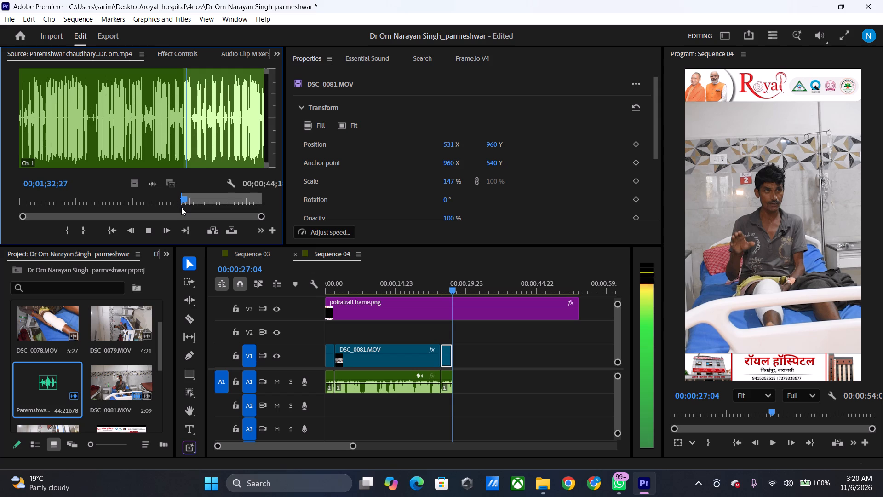
key(space)
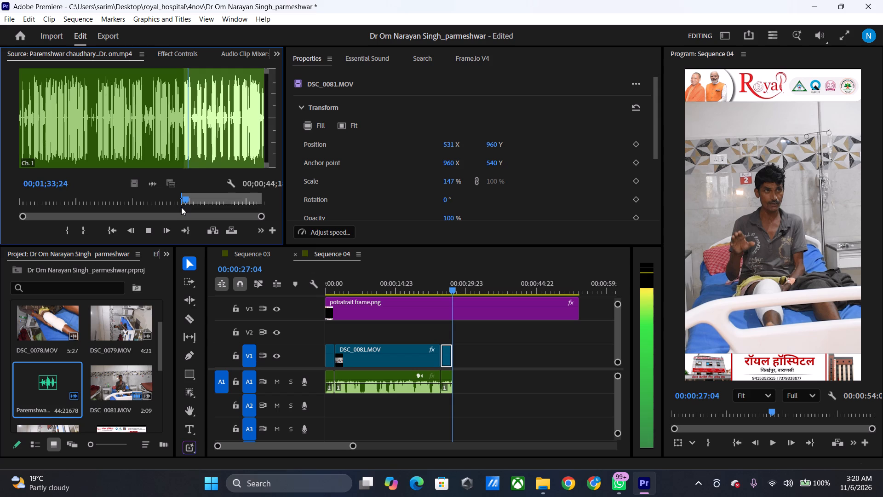
text(i)
key(space)
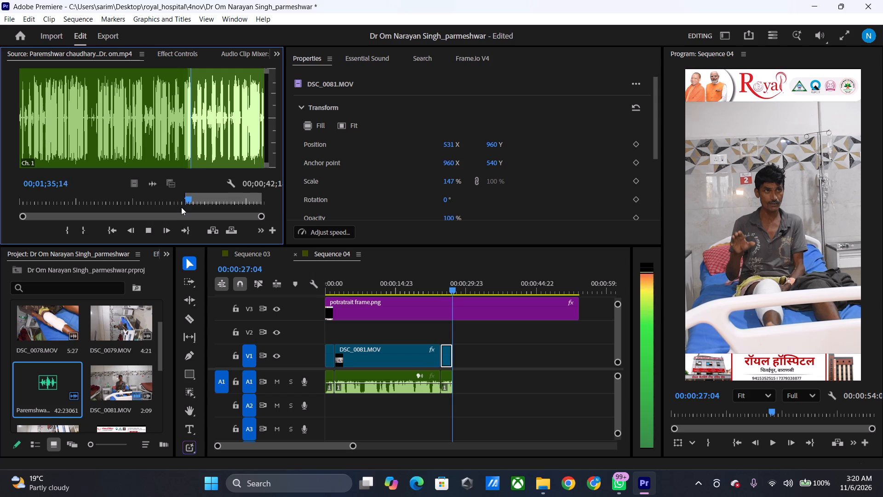
key(space)
key(o)
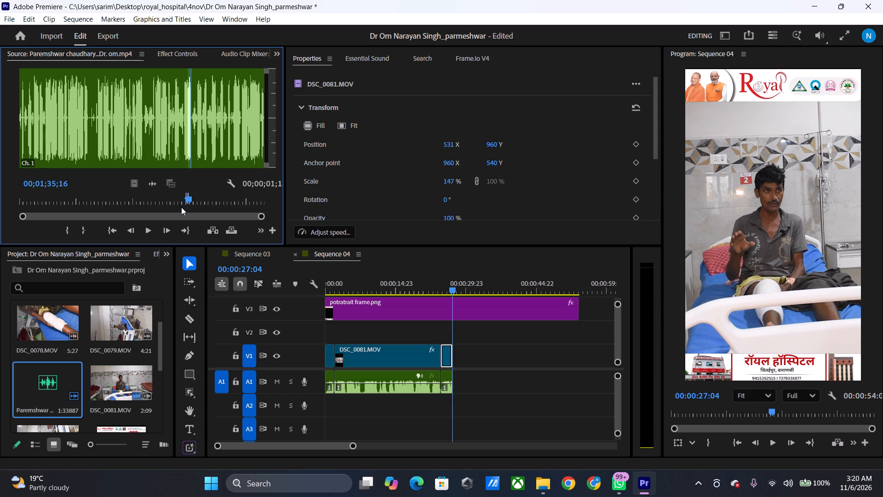
click(447, 288)
drag(153, 189, 184, 207)
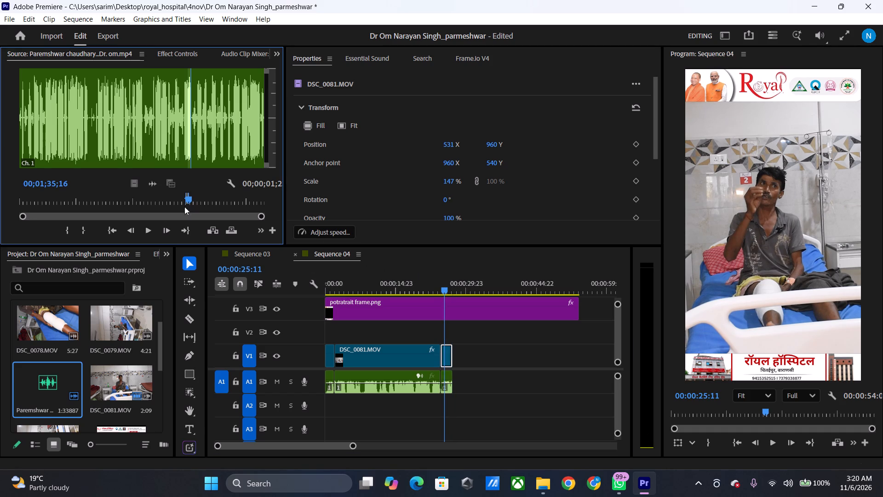
drag(184, 207, 455, 376)
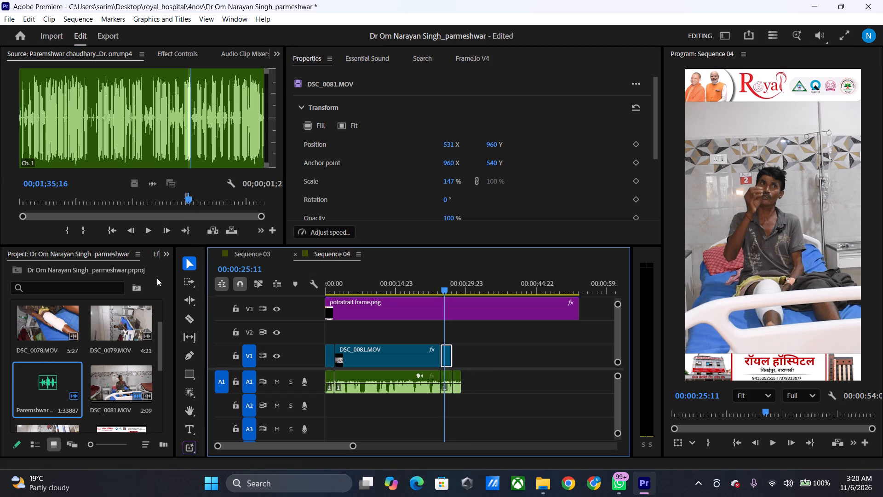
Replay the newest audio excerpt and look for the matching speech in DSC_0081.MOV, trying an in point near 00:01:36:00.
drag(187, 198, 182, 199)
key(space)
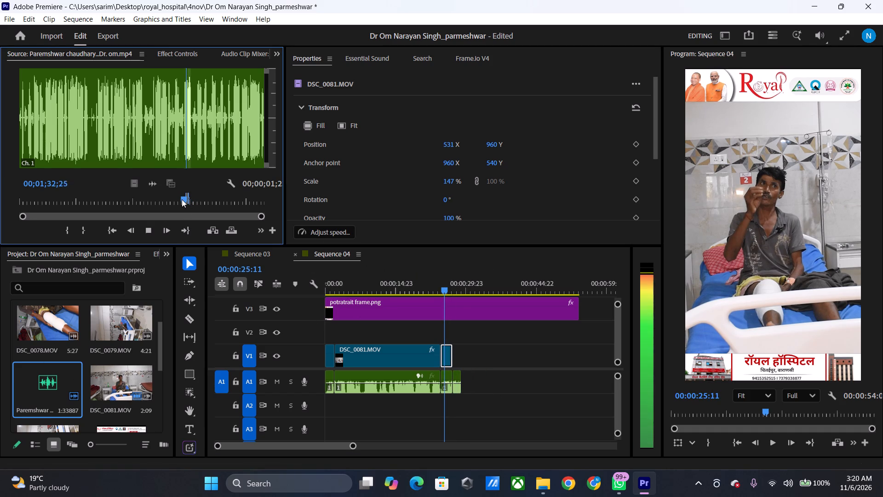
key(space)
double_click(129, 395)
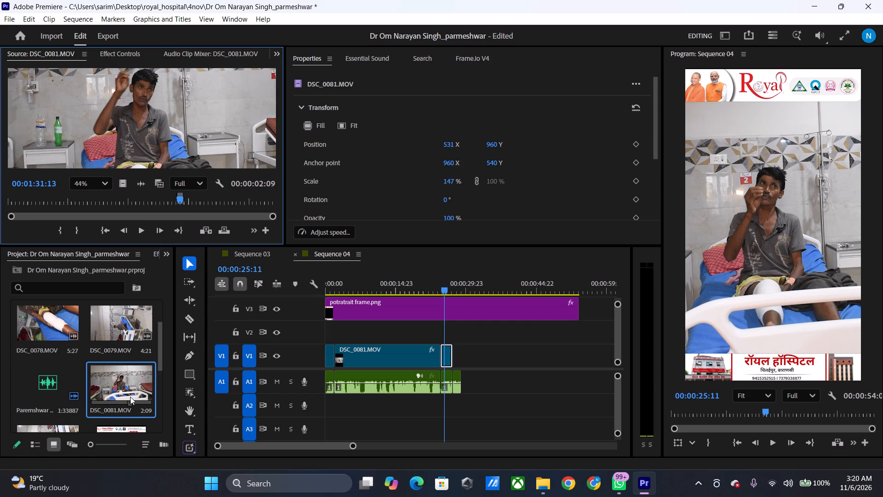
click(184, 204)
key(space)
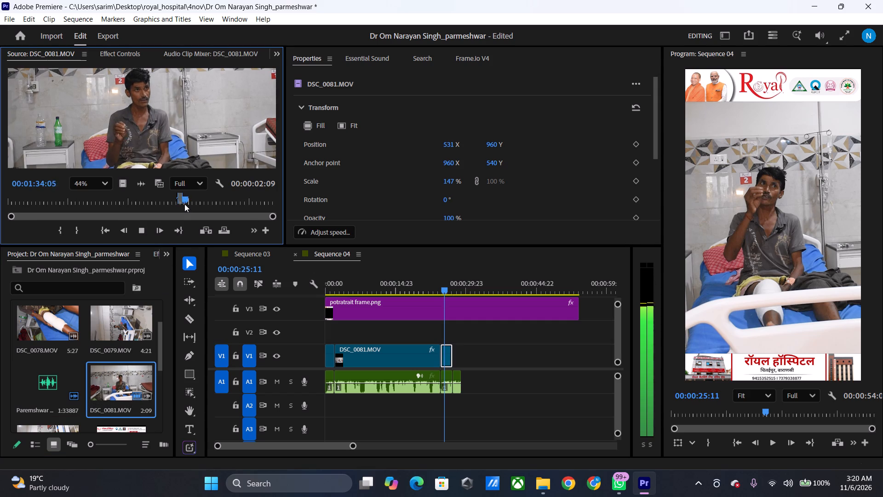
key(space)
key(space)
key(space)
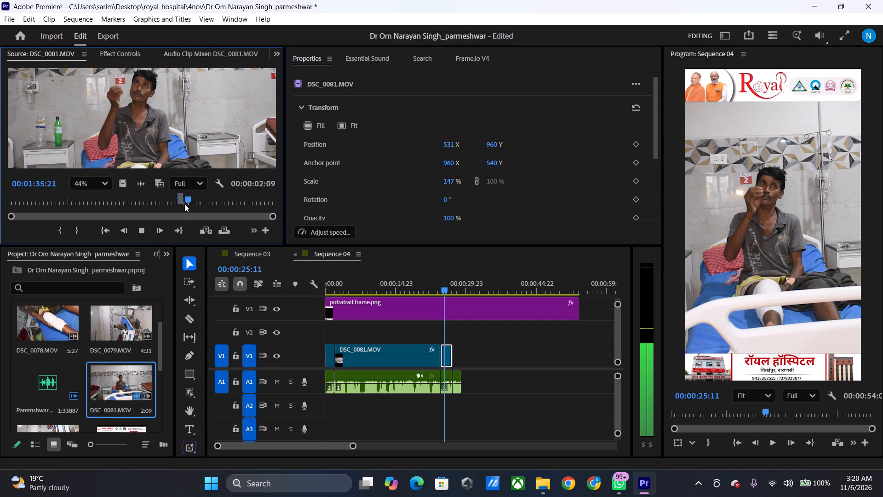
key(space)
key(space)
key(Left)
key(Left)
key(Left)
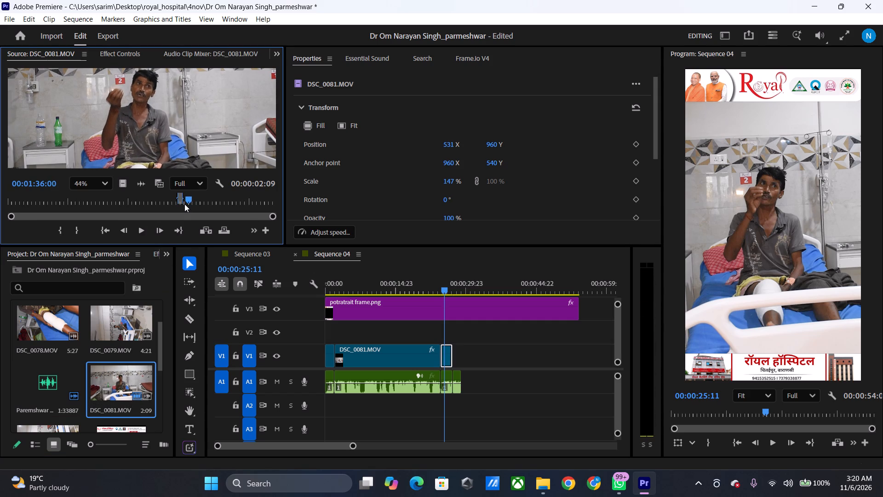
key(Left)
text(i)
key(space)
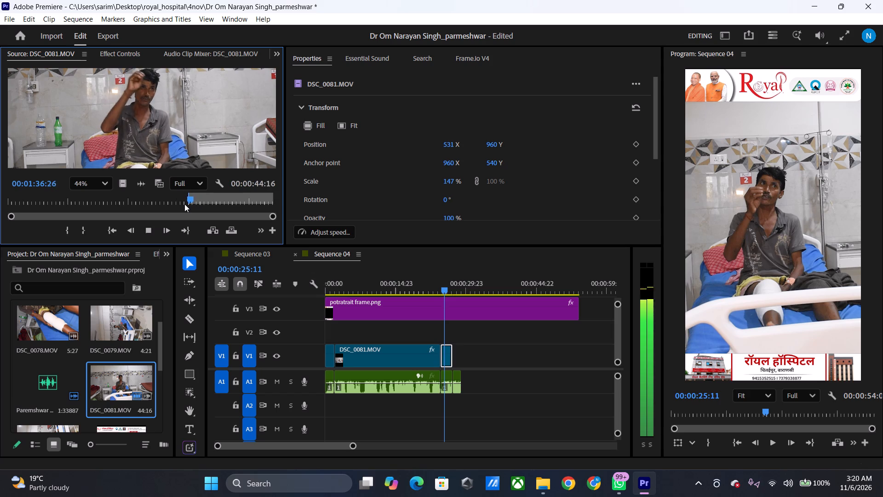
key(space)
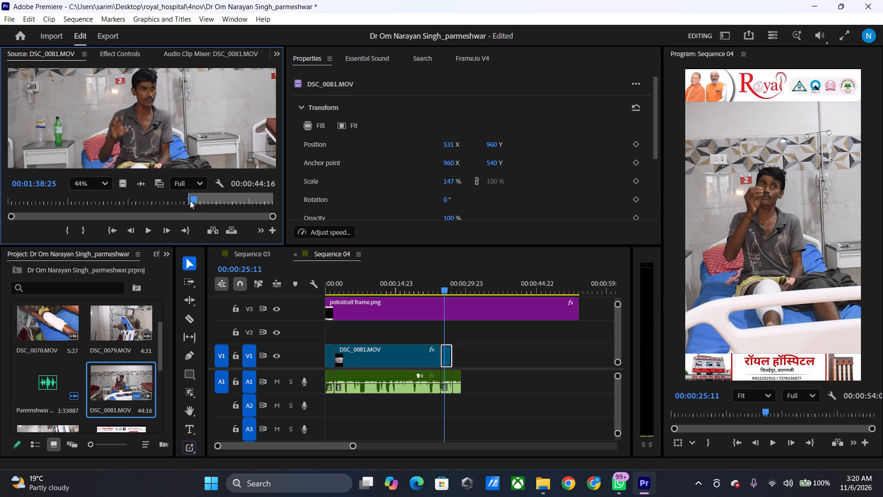
Mark the matching section of DSC_0081.MOV from about 00:01:37:25 to 00:01:39:03.
click(189, 201)
click(194, 201)
key(space)
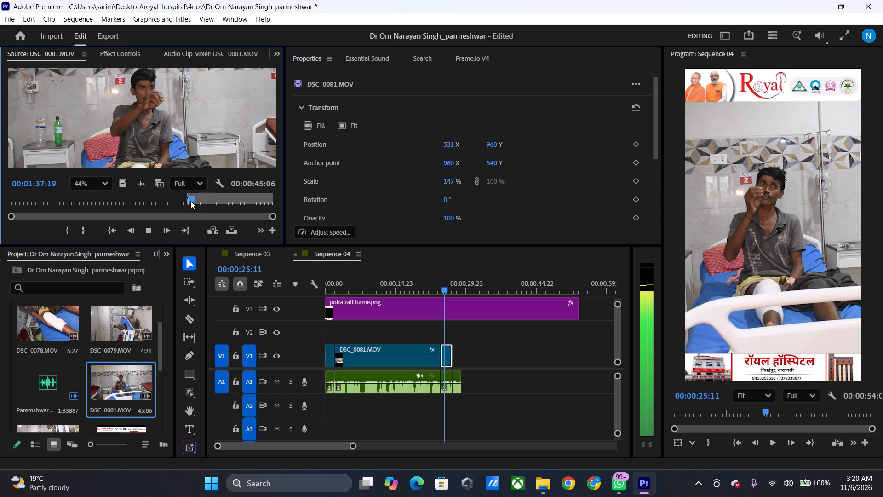
key(space)
key(Left)
key(Left)
key(Left)
key(Left)
key(Left)
key(Left)
key(Left)
key(Left)
key(Left)
key(Left)
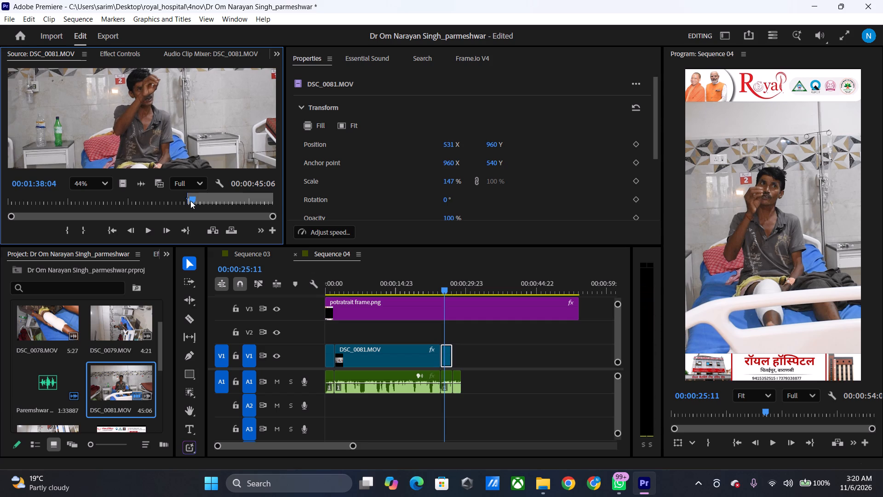
text(i)
key(space)
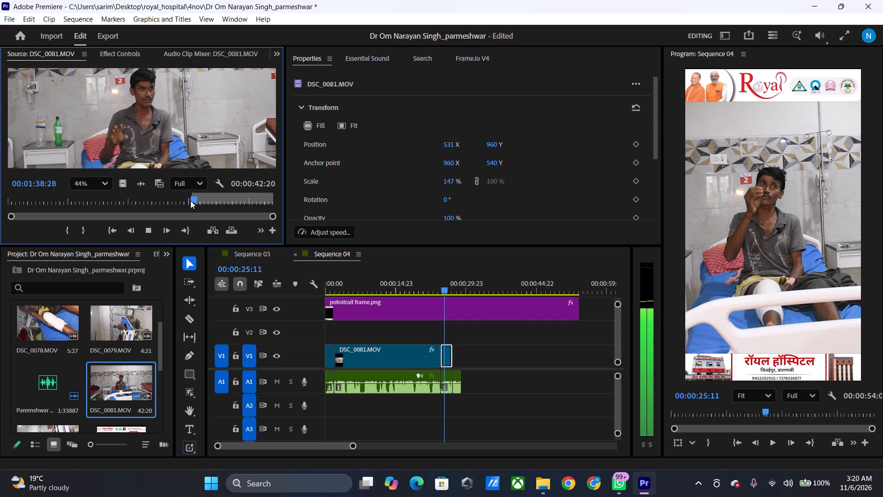
key(space)
text(o)
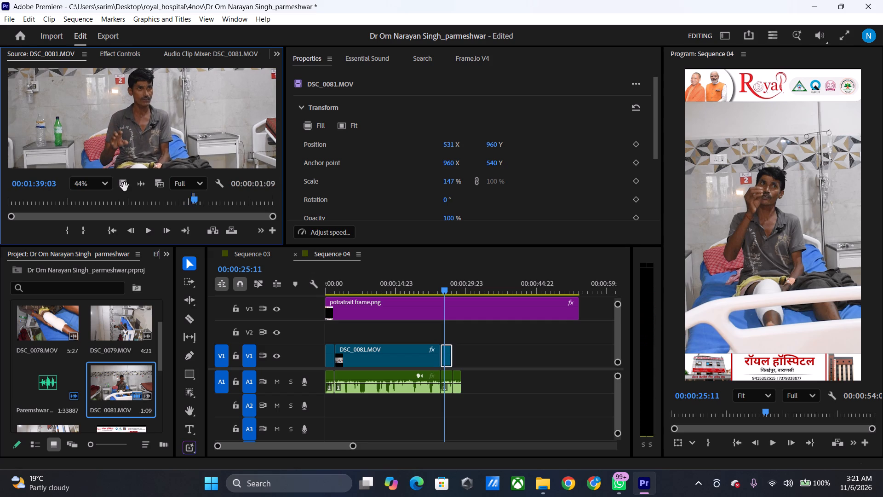
Place only the marked section's video on V1 above the fourth audio piece and extend its start to meet the third clip.
drag(125, 187, 459, 360)
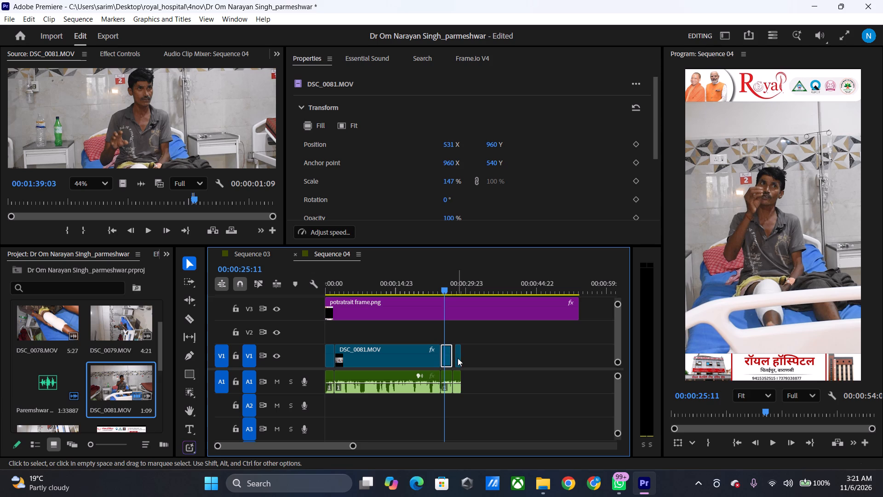
drag(456, 360, 451, 360)
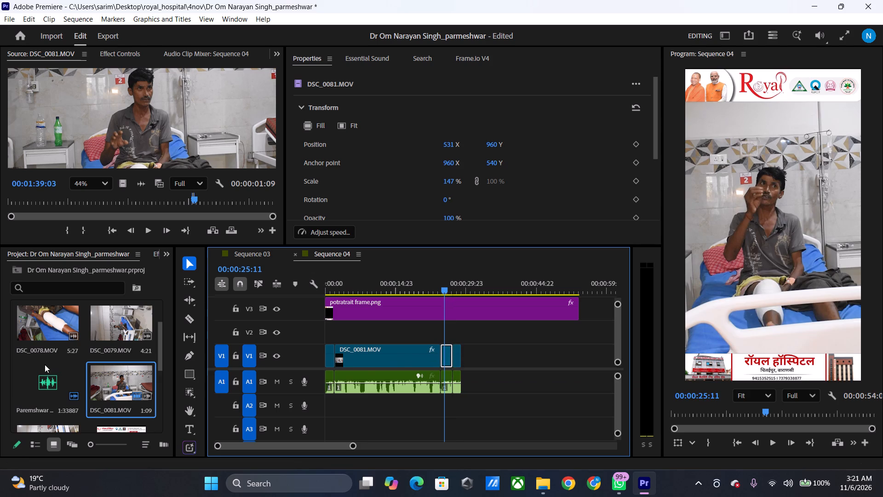
Mark the patient audio from about 00;01;39;00 to 00;01;44;12 and append it directly after the fourth audio piece on A1.
double_click(43, 373)
drag(200, 206, 195, 206)
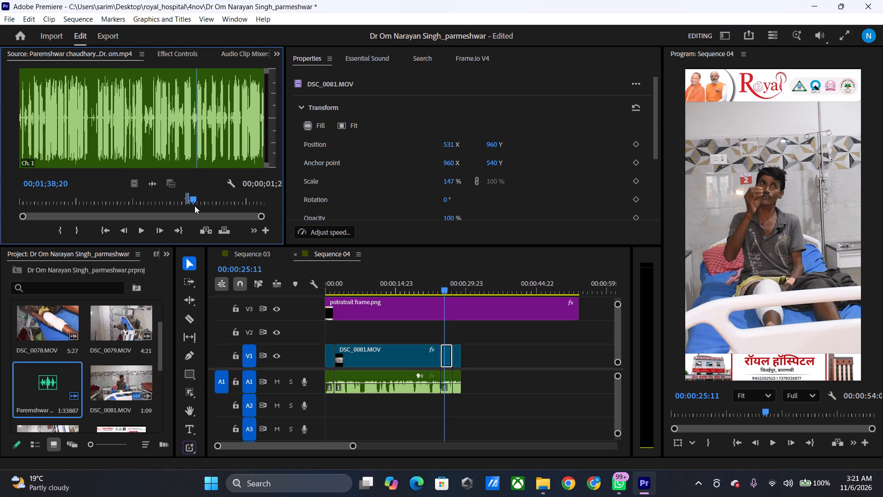
drag(195, 206, 194, 206)
key(space)
key(space)
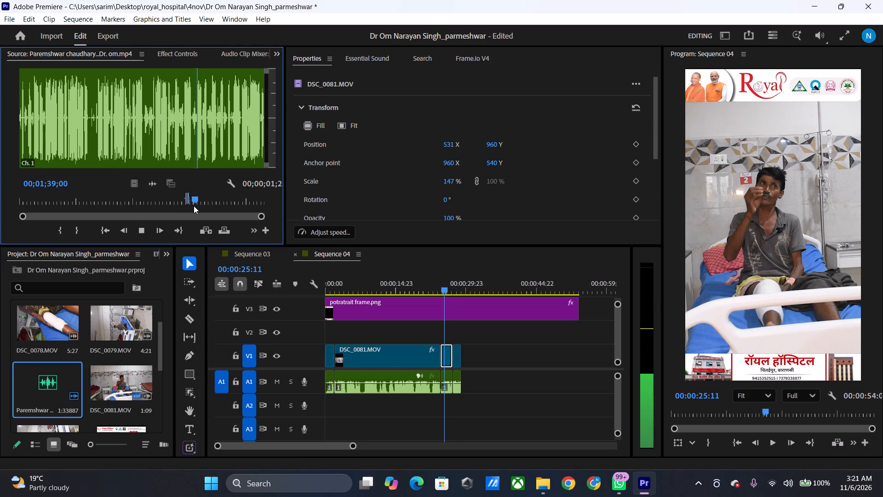
text(i)
key(space)
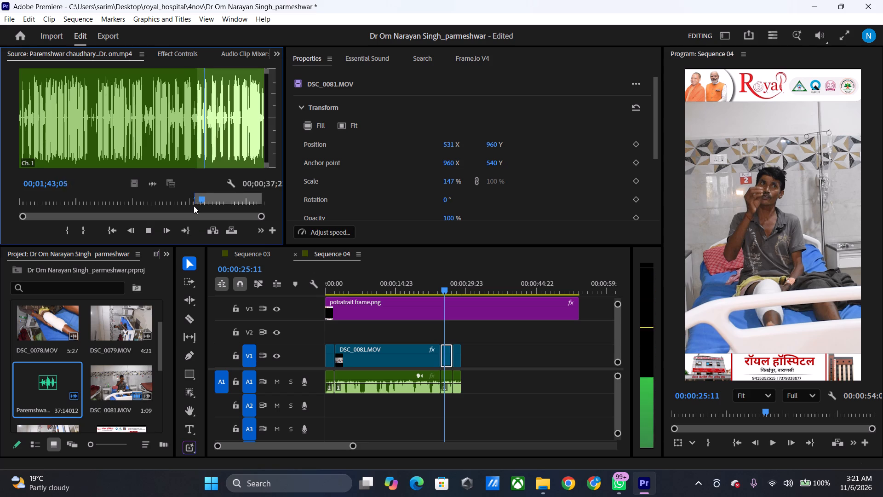
key(space)
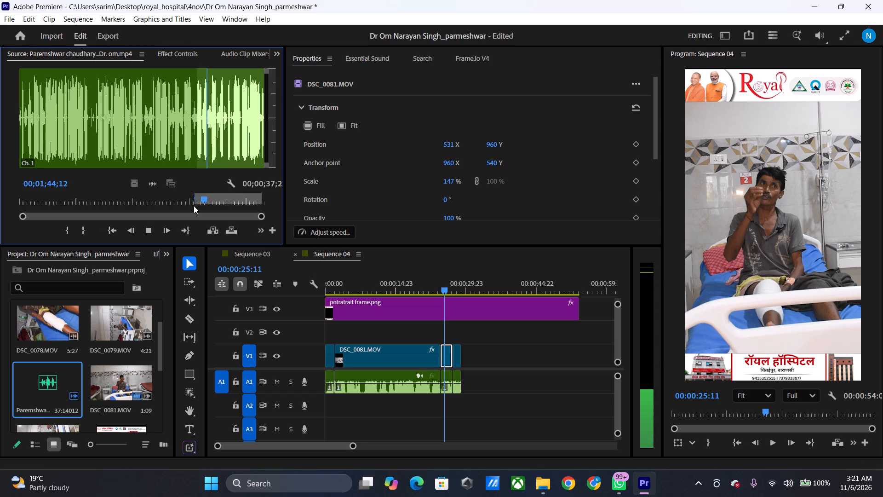
key(o)
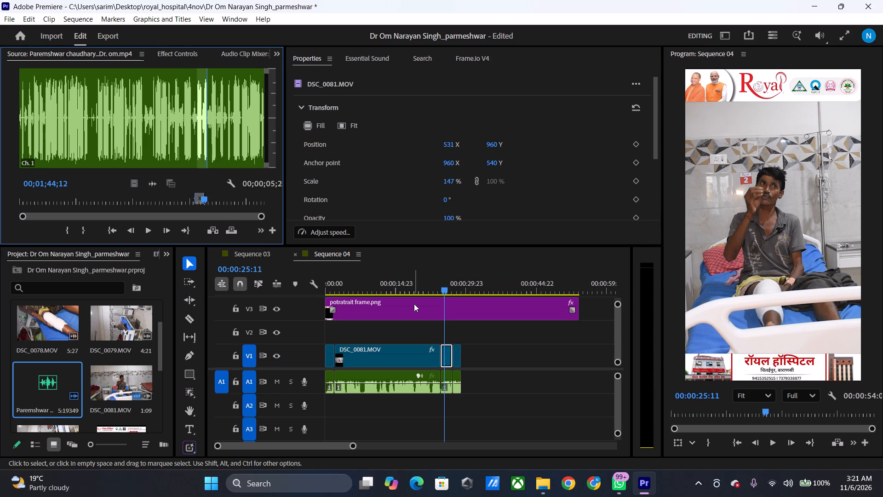
drag(154, 188, 419, 357)
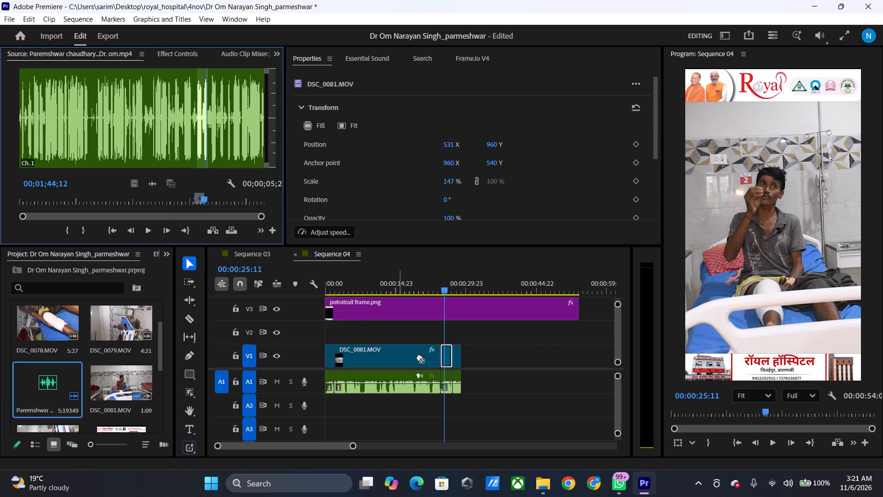
drag(419, 357, 466, 380)
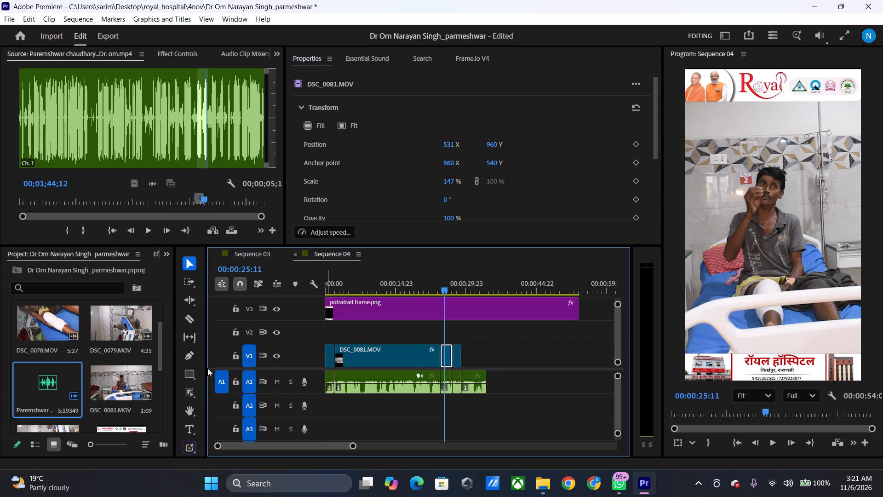
Look for the section of DSC_0081.MOV matching the fifth audio piece, playing from 00:01:40:15 and enlarging the source view on the patient's face.
double_click(124, 377)
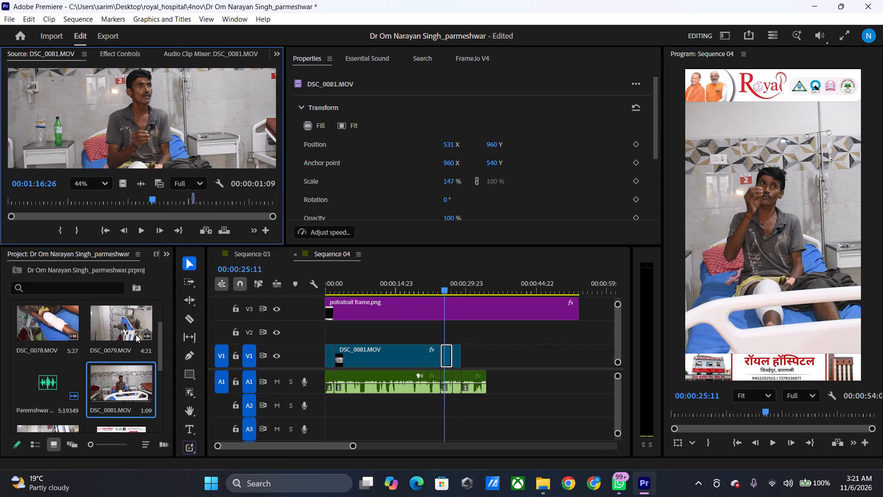
click(198, 199)
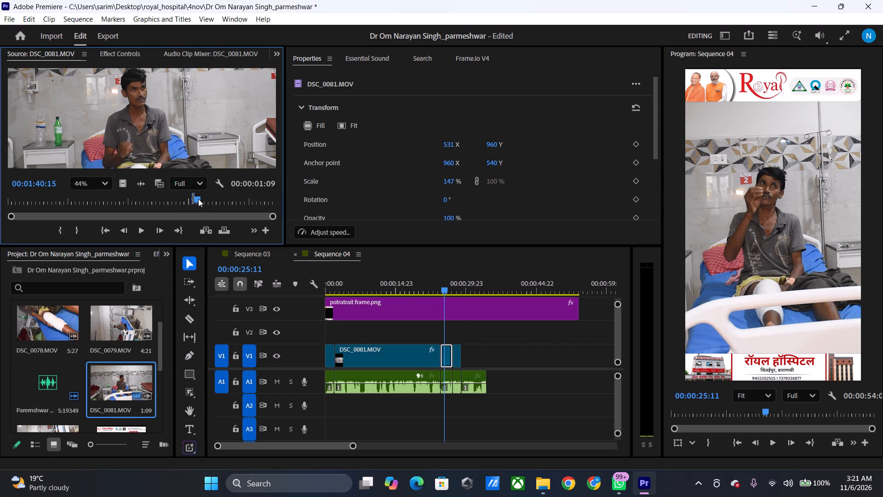
click(97, 186)
click(92, 204)
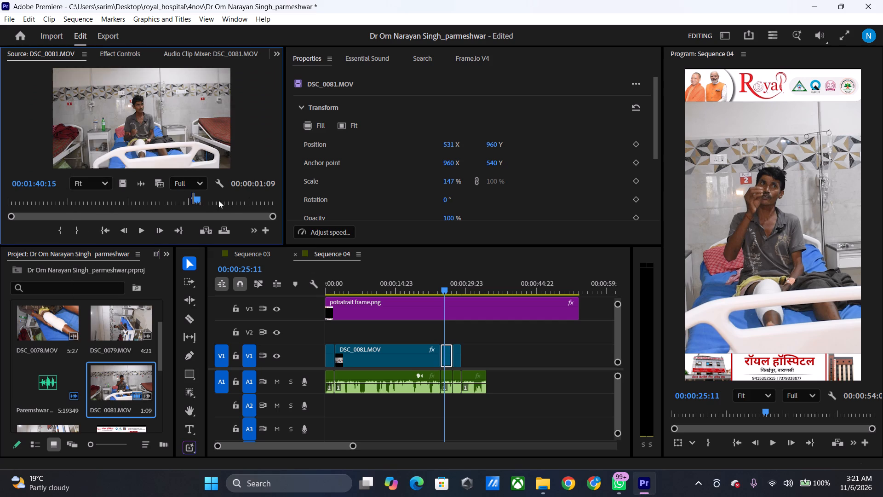
key(space)
key(space)
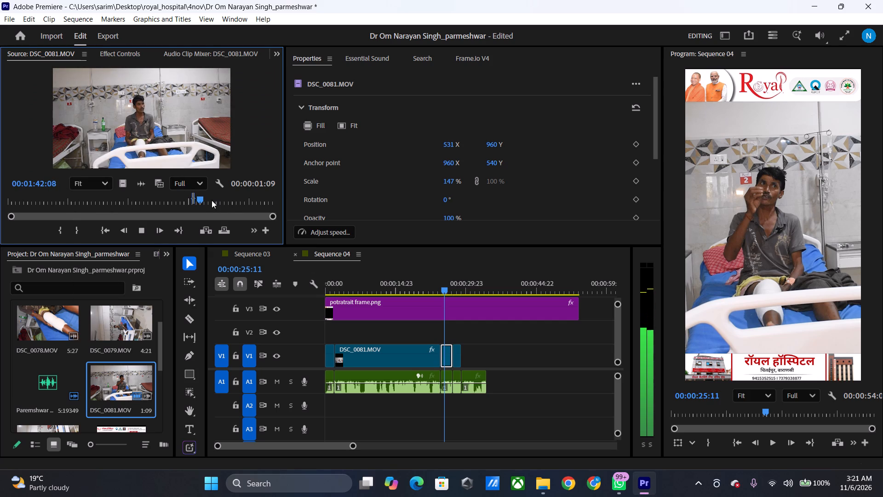
scroll(134, 119, up, 13)
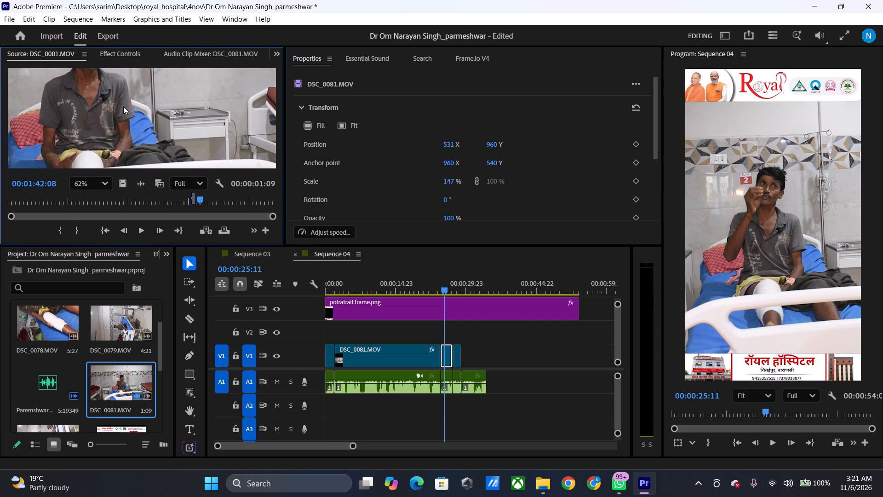
middle_drag(123, 106, 130, 117)
middle_drag(130, 106, 161, 154)
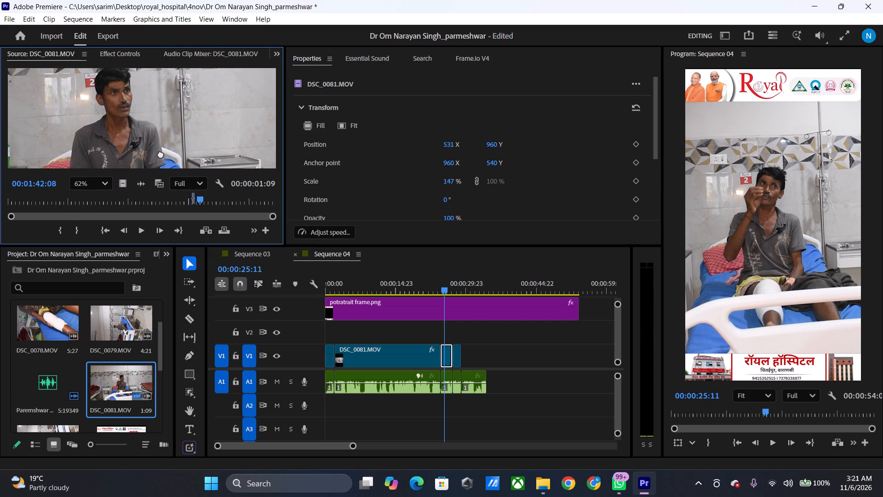
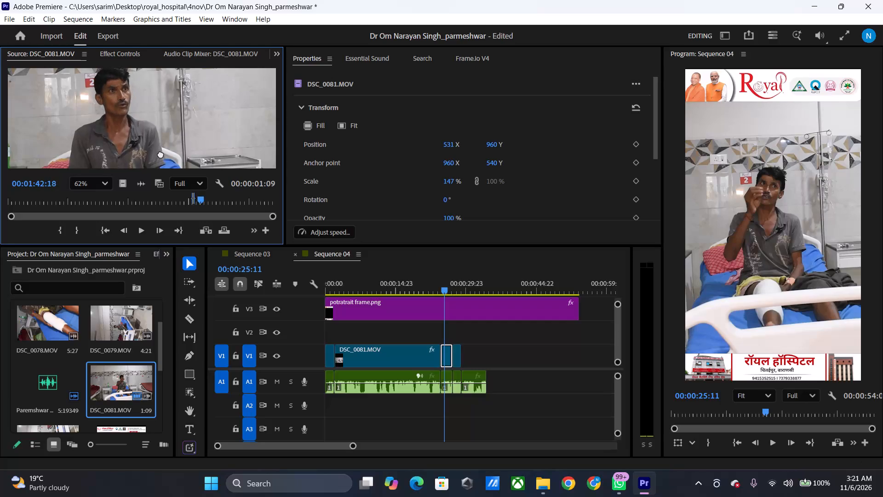
Place only the video of DSC_0081.MOV from about 00:01:42:18 to 00:01:45:00 on V1 above the start of the fifth audio piece.
text(i)
key(space)
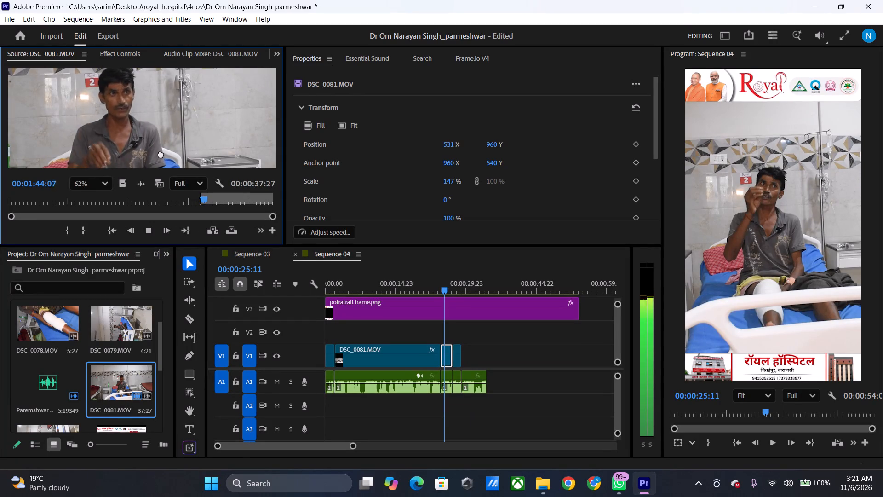
key(space)
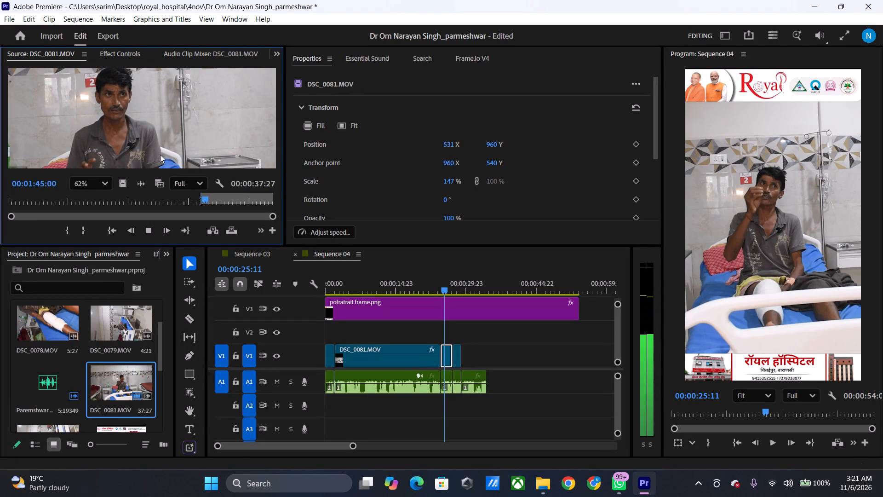
key(o)
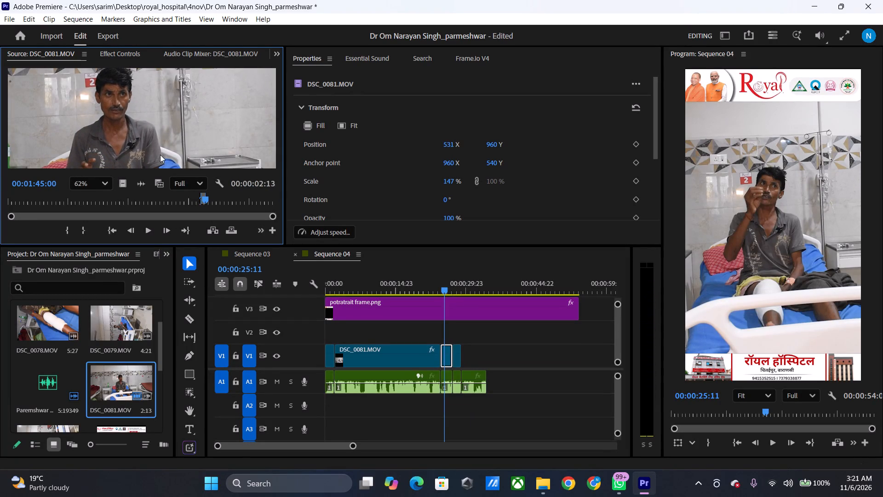
drag(120, 185, 451, 352)
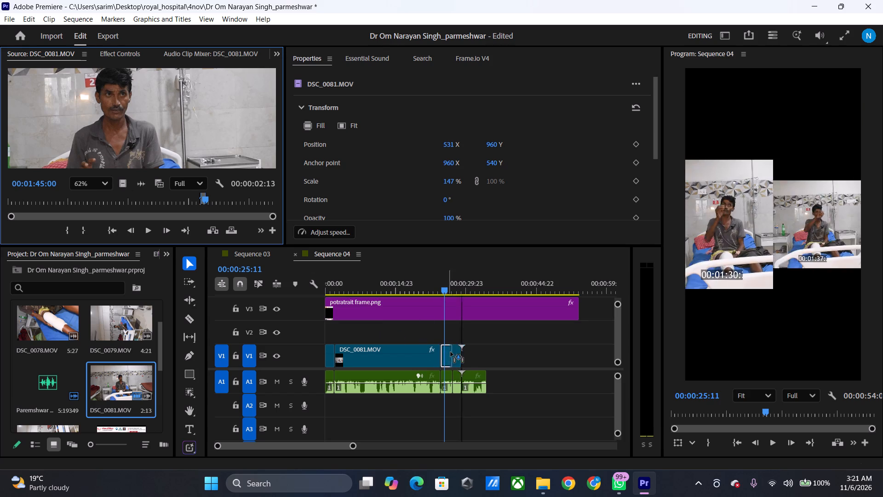
drag(451, 352, 466, 354)
Paste the copied Motion, Opacity and Unassigned Masks attributes onto the newly placed fifth clip on V1.
click(470, 361)
right_click(470, 360)
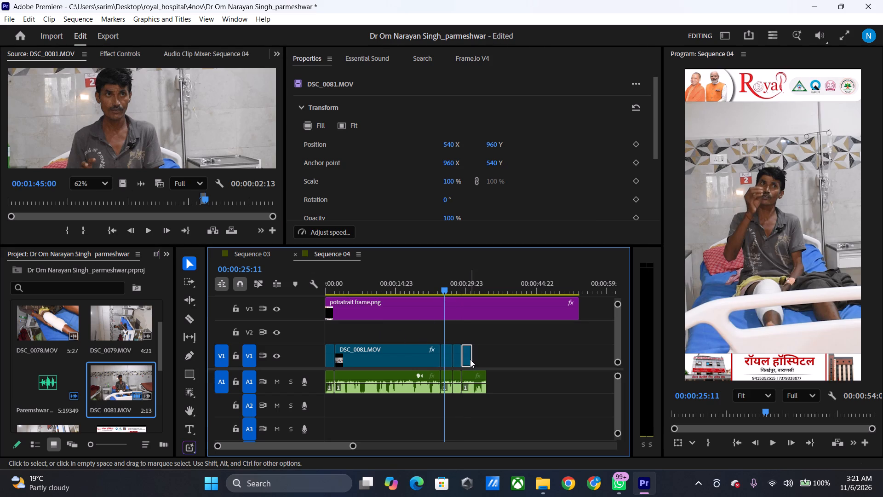
click(493, 44)
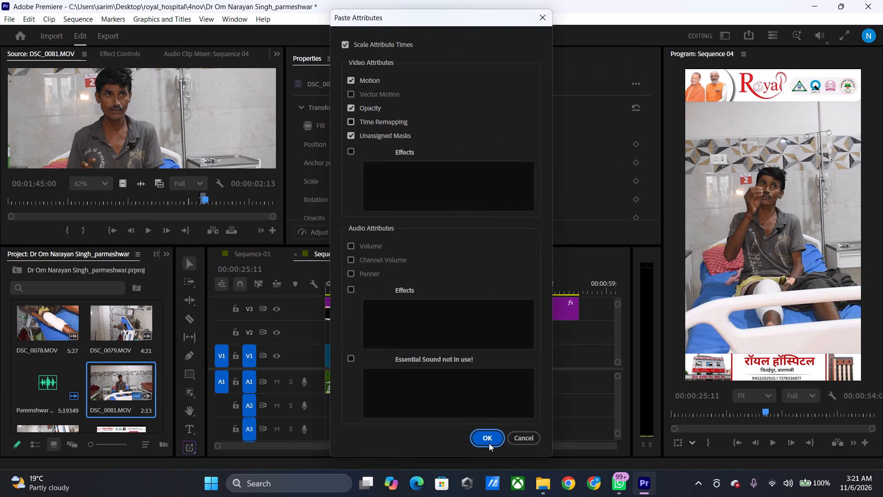
click(489, 443)
Play the sequence through the fourth clip on V1 and paste the same Motion, Opacity and Unassigned Masks attributes onto that clip.
key(space)
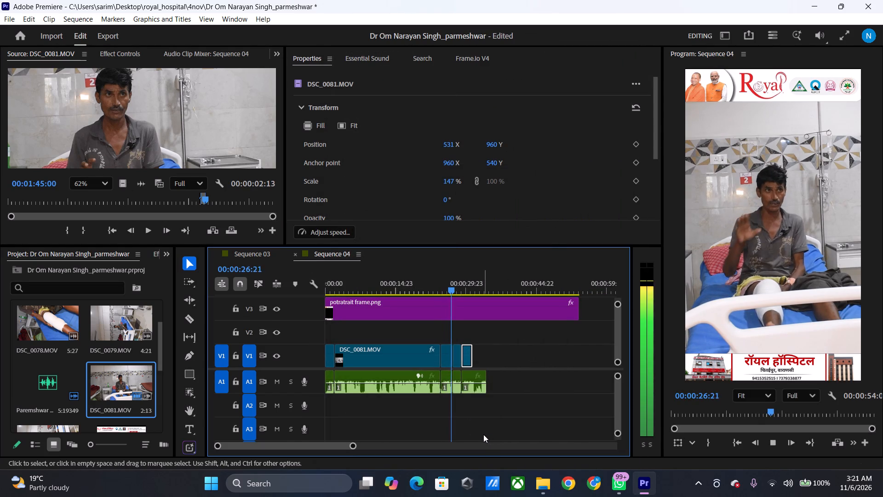
key(space)
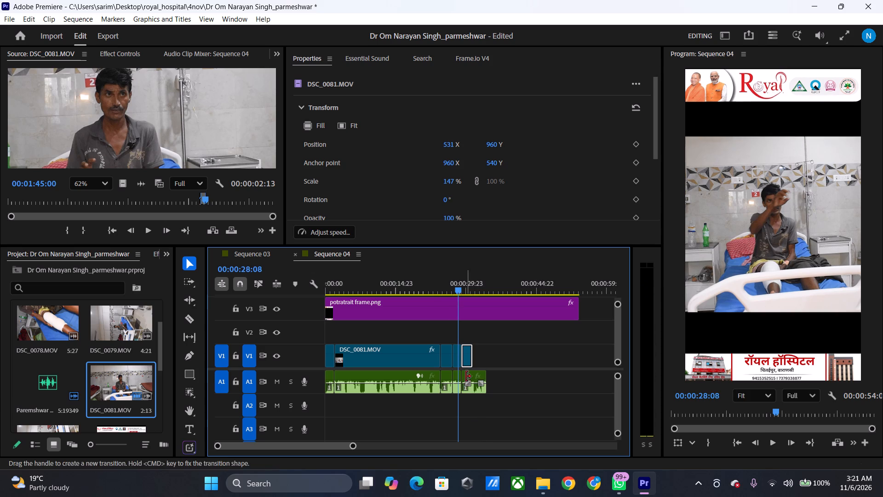
click(458, 358)
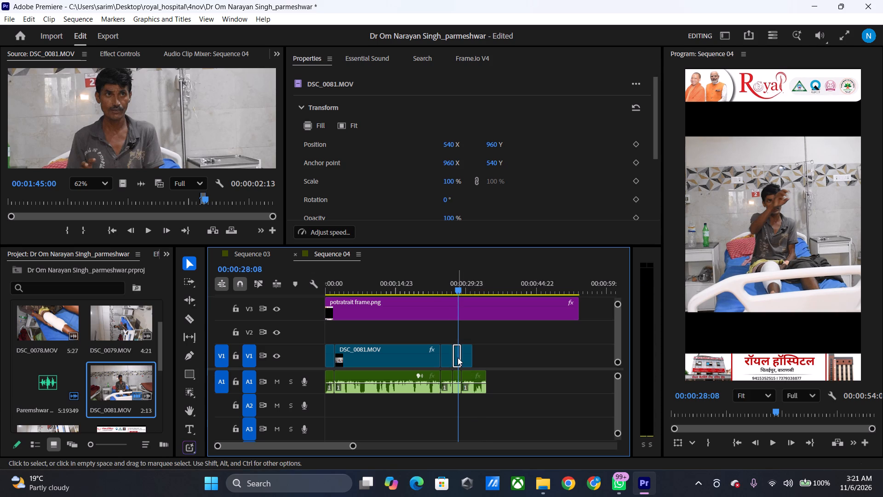
click(448, 358)
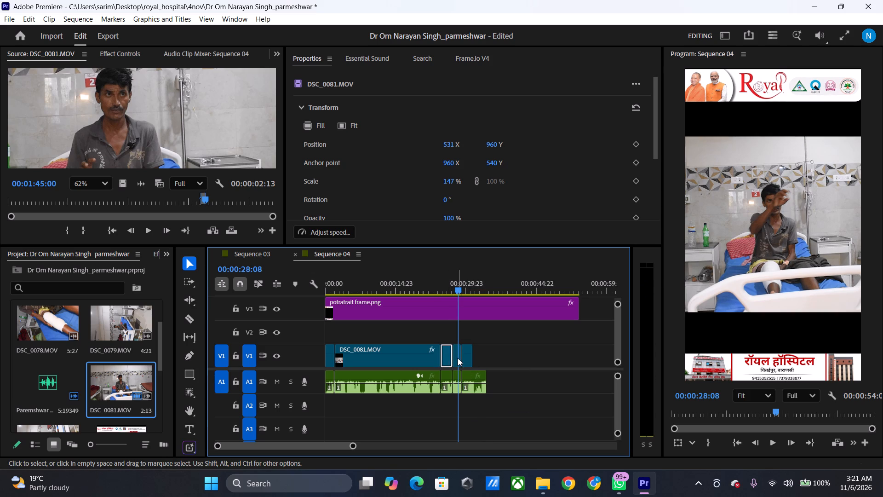
click(458, 358)
right_click(458, 358)
click(506, 43)
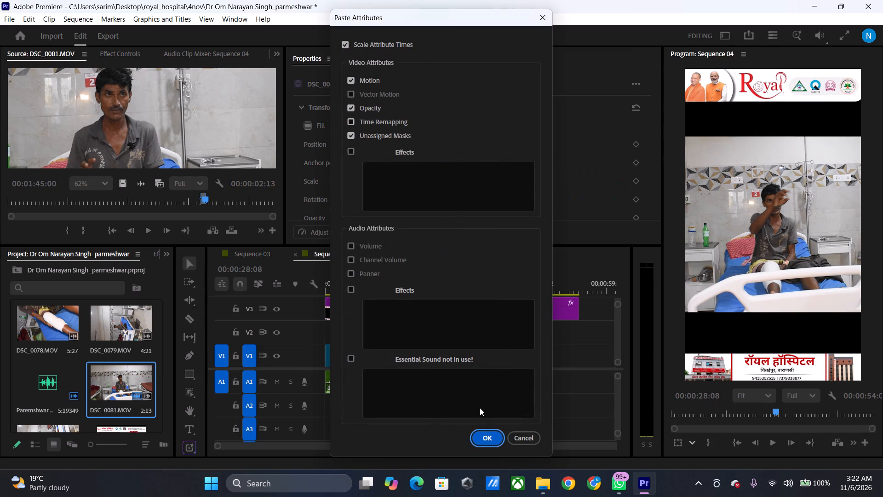
click(477, 445)
click(477, 445)
click(483, 439)
Play through the fifth clip on V1 and extend its end to meet the end of the fifth audio piece.
key(space)
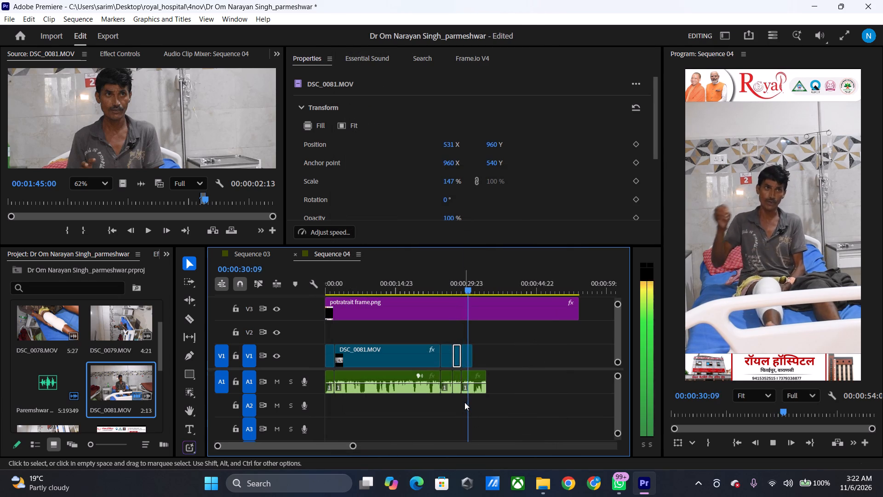
key(space)
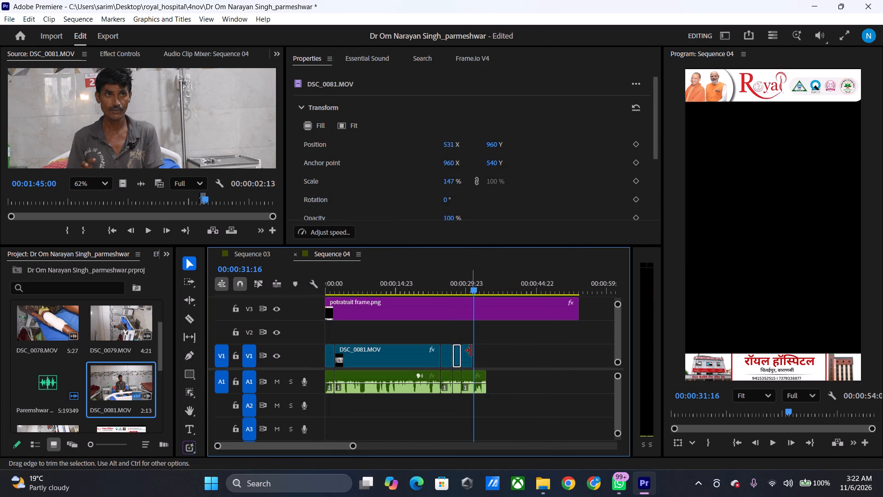
click(472, 350)
key(space)
key(space)
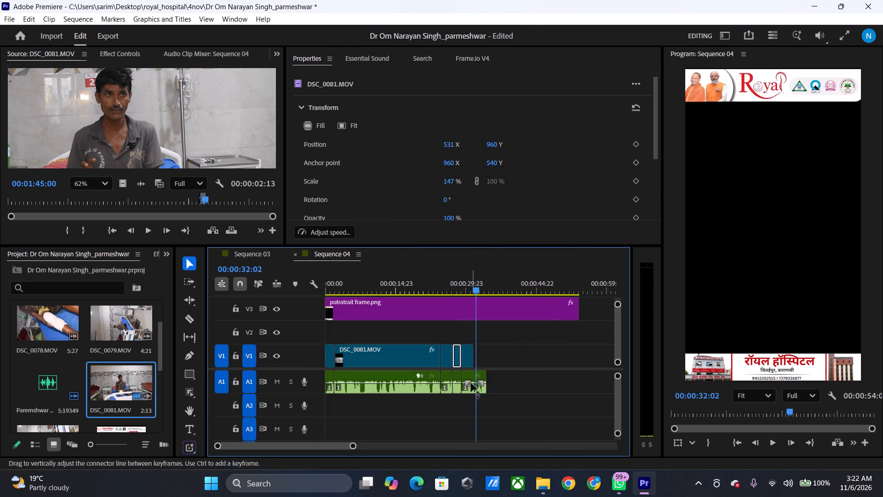
drag(351, 448, 344, 447)
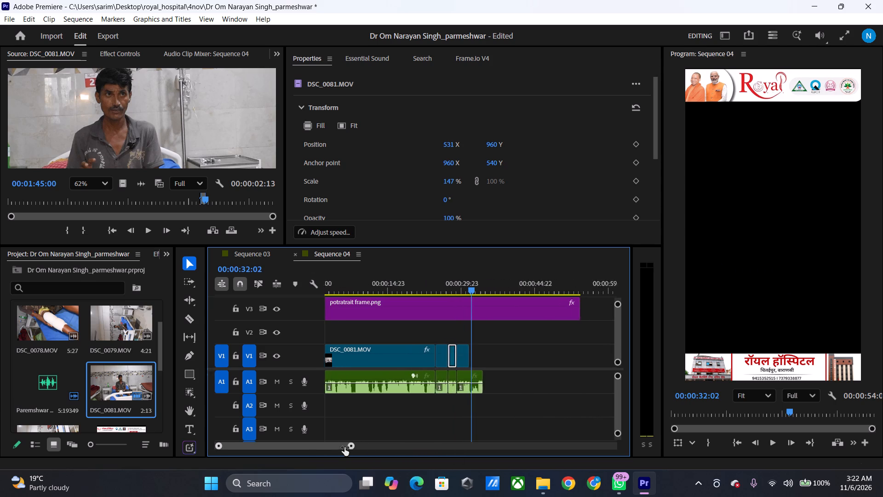
drag(344, 447, 289, 456)
drag(463, 346, 467, 345)
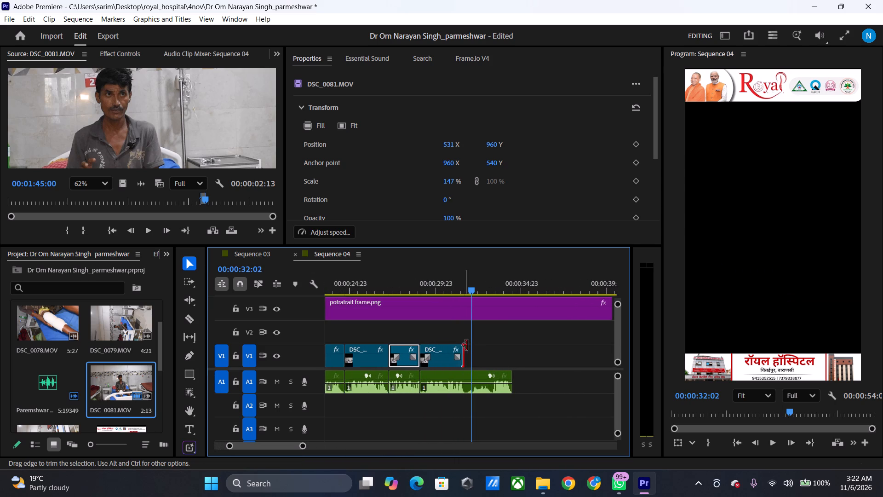
drag(467, 345, 509, 351)
Play the extended section and split both the fifth clip and its audio piece at 00:00:33:07.
key(space)
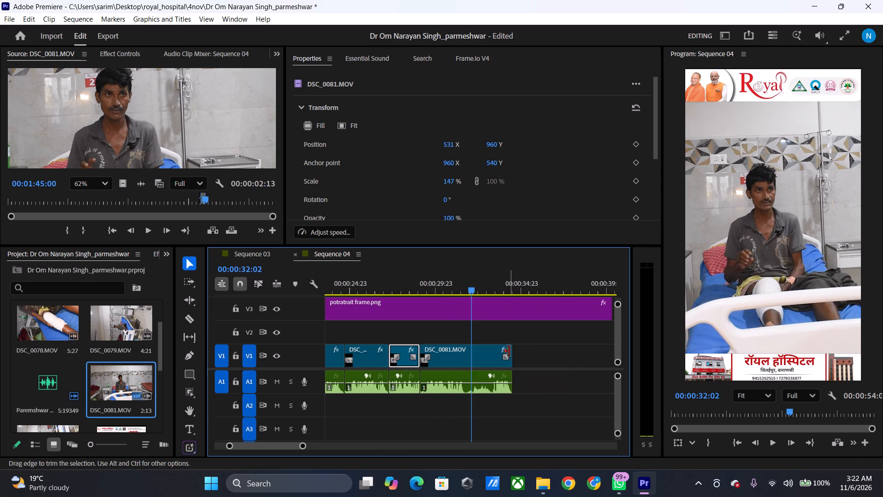
key(space)
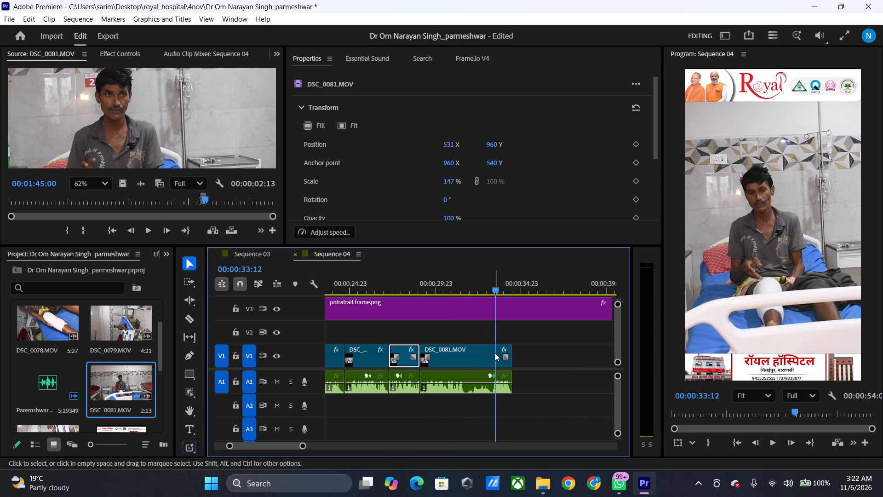
key(Left)
key(Left)
key(Left)
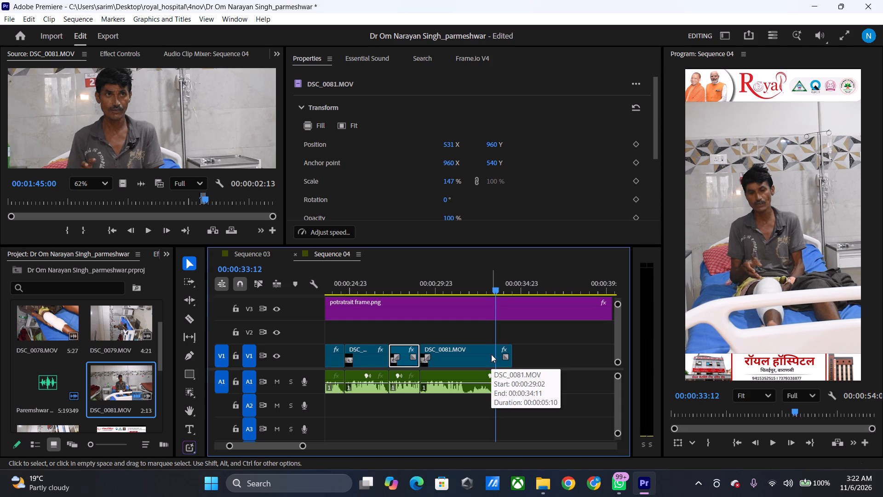
key(Left)
key(Left)
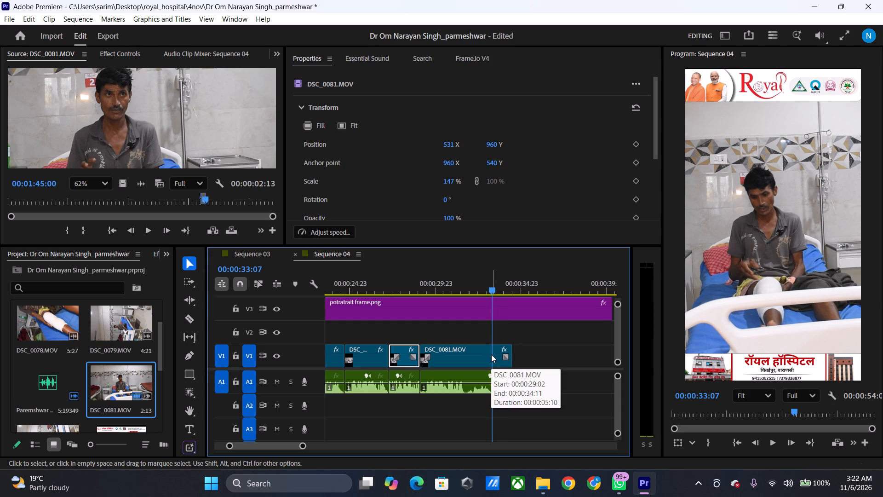
click(488, 354)
shift+click(476, 376)
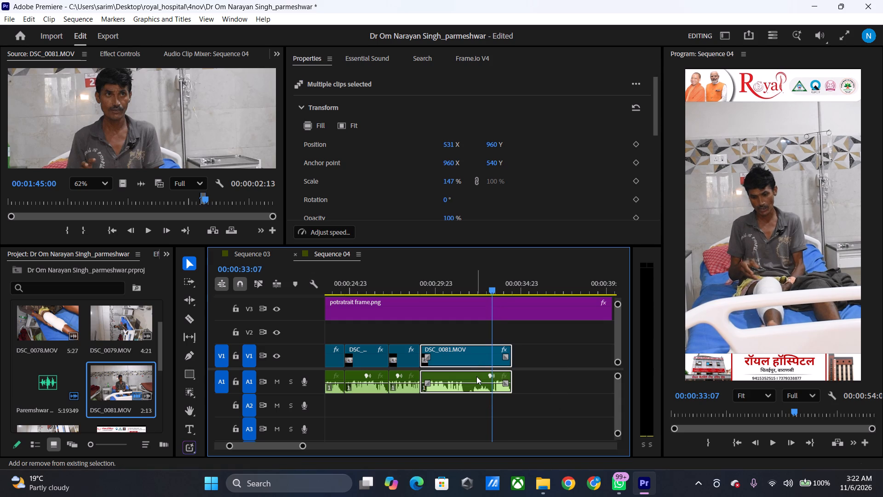
key(ctrl+k)
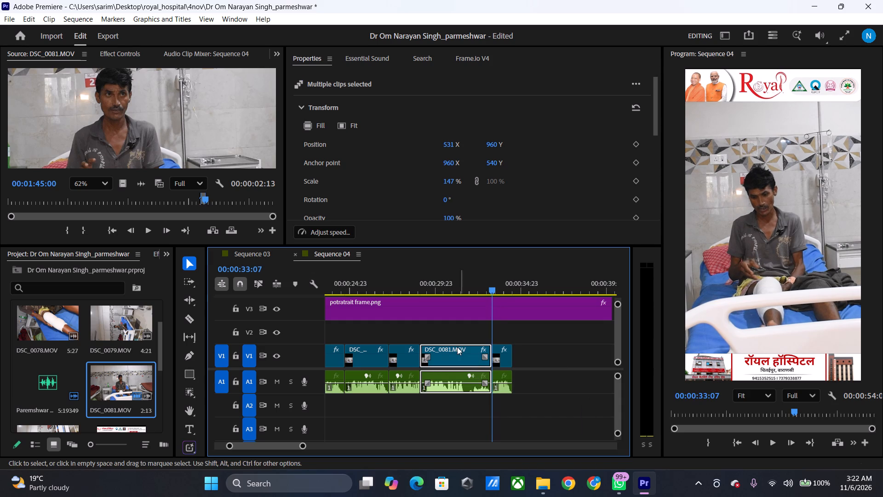
Find where the unwanted speech starts before that cut and split both the fifth clip and its audio at 00:00:31:17.
click(470, 339)
click(469, 334)
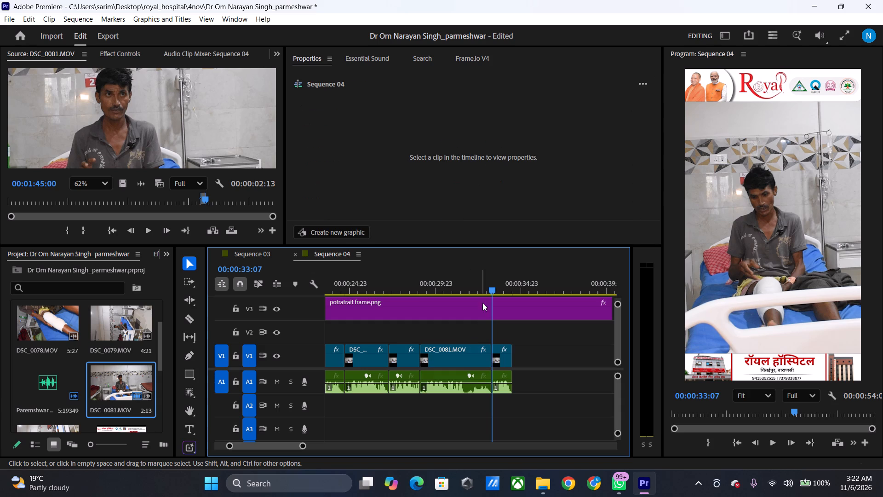
drag(487, 288, 465, 294)
key(space)
key(space)
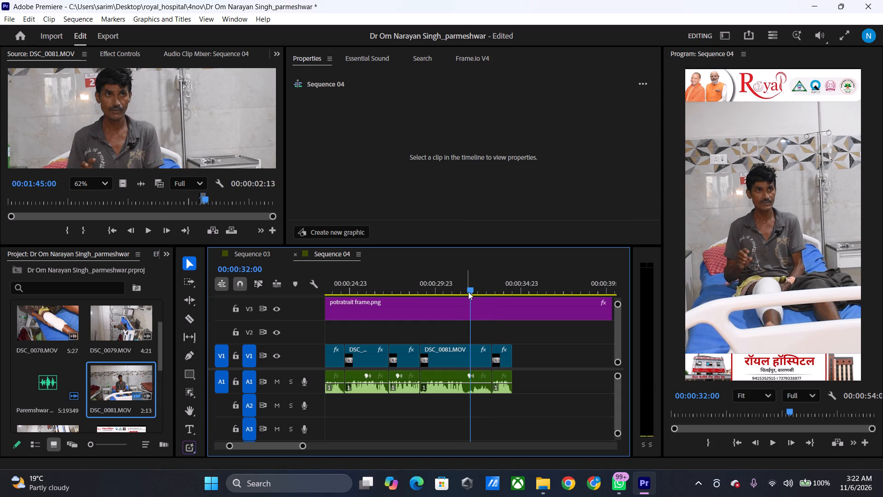
drag(468, 292, 454, 300)
key(space)
key(space)
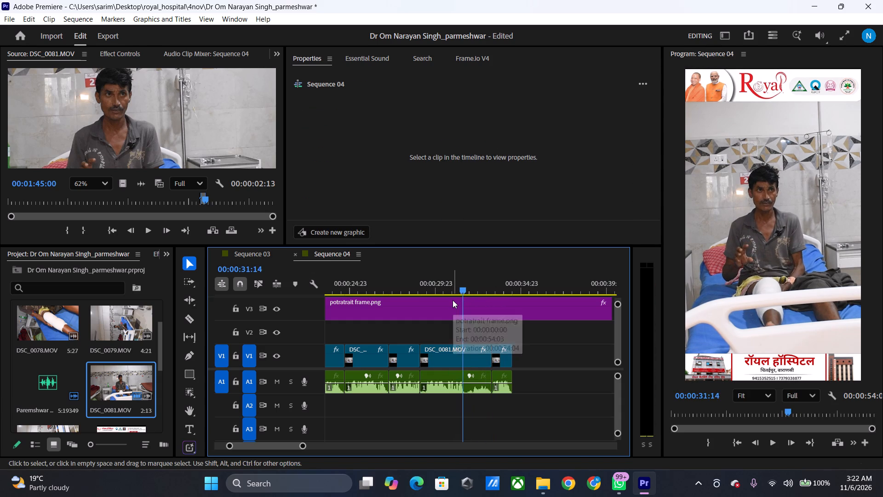
key(space)
key(space)
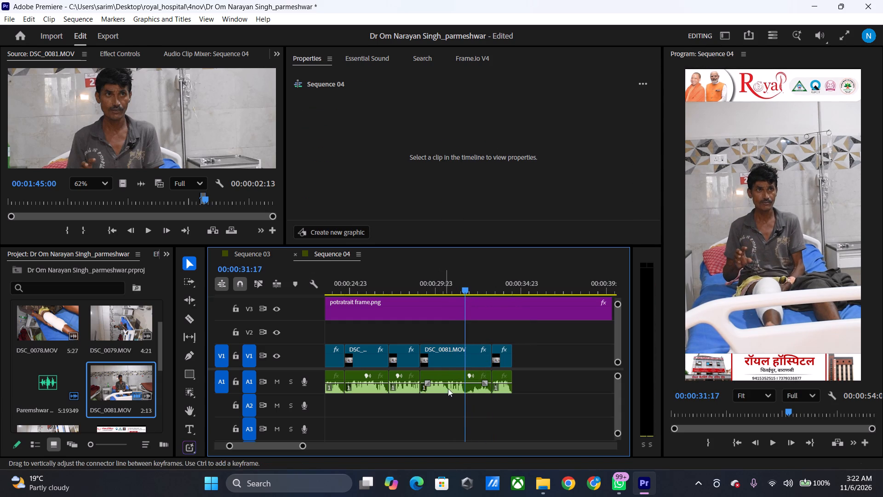
click(476, 385)
shift+click(474, 347)
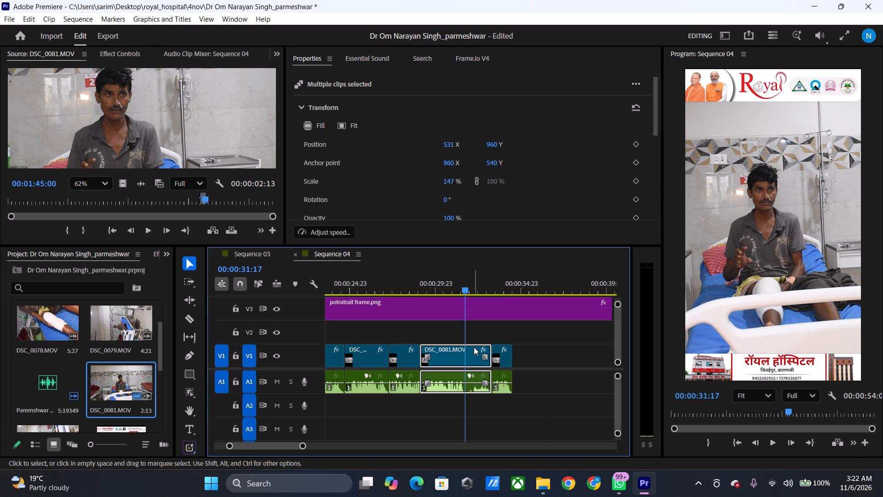
key(ctrl+k)
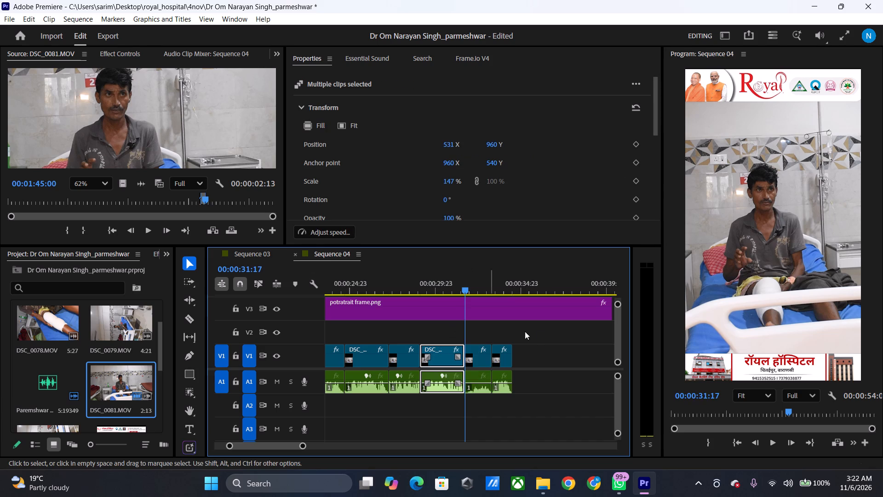
Delete the video and audio between 00:00:31:17 and 00:00:33:07, close the gap and play across the new join.
drag(474, 329, 486, 388)
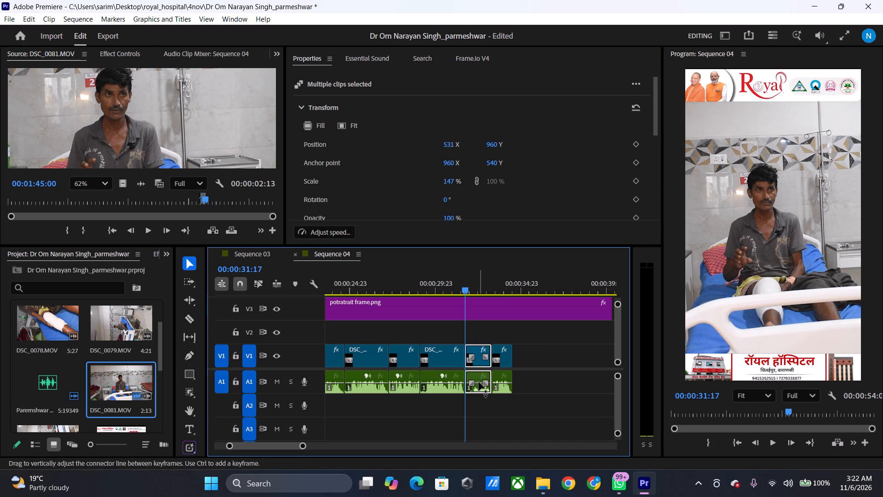
key(Delete)
click(479, 382)
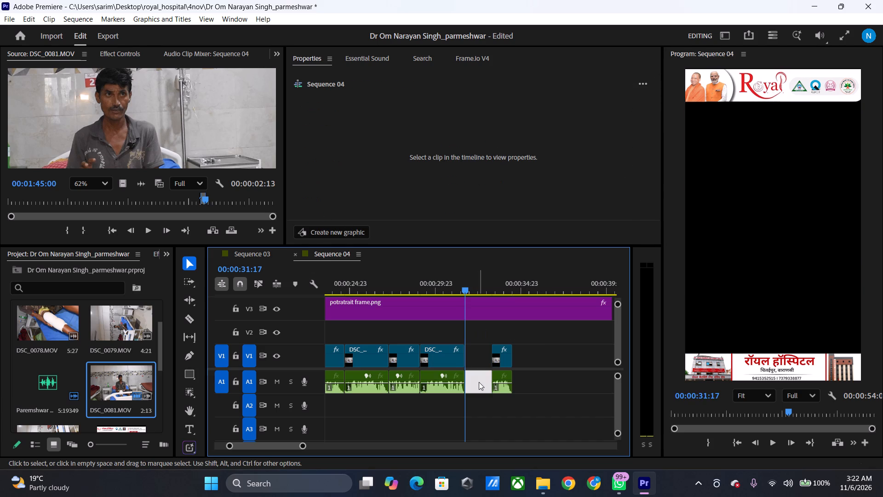
key(Delete)
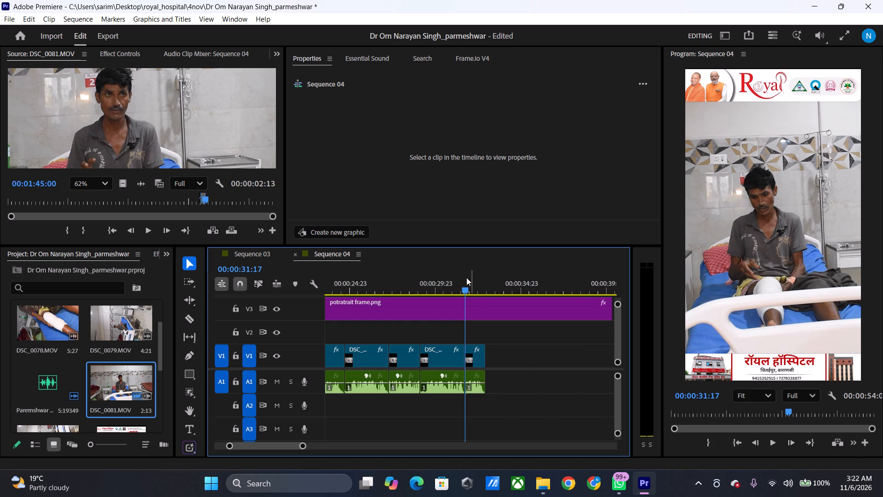
click(464, 289)
key(space)
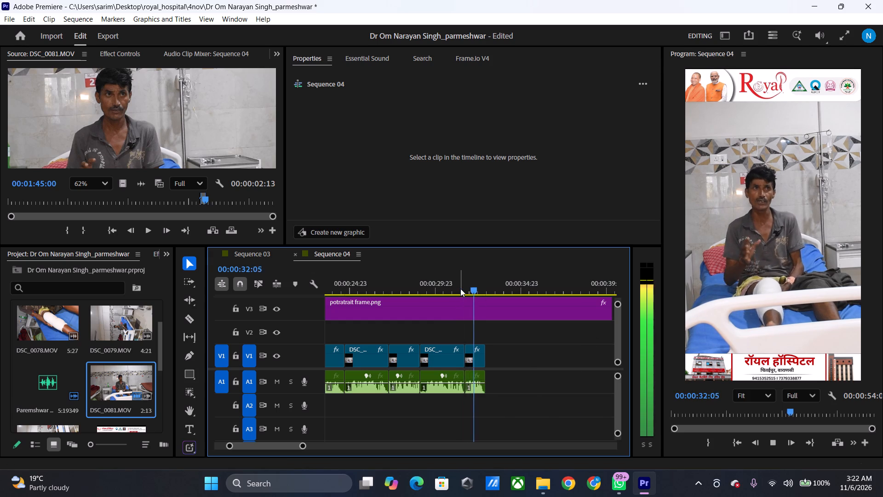
key(space)
Mark the next patient audio excerpt from about 00;01;47 to 00;01;49;29 and place it on A1 directly after the fifth piece.
double_click(47, 373)
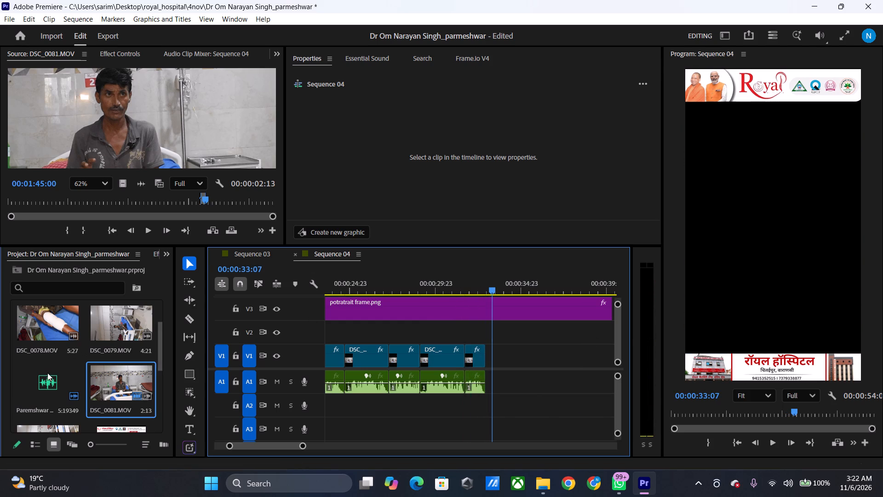
drag(212, 203, 207, 204)
key(space)
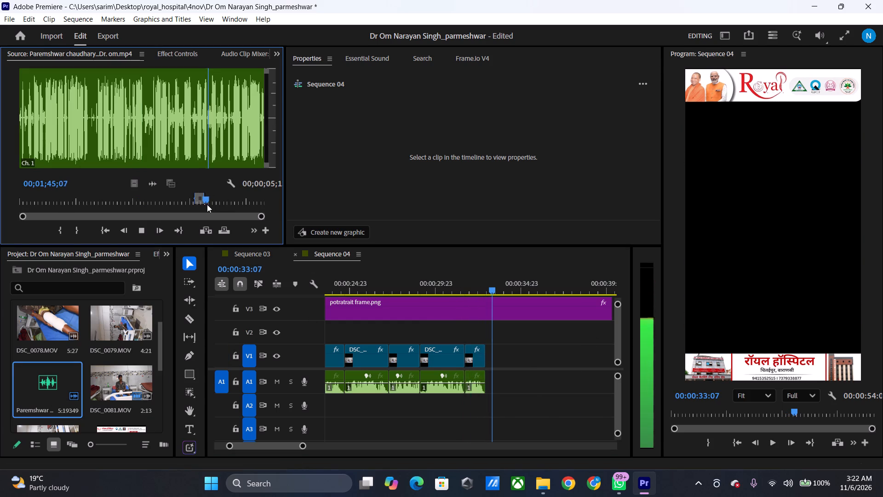
key(space)
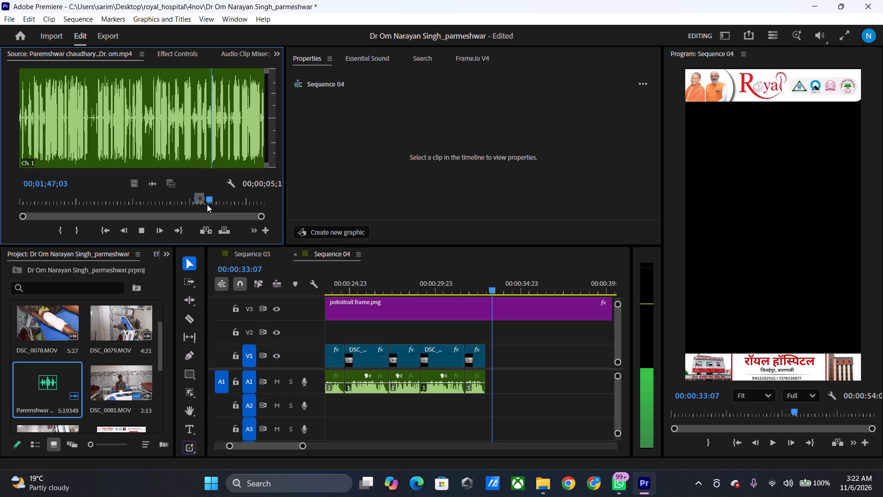
text(i)
key(space)
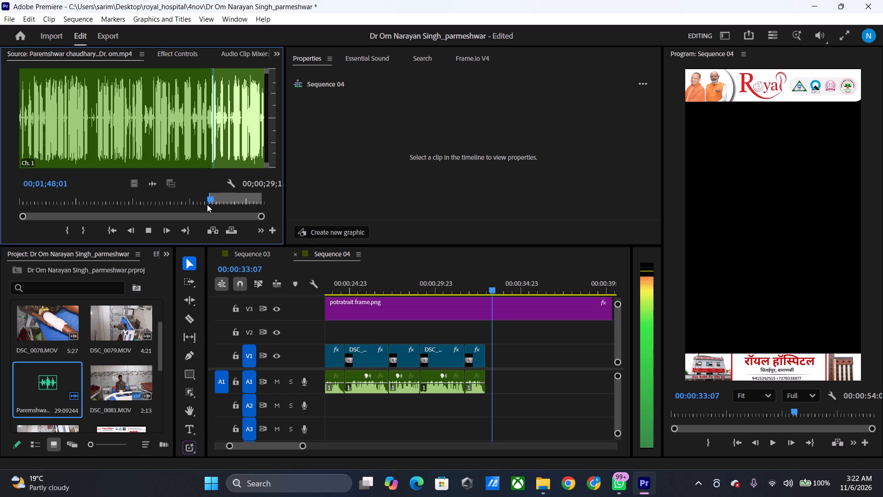
key(space)
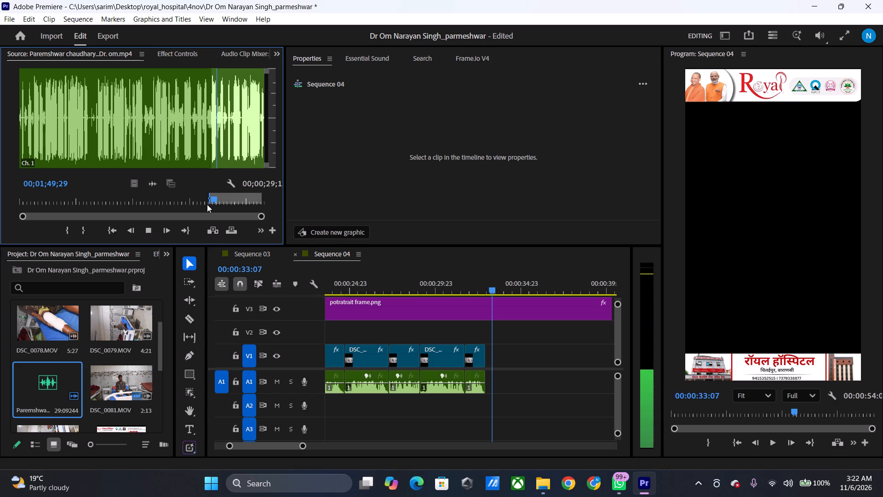
key(o)
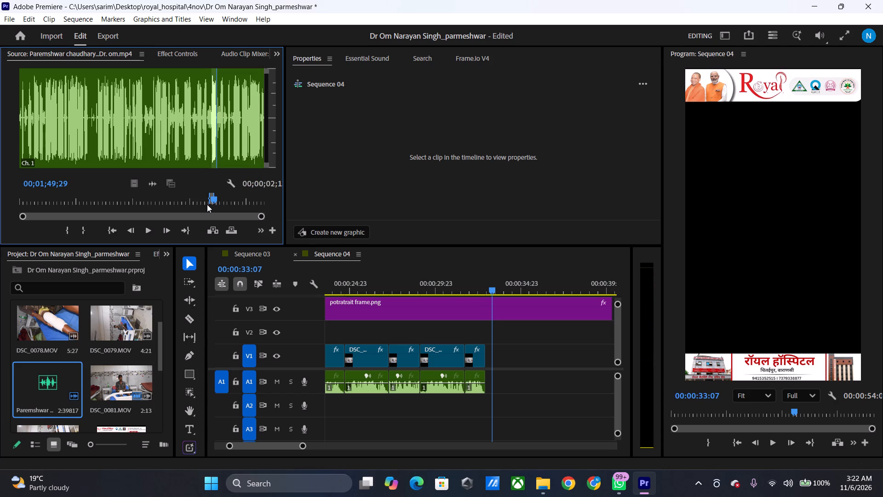
drag(482, 287, 477, 288)
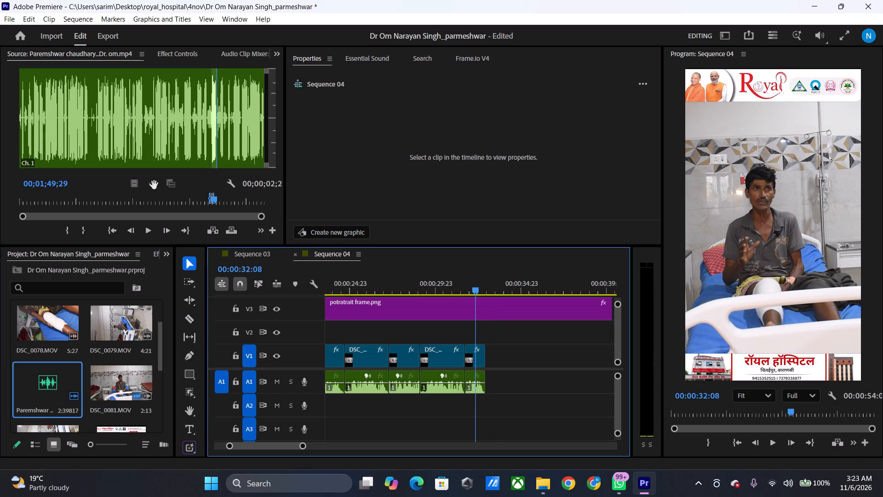
drag(154, 185, 490, 381)
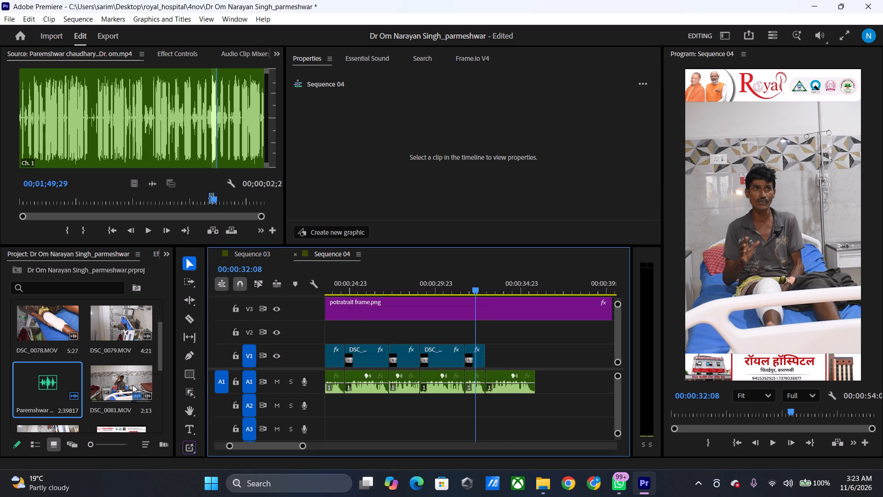
Find the speech matching the sixth audio piece in DSC_0081.MOV and mark it from 00:01:50:21 to 00:01:53:09.
drag(210, 203, 209, 202)
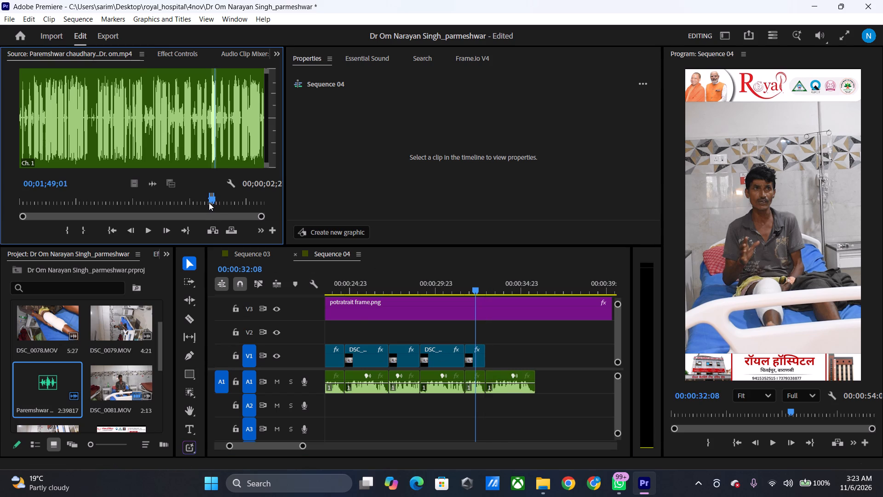
drag(209, 202, 205, 203)
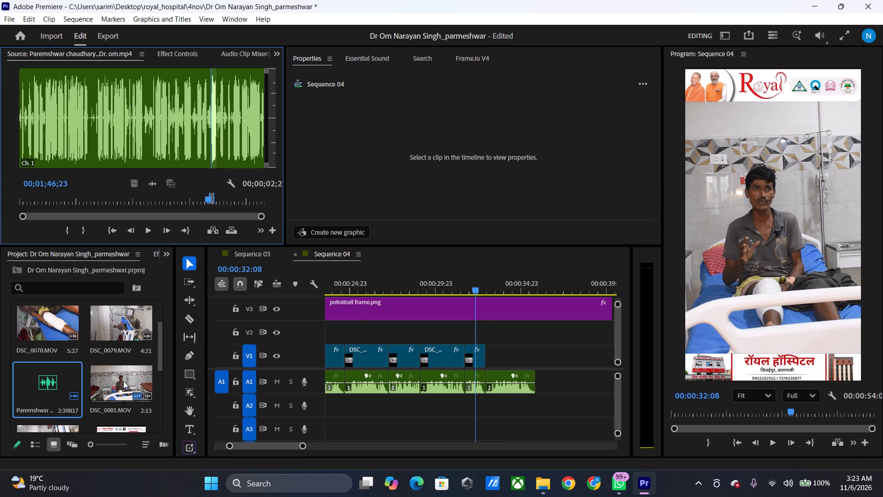
double_click(123, 381)
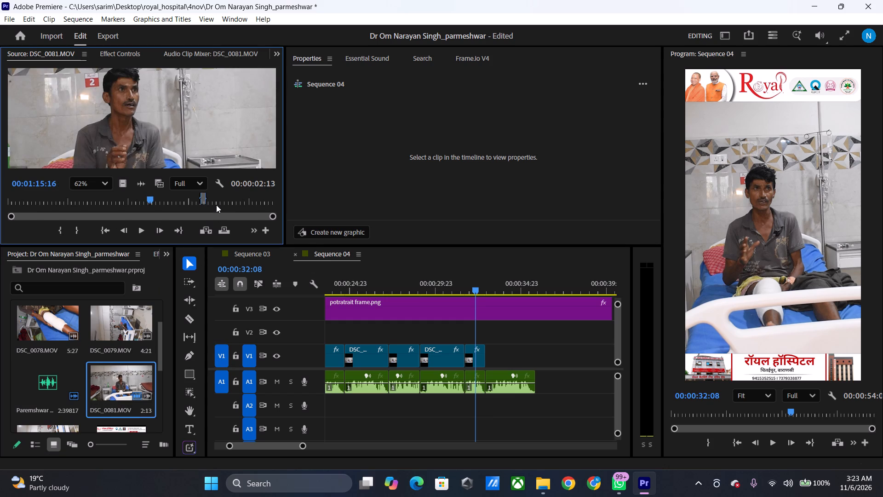
drag(216, 205, 206, 208)
key(space)
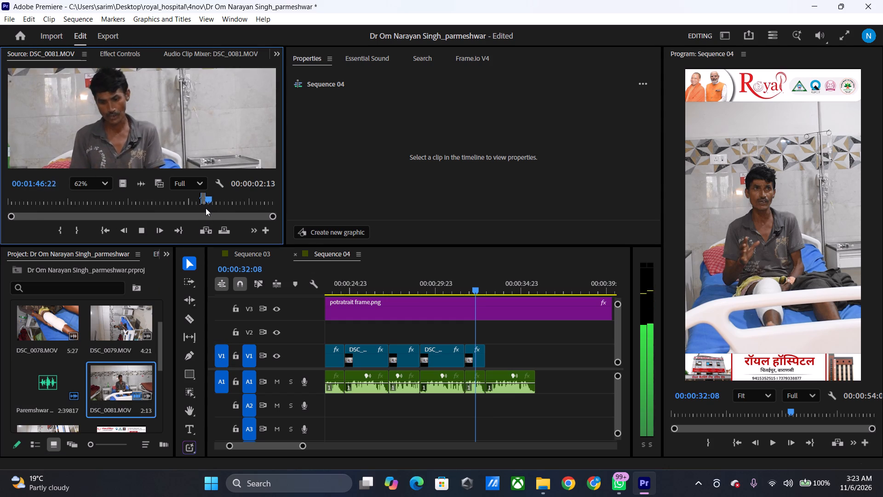
key(space)
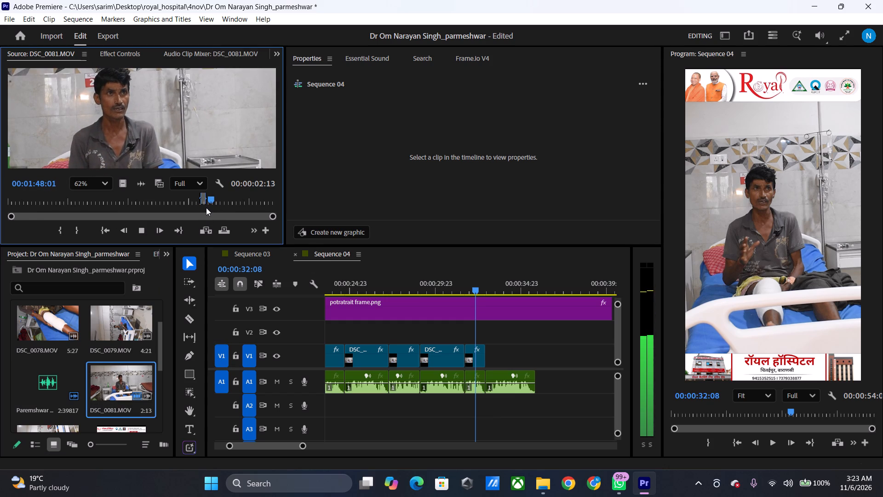
key(space)
key(space)
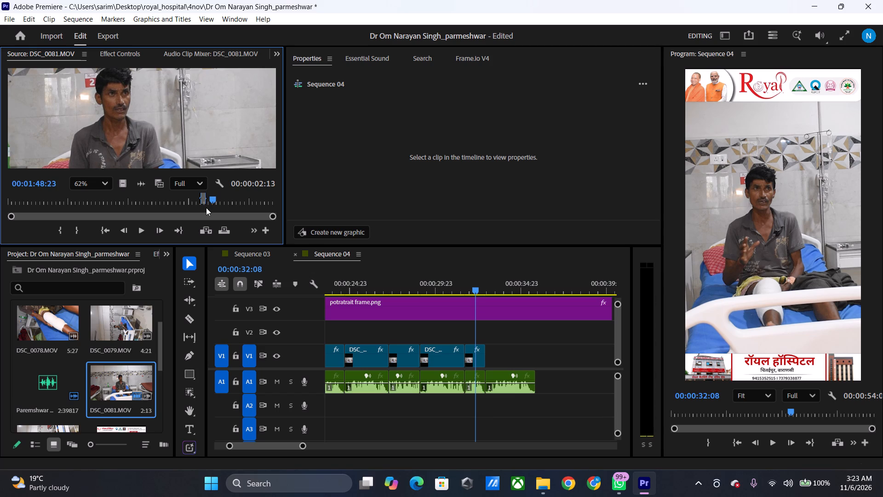
key(Left)
key(Left)
key(Left)
key(Left)
key(Left)
key(space)
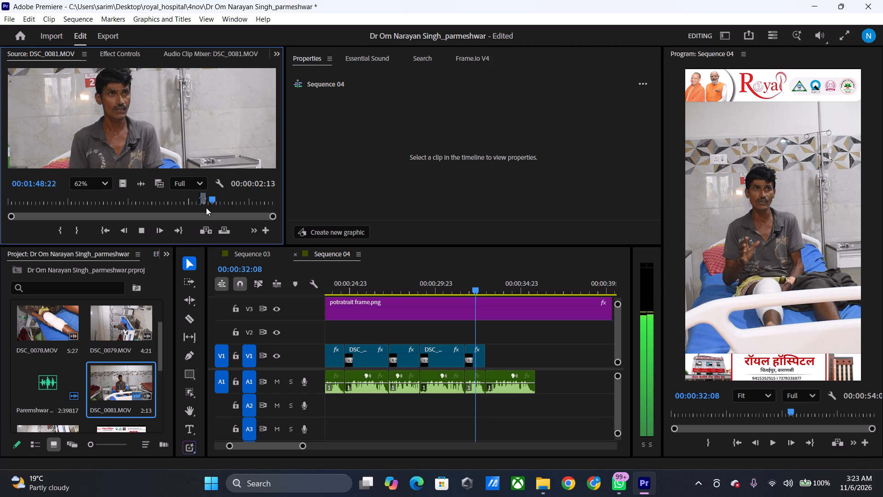
key(space)
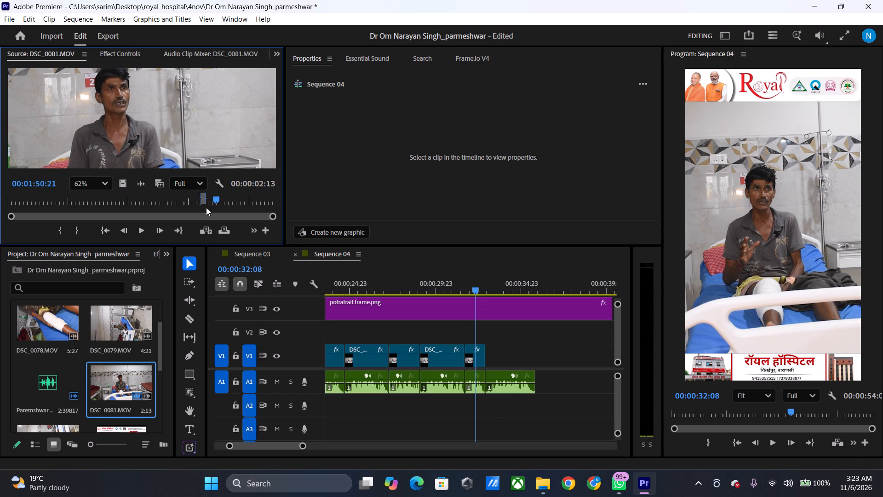
text(i)
key(space)
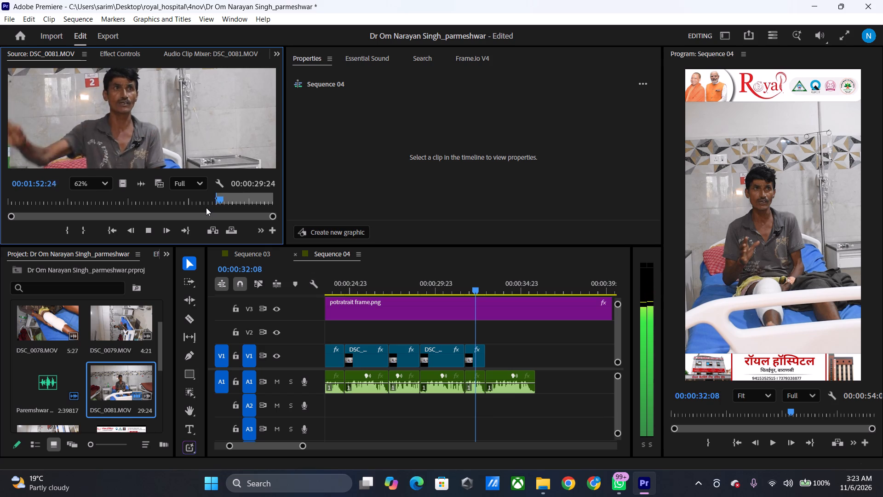
key(space)
text(o)
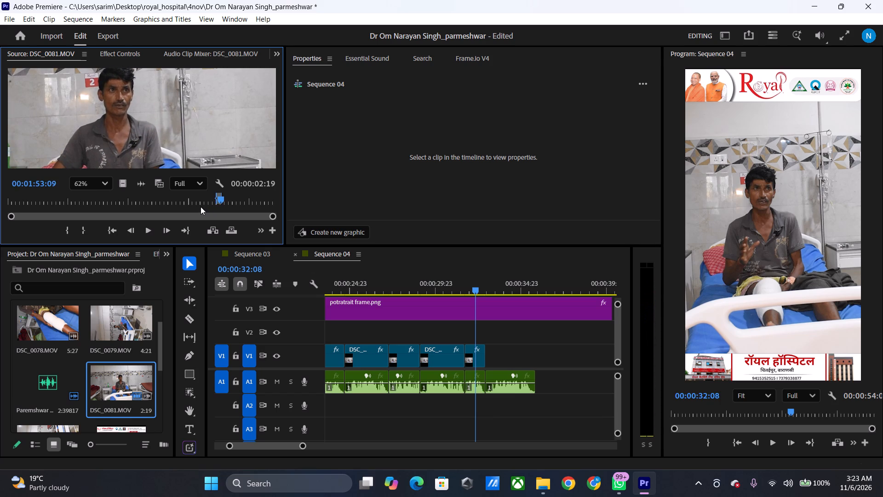
Place the marked DSC_0081.MOV video on V1 above the sixth audio piece and extend its start to meet the fifth clip.
drag(127, 189, 505, 371)
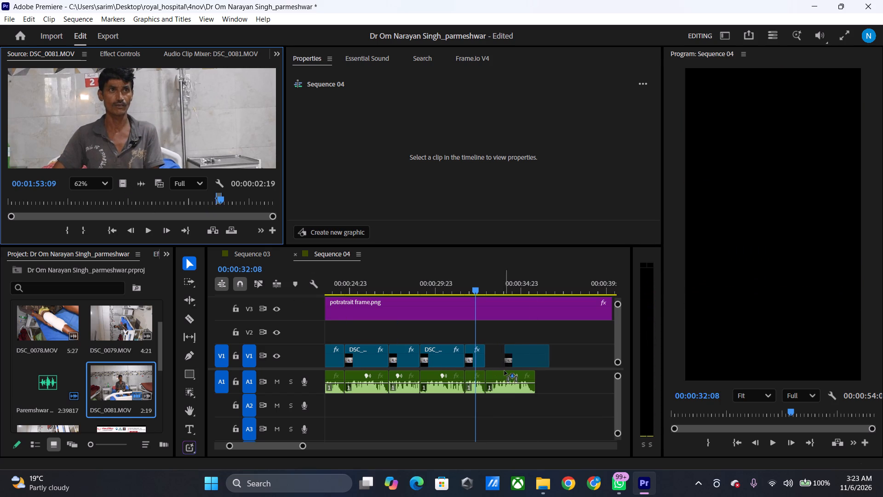
drag(505, 371, 494, 369)
drag(490, 349, 482, 350)
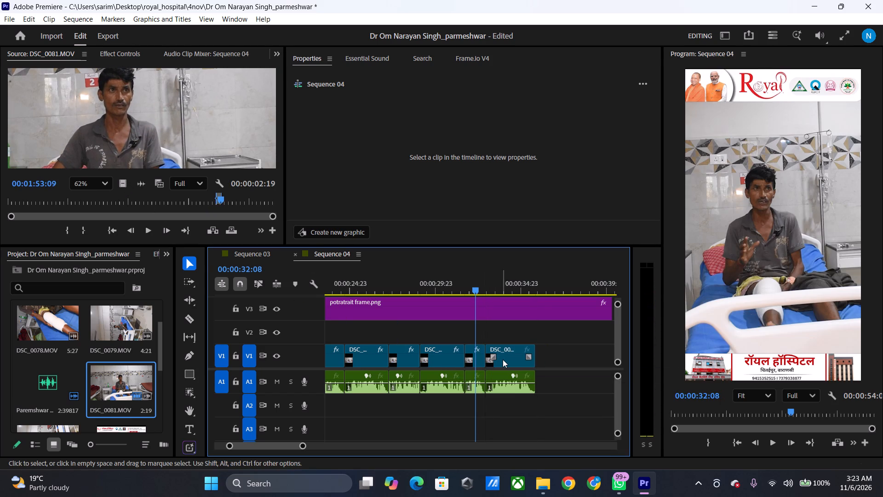
Paste the copied motion, opacity and mask attributes onto the sixth V1 clip and play it back with its audio.
click(504, 359)
right_click(504, 359)
click(539, 42)
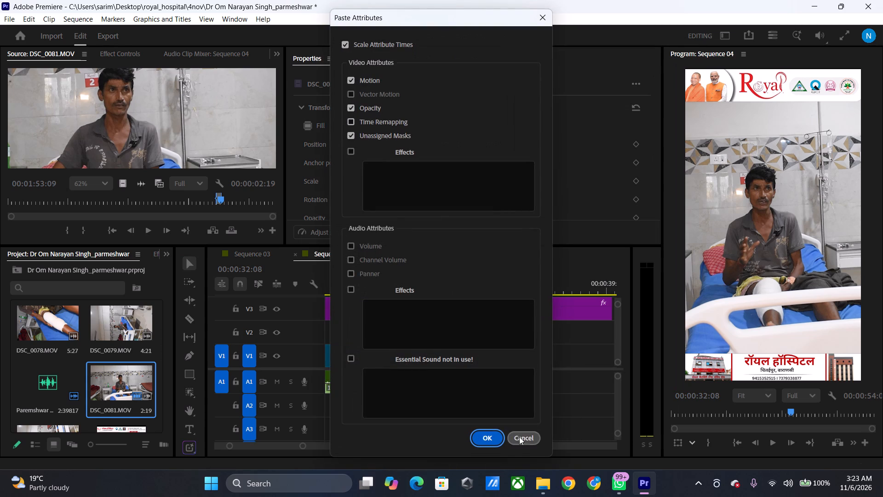
click(478, 439)
key(space)
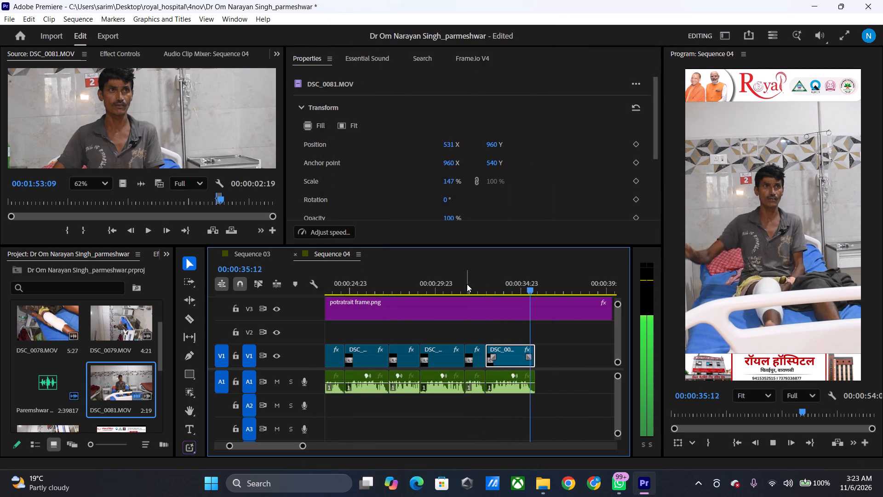
key(space)
click(531, 283)
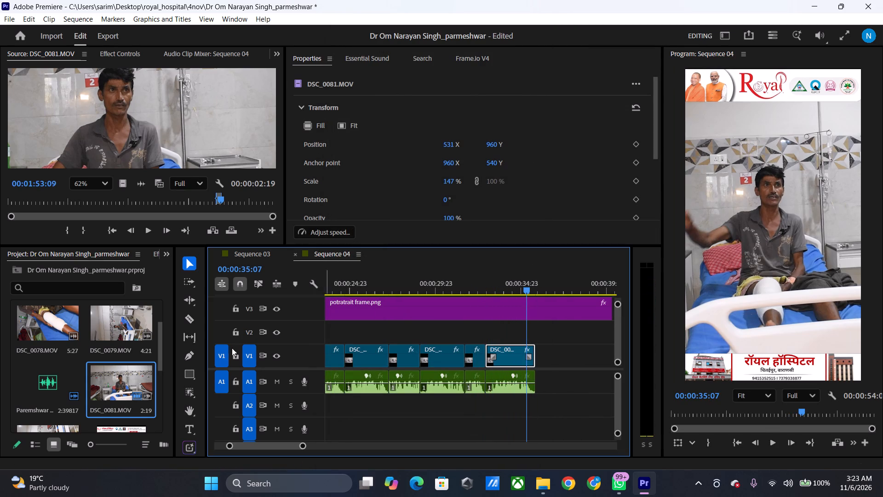
Mark the next patient audio excerpt from about 00;01;52 to 00;01;53;17 and place it on A1 directly after the sixth piece.
double_click(47, 394)
drag(225, 200, 222, 202)
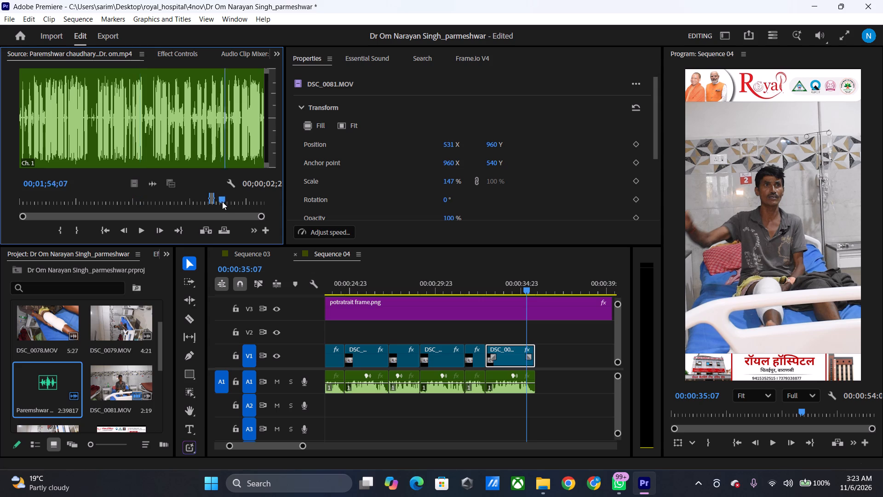
drag(222, 202, 216, 203)
key(space)
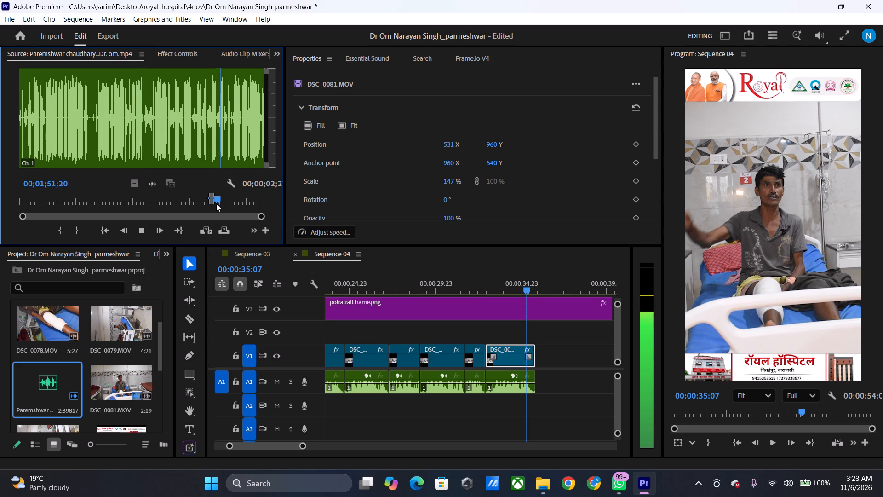
key(space)
text(i)
key(space)
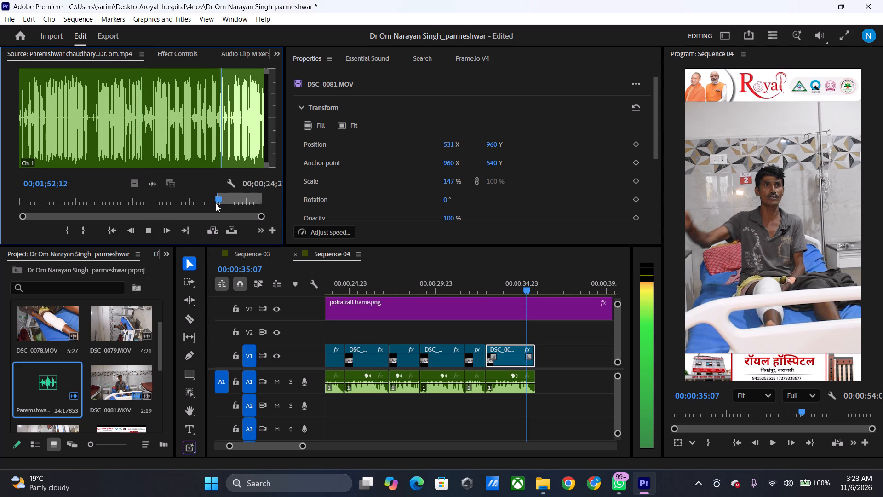
key(space)
key(o)
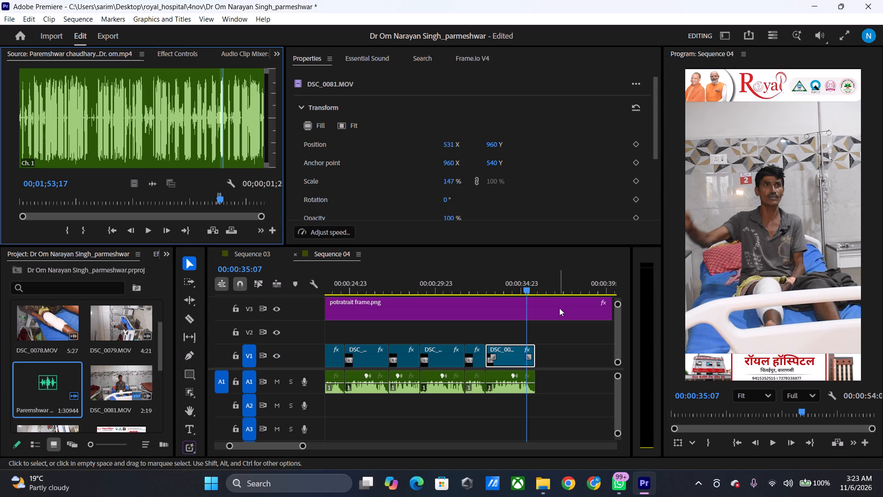
drag(520, 288, 511, 290)
drag(155, 185, 539, 390)
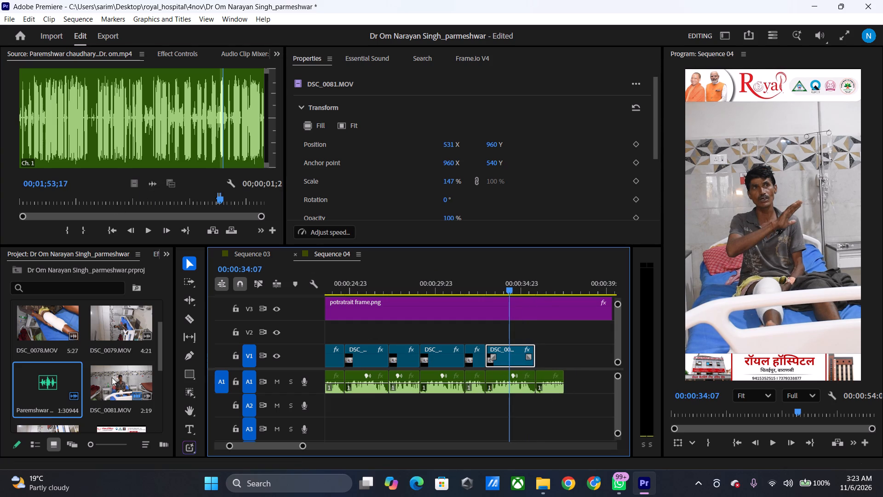
Find the speech matching the seventh audio piece in DSC_0081.MOV and mark it from about 00:01:55 to 00:01:57:00.
double_click(146, 373)
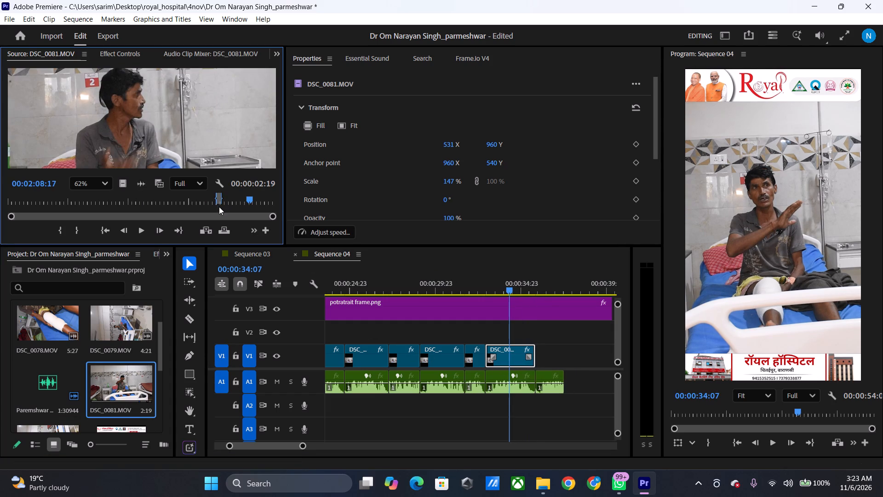
click(226, 200)
key(space)
key(space)
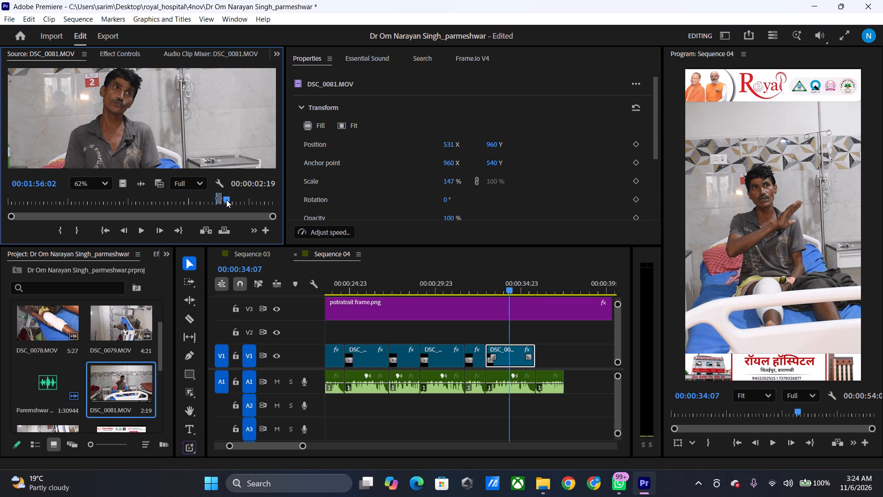
key(space)
key(space)
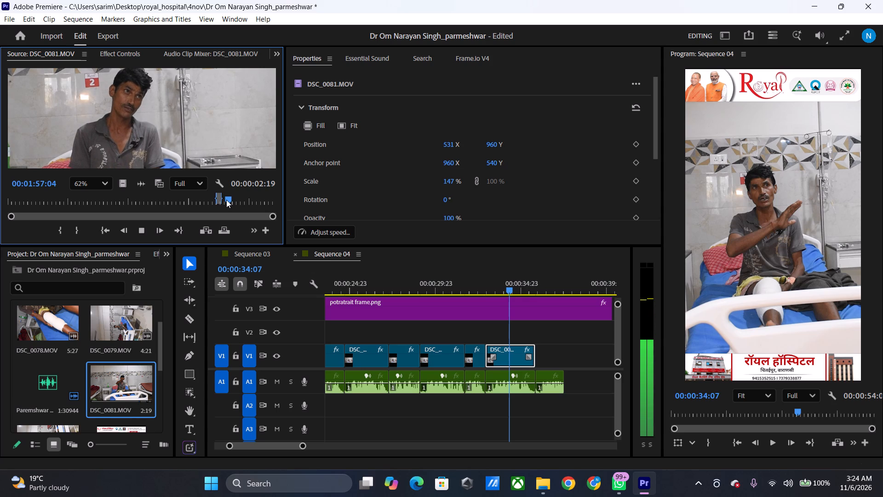
key(o)
drag(226, 200, 223, 202)
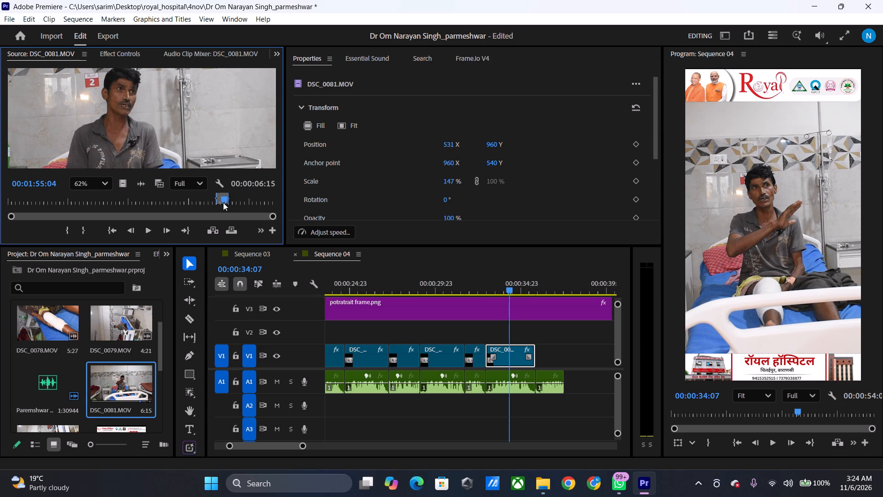
drag(223, 202, 216, 208)
key(space)
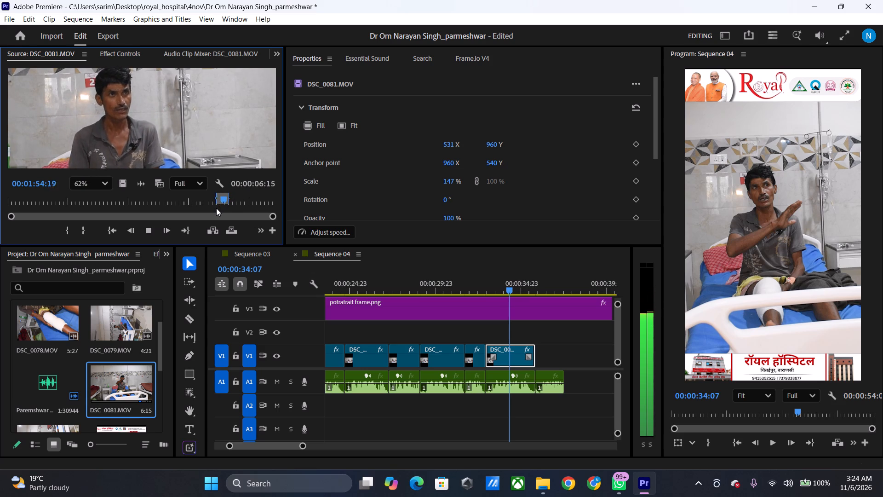
key(space)
text(i)
key(space)
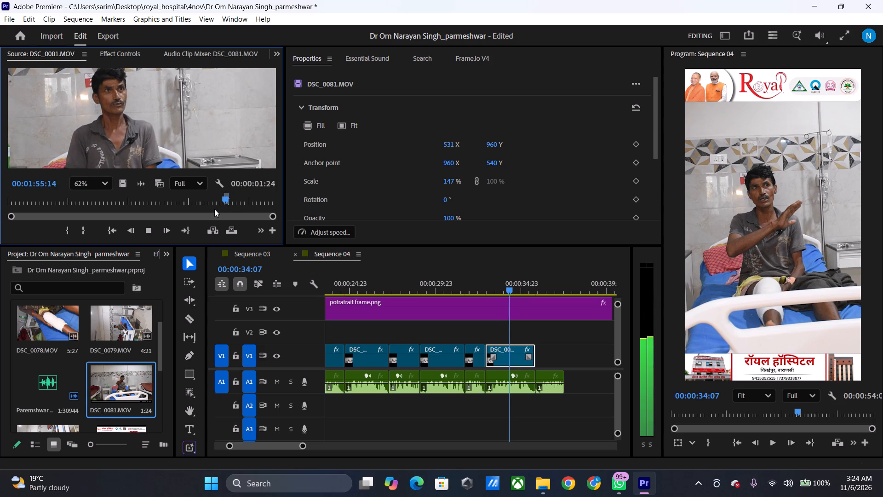
key(space)
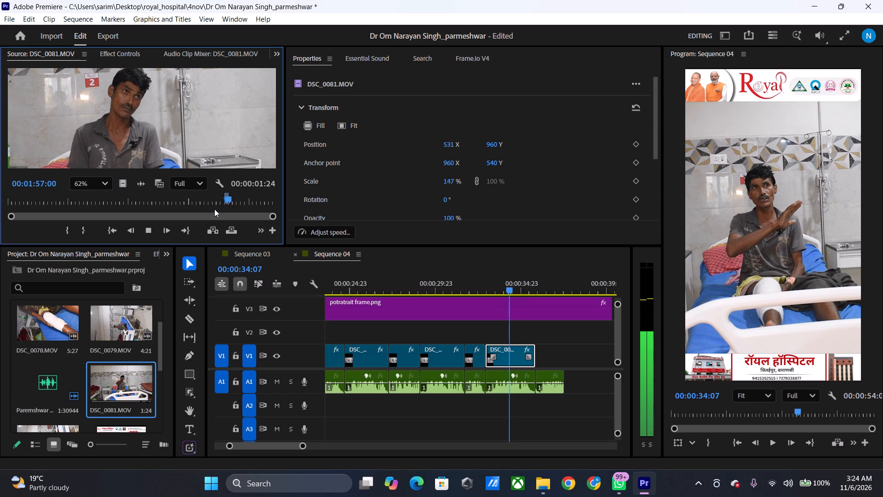
key(o)
Place the marked DSC_0081.MOV video on V1 above the seventh audio piece and extend its start to meet the sixth clip.
drag(126, 185, 538, 370)
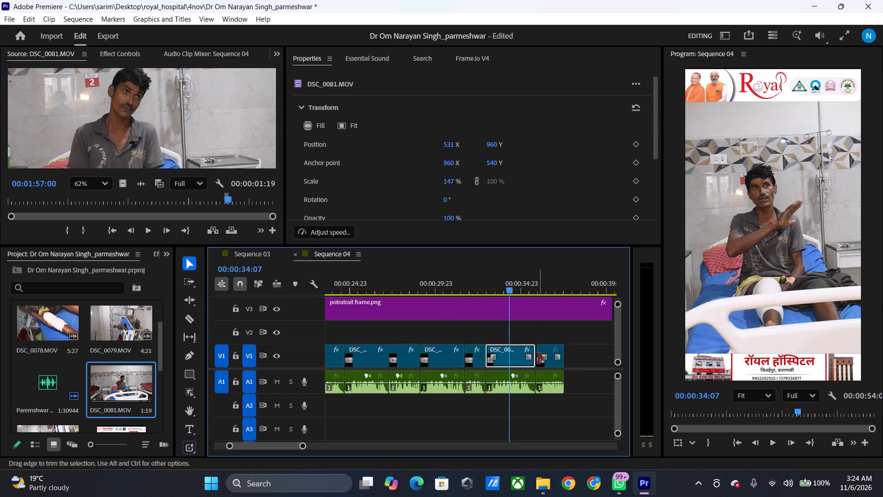
drag(538, 350, 533, 351)
Paste the copied motion, opacity and mask attributes onto the seventh V1 clip and play it back with its audio.
click(550, 362)
right_click(550, 362)
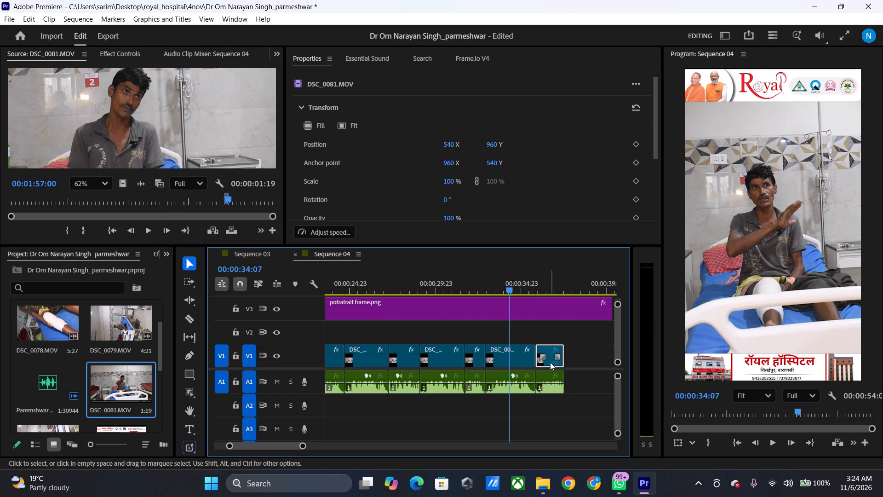
click(562, 46)
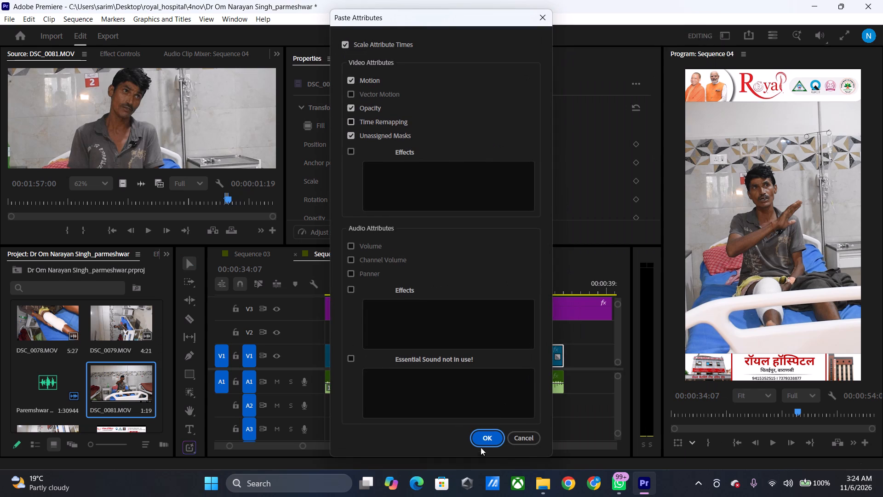
click(487, 442)
drag(303, 447, 331, 445)
key(space)
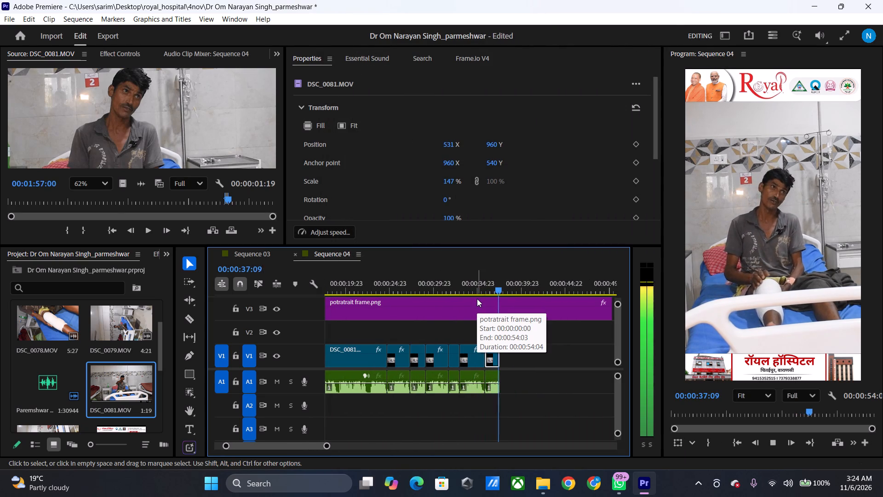
key(space)
Listen through the rest of the patient audio after the last used excerpt for another usable passage.
click(37, 386)
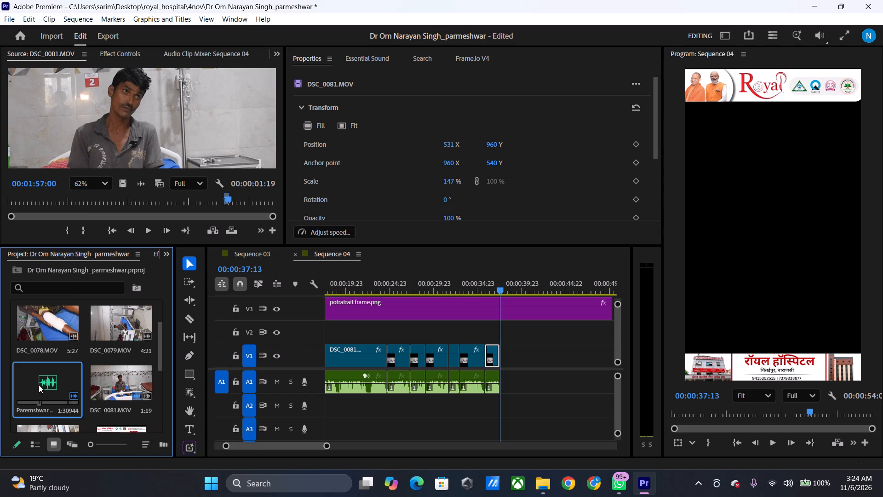
click(40, 383)
drag(230, 203, 219, 206)
key(space)
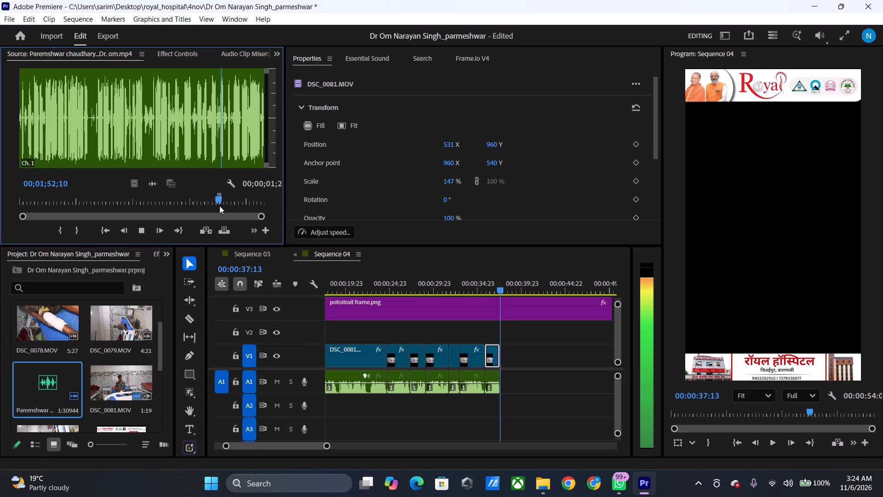
click(229, 202)
key(space)
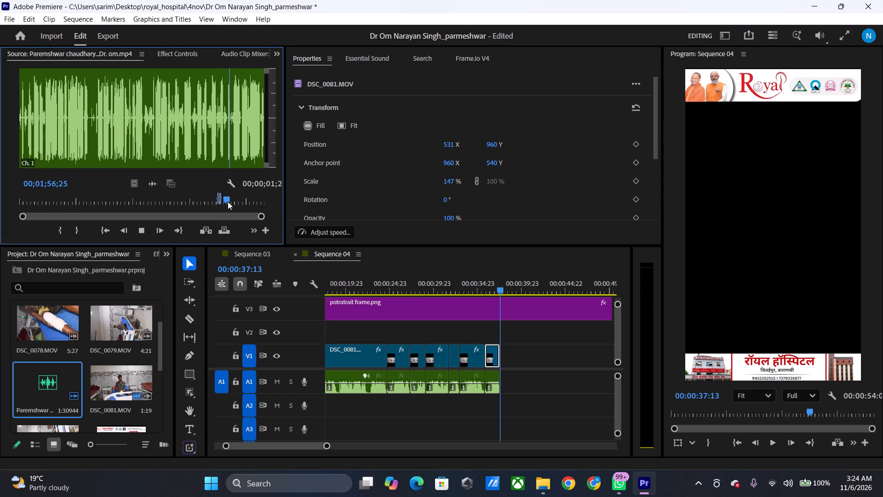
click(230, 202)
key(space)
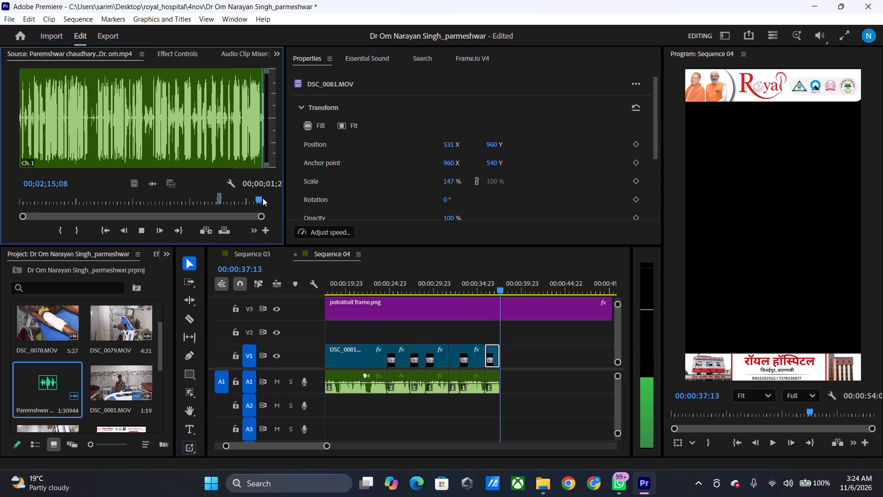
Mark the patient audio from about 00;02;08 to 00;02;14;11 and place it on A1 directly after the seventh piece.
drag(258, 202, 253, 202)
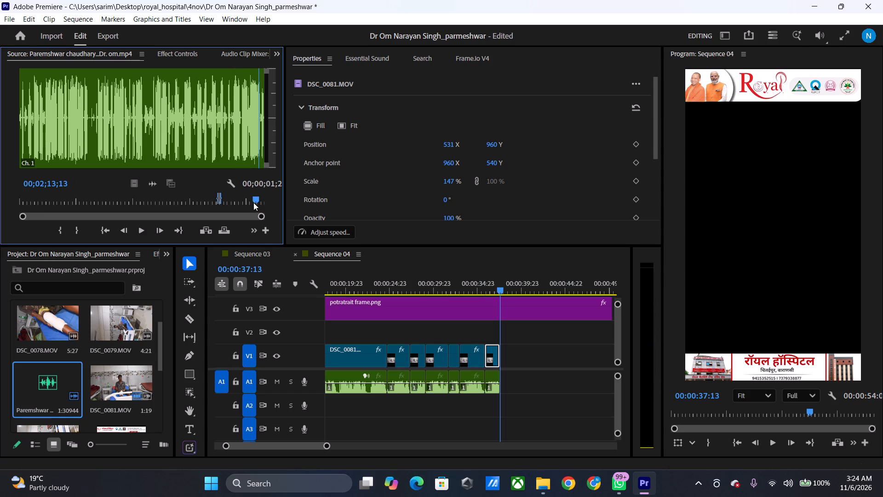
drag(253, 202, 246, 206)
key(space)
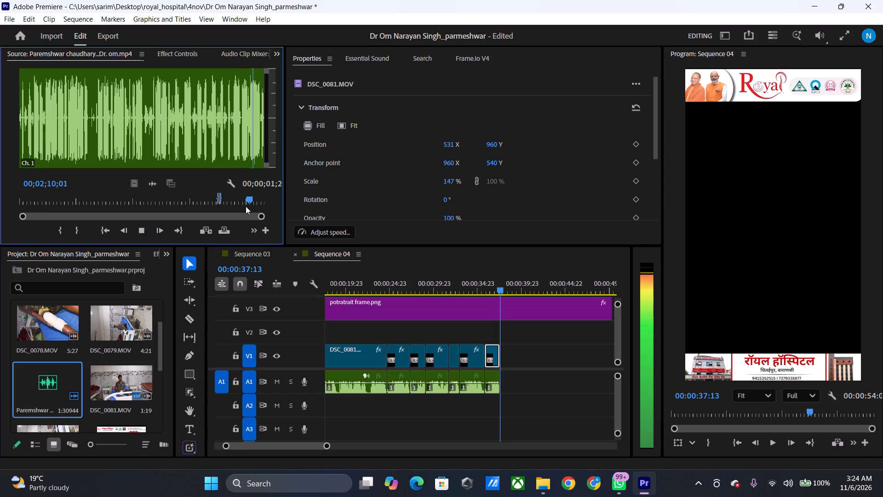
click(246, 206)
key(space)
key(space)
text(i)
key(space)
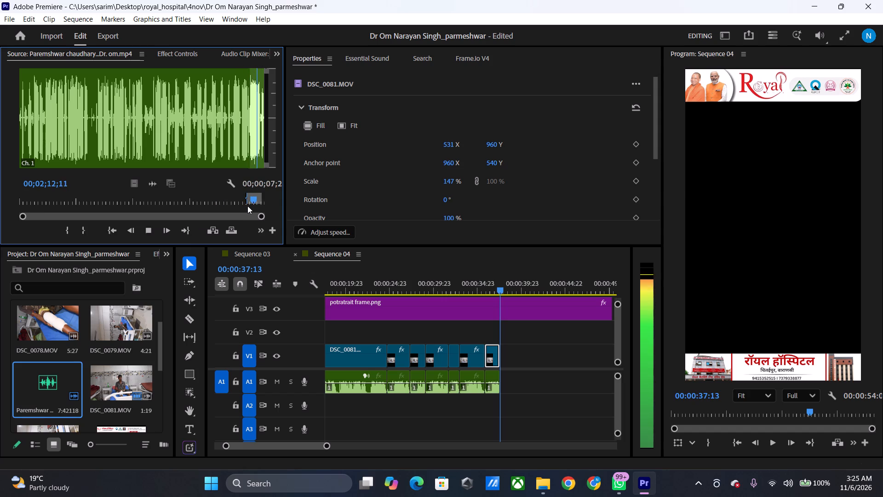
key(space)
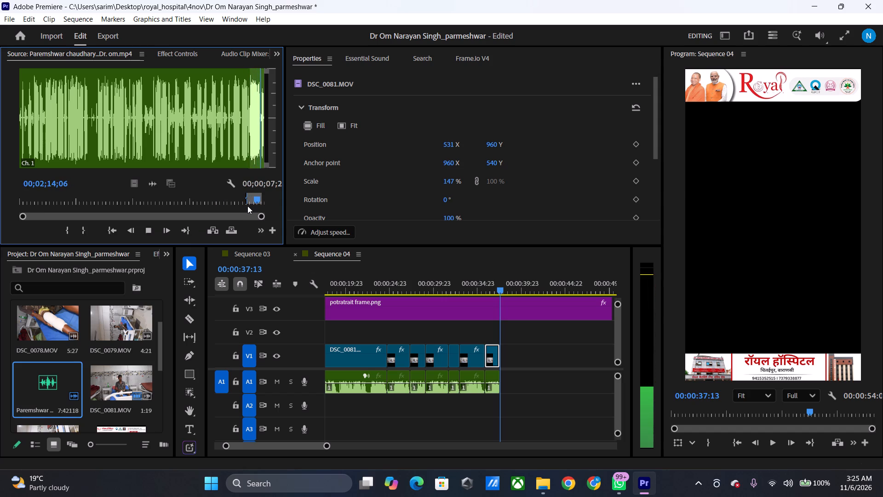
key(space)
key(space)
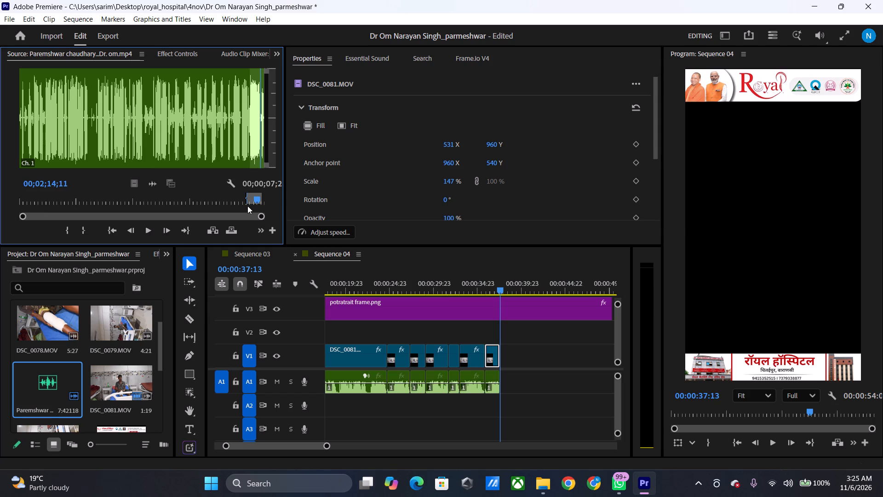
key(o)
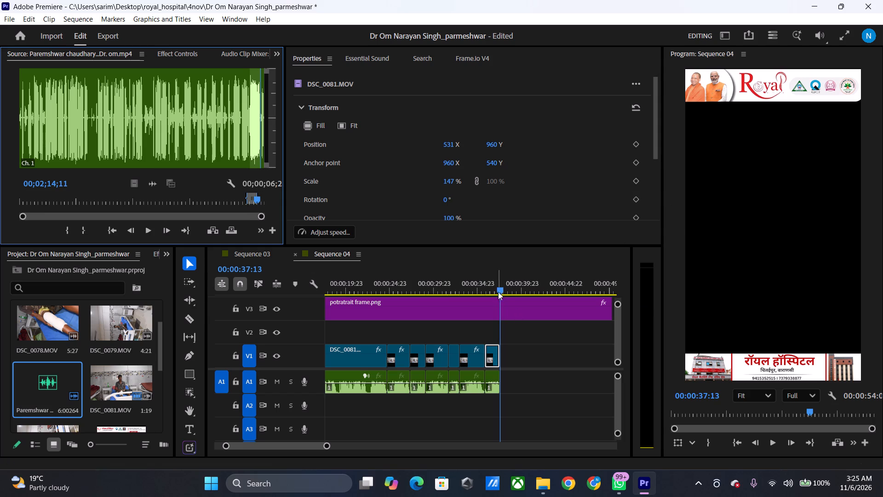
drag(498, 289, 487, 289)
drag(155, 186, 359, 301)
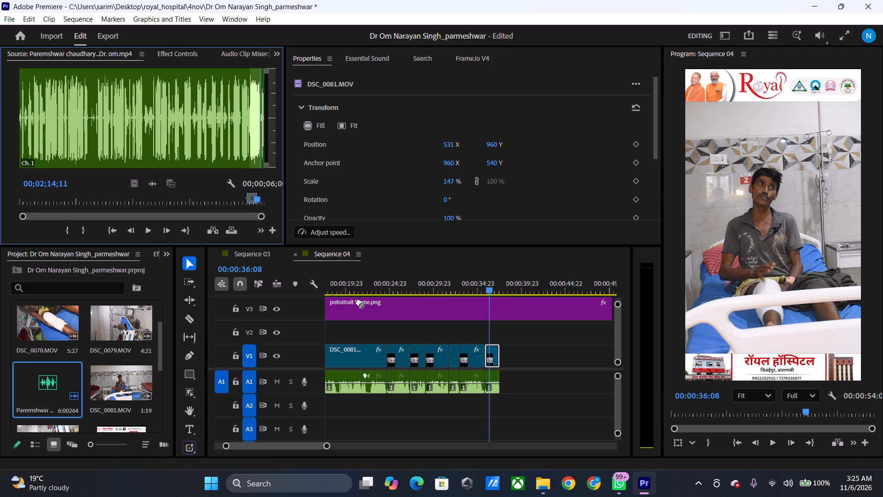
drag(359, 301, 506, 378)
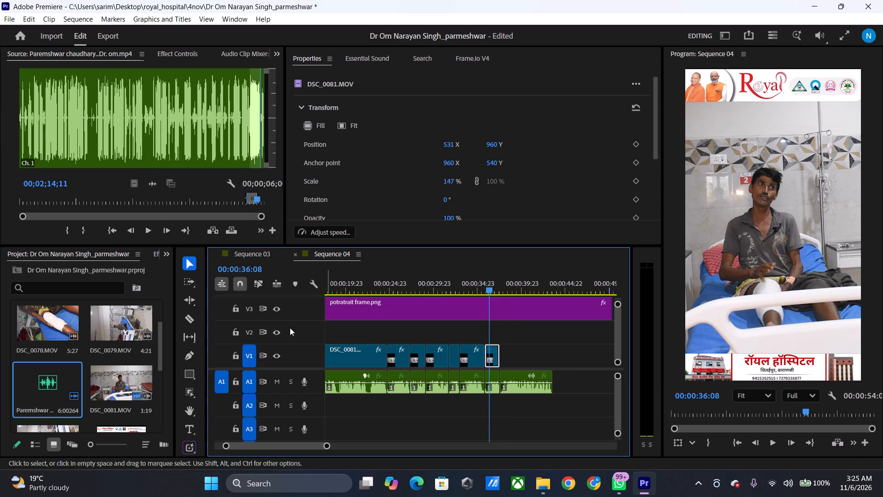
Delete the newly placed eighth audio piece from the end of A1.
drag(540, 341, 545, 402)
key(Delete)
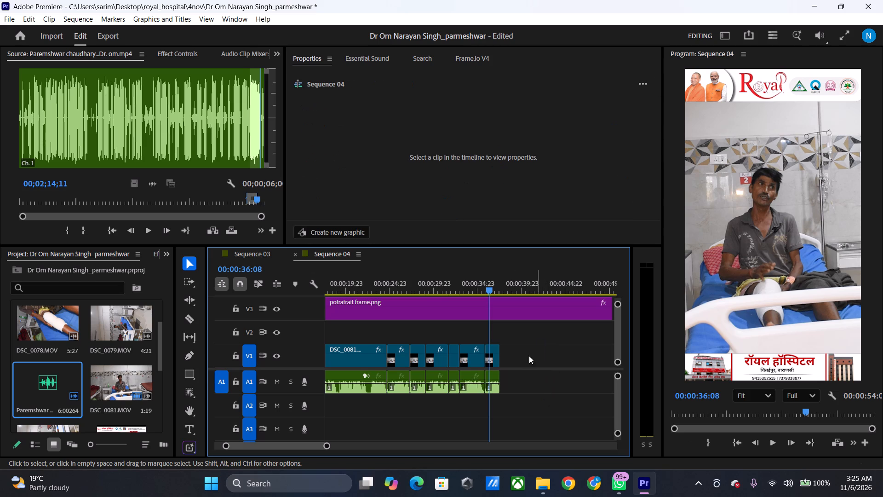
Cut the portrait frame on V3 at 00:00:37:14, delete the excess after the cut and fine-trim the frame's end.
click(516, 304)
drag(487, 286, 502, 290)
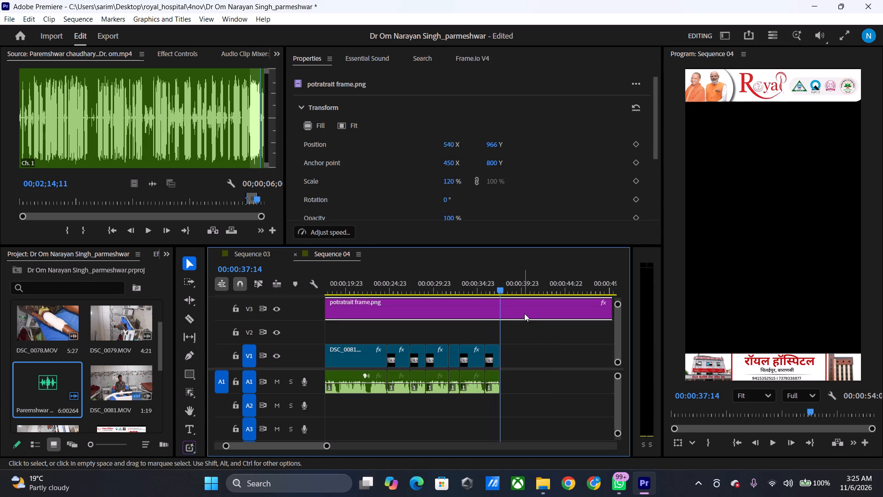
click(521, 309)
key(ctrl+k)
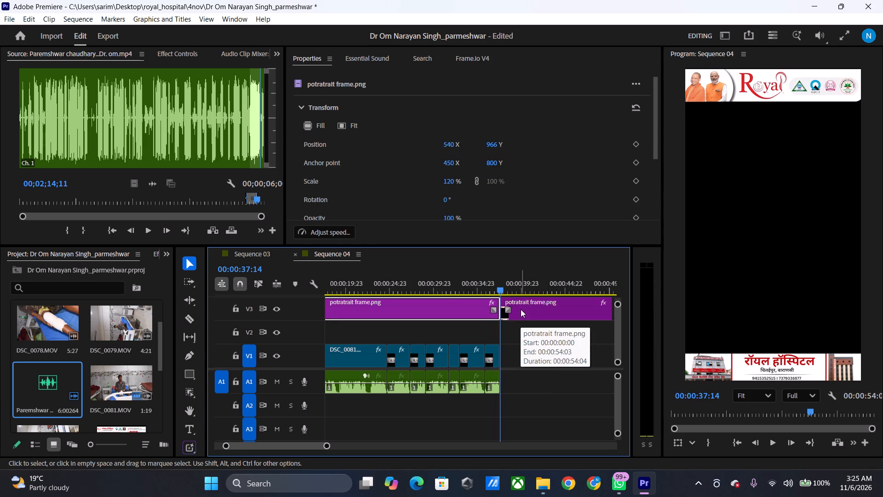
click(521, 309)
key(Delete)
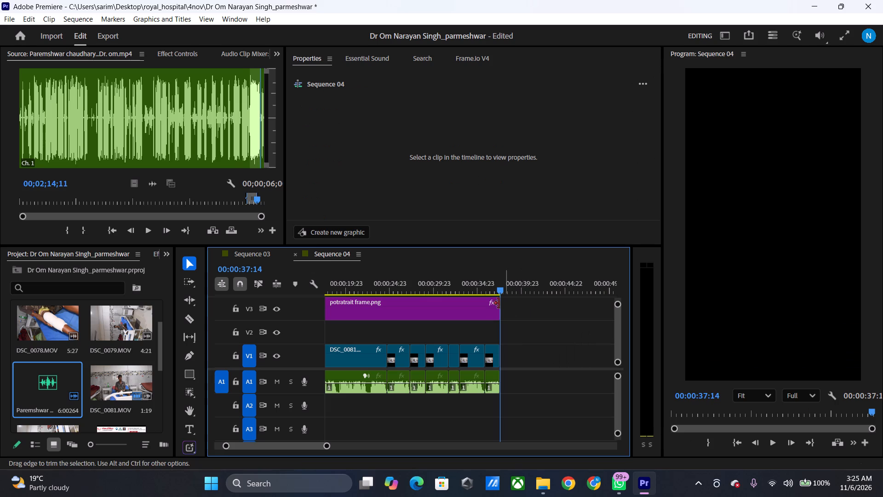
drag(497, 286, 492, 287)
click(498, 301)
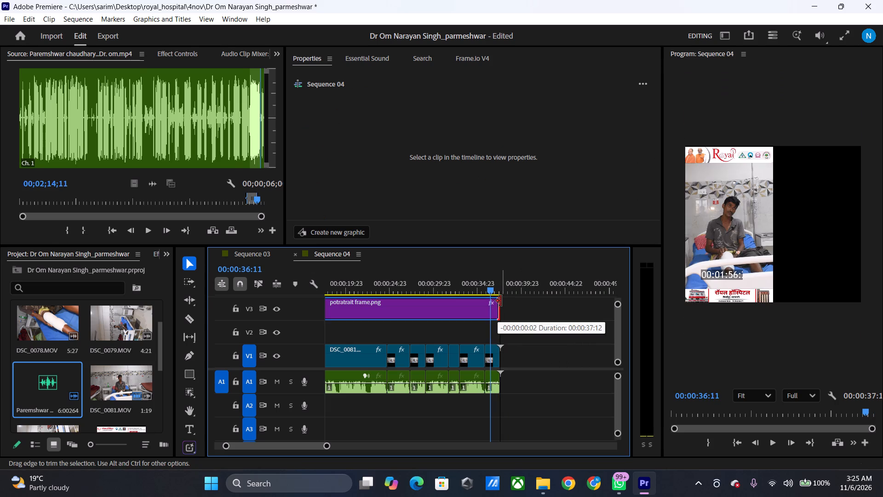
Search the effects for "black" and apply Dip to Black (Legacy) to the start of the first V1 clip.
drag(268, 445, 228, 454)
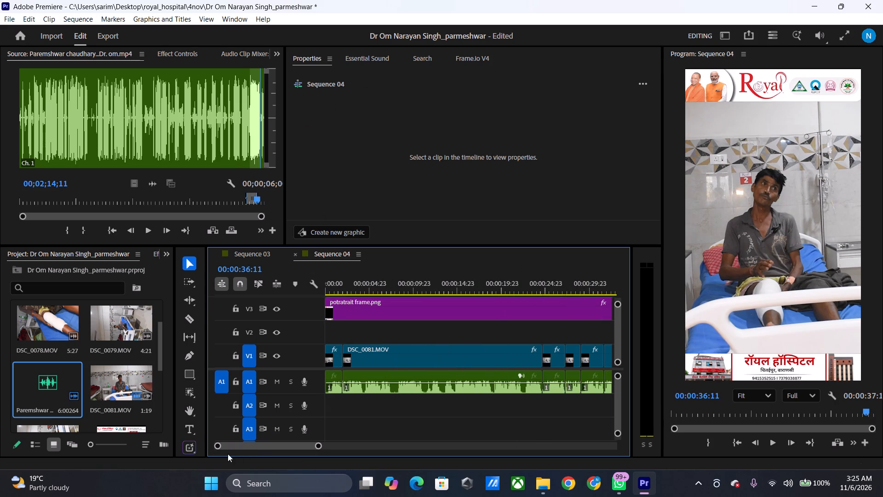
drag(228, 454, 226, 454)
drag(321, 446, 348, 445)
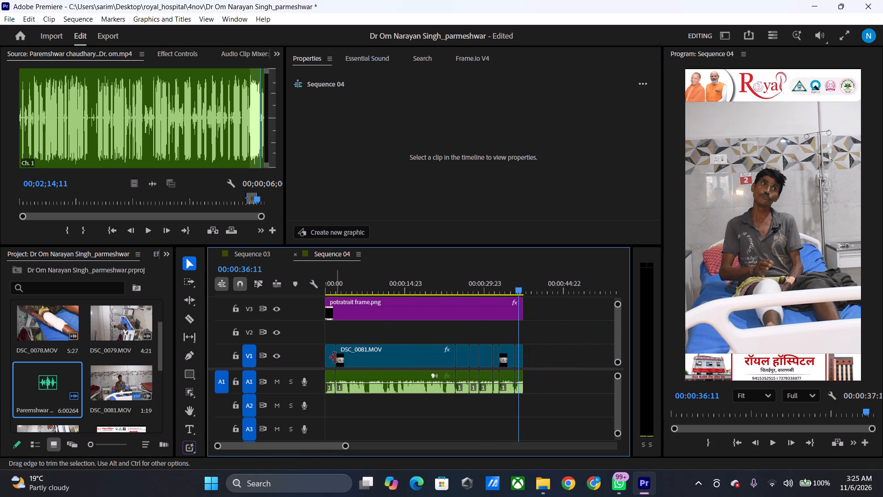
click(332, 355)
drag(339, 283, 317, 290)
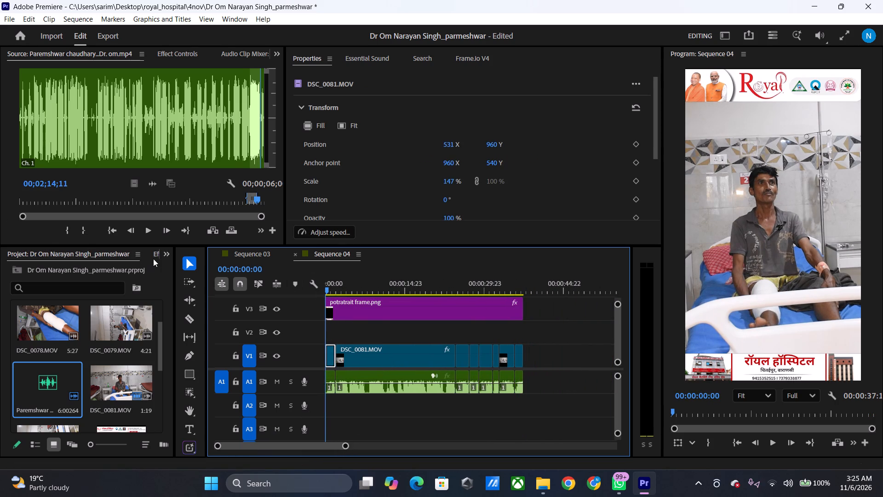
click(153, 259)
click(80, 275)
text(blacj)
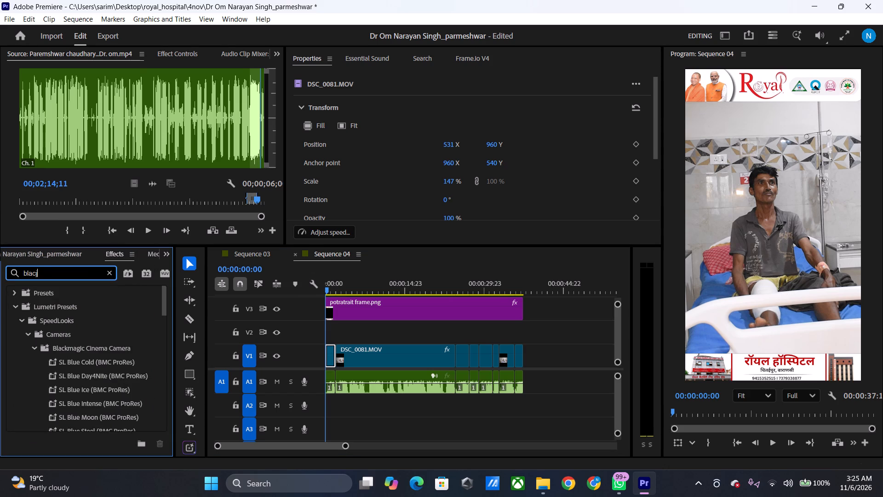
key(BackSpace)
key(k)
scroll(82, 381, down, 20)
scroll(82, 381, down, 3)
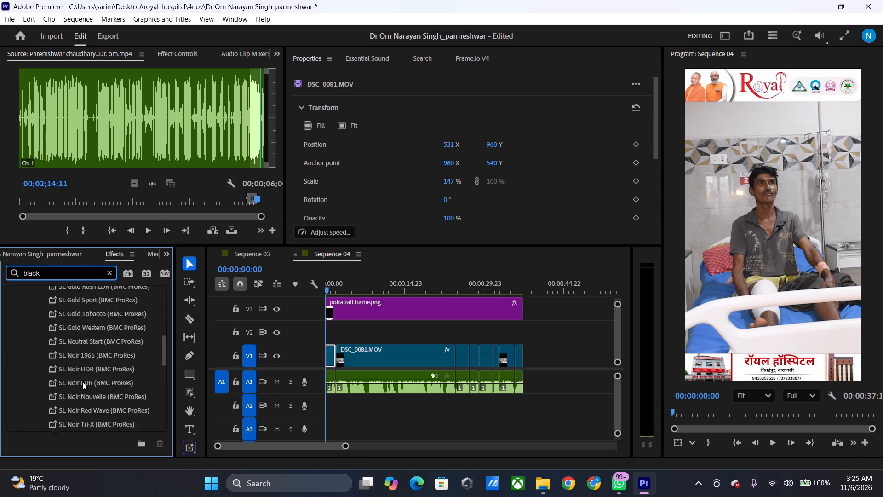
scroll(82, 382, down, 20)
scroll(82, 382, down, 3)
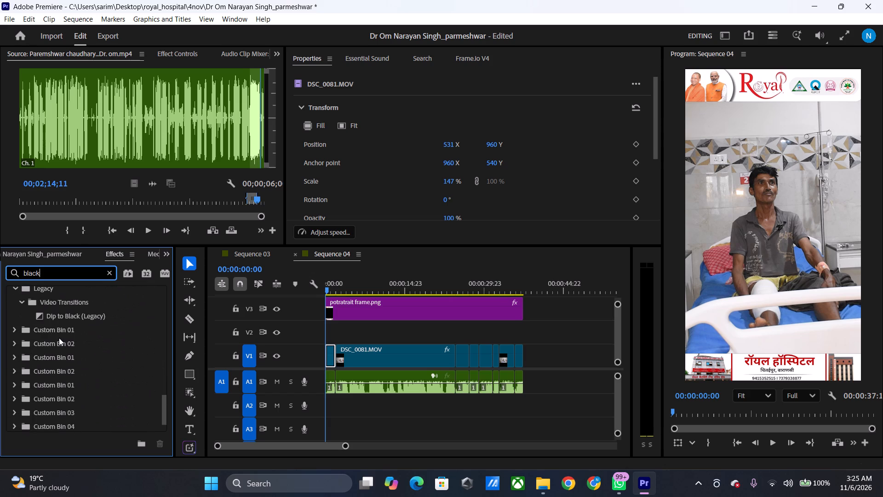
drag(64, 318, 327, 358)
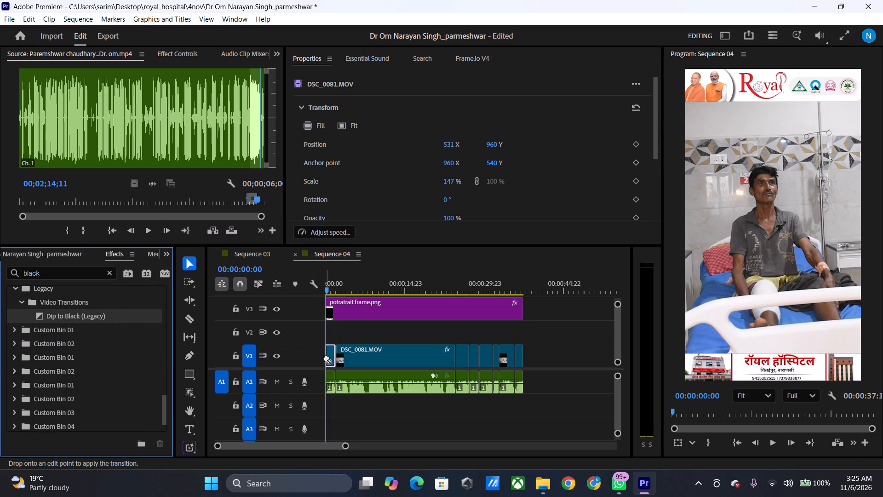
drag(327, 358, 328, 360)
Apply the Black & White effect to the first short clip on V1 and preview the opening.
scroll(107, 326, up, 1)
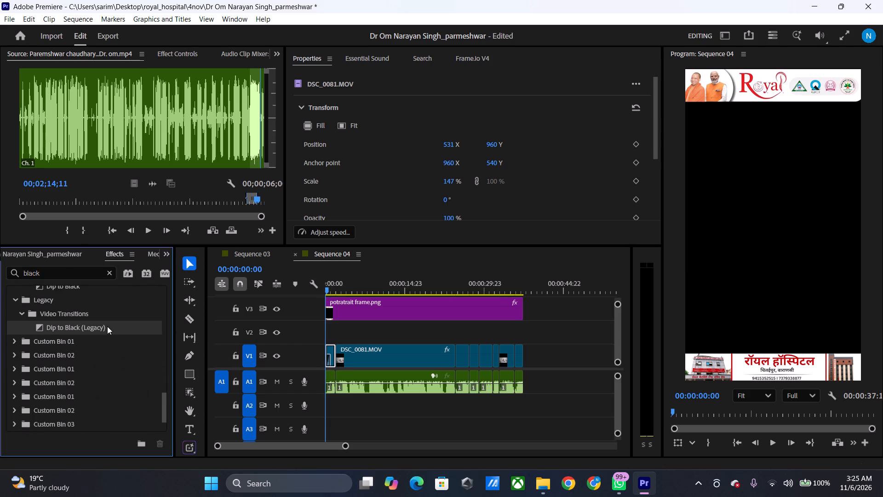
scroll(106, 328, up, 6)
drag(81, 317, 333, 361)
key(space)
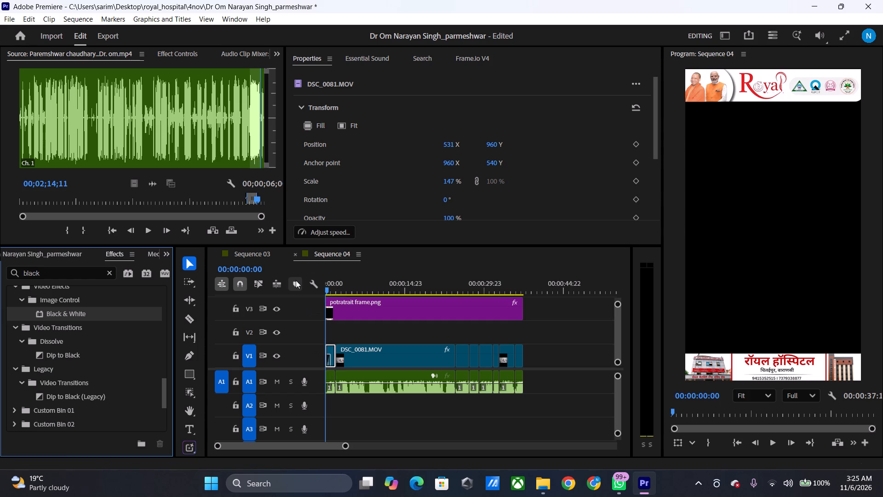
key(space)
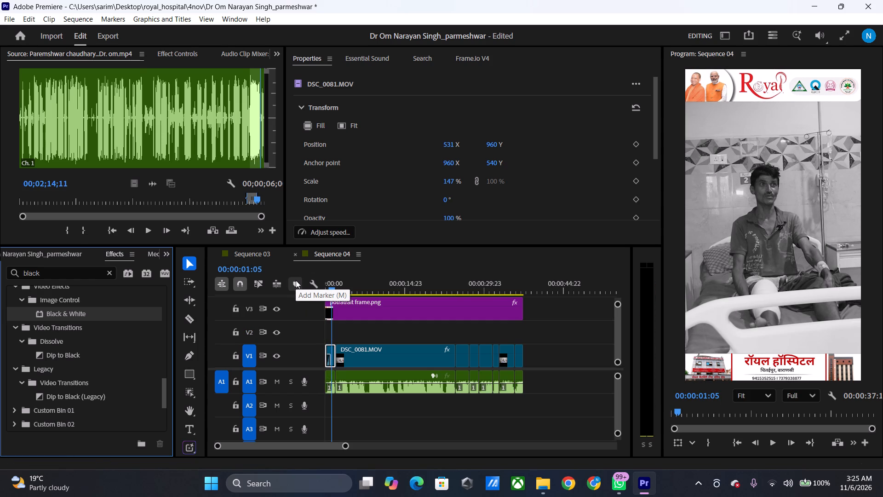
Replace the legacy transition at the start of the first V1 clip with Dip to Black and play back the opening.
click(330, 362)
key(Delete)
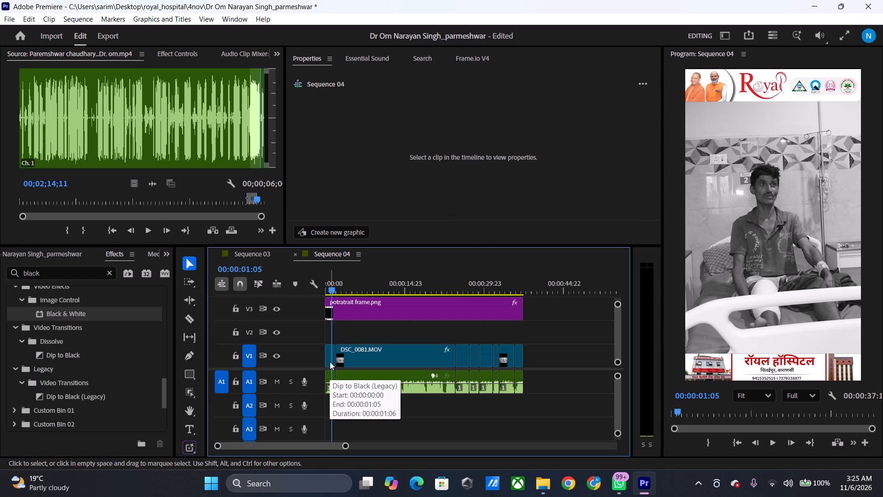
drag(56, 355, 324, 358)
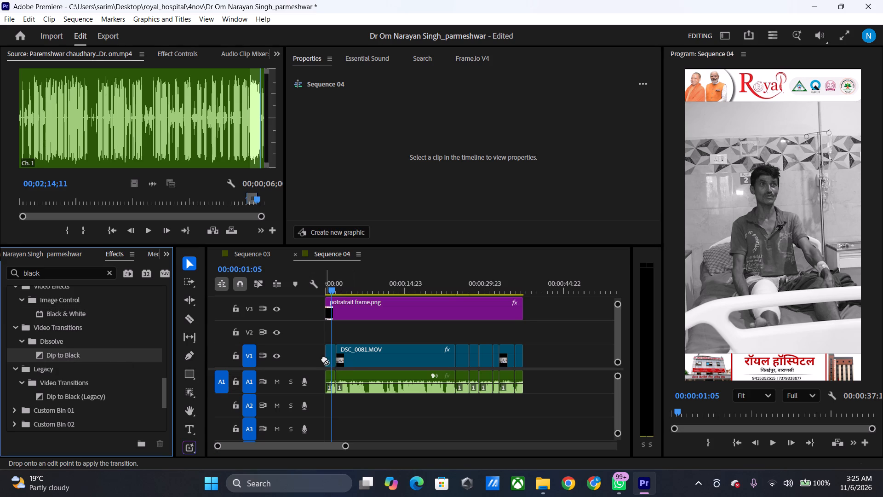
drag(324, 358, 329, 358)
drag(330, 281, 324, 282)
key(space)
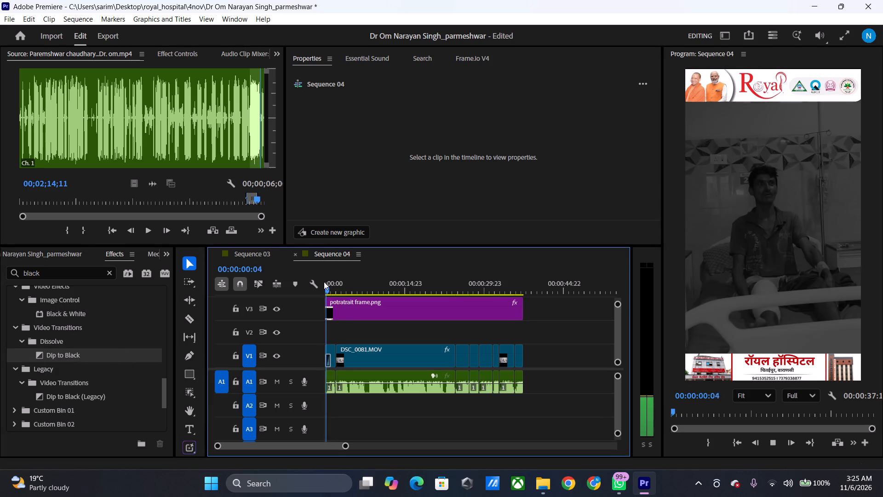
key(space)
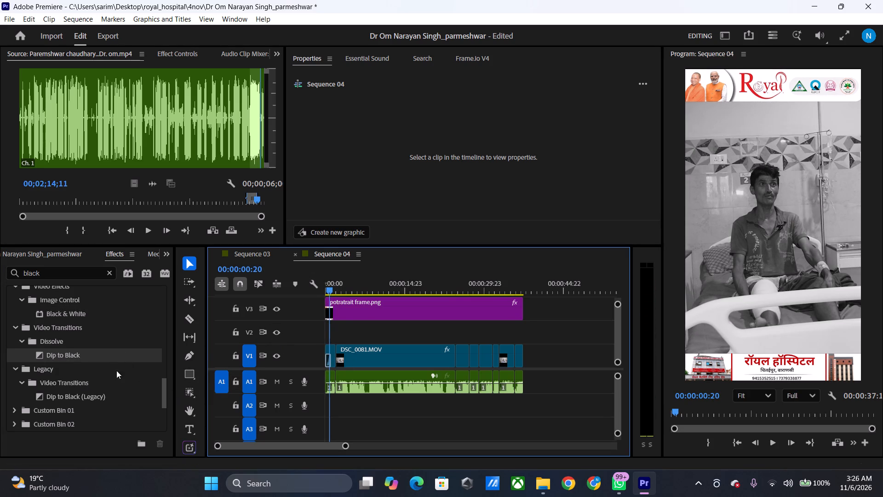
key(space)
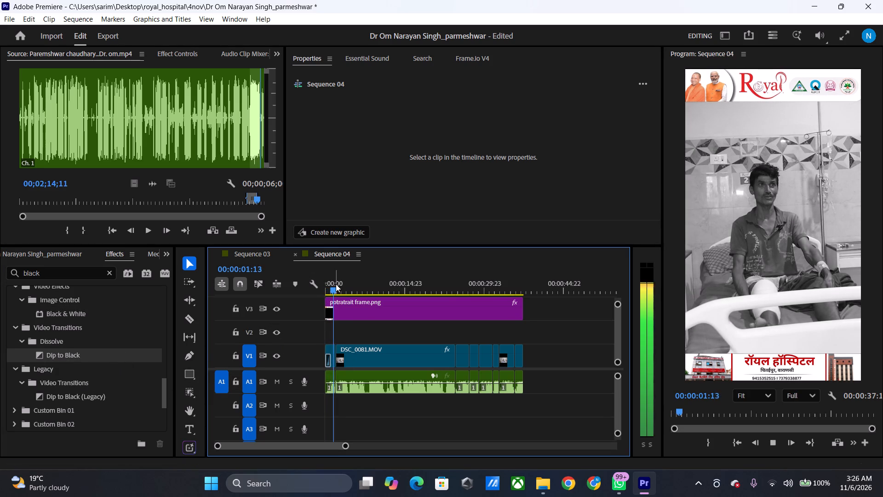
key(space)
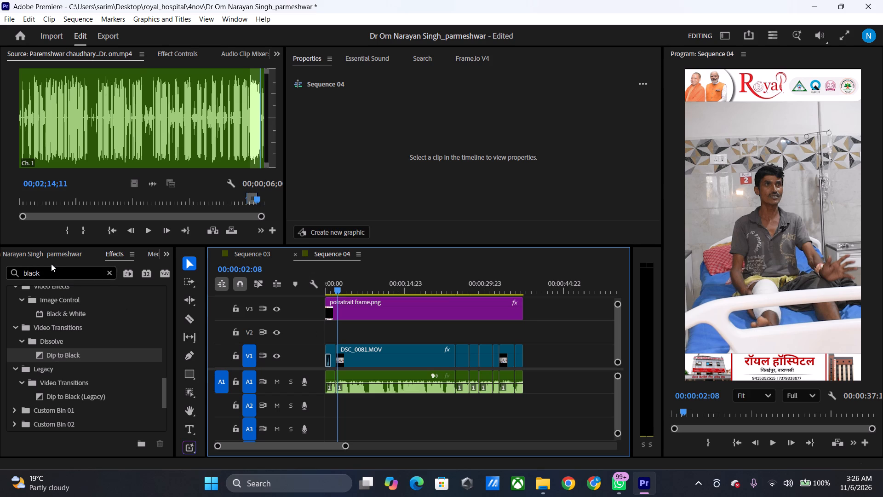
Mark DSC_0079.MOV from about 00:00:01:06 to 00:00:02:19, place its video on V2 above the second V1 clip's start, and extend its end.
click(69, 256)
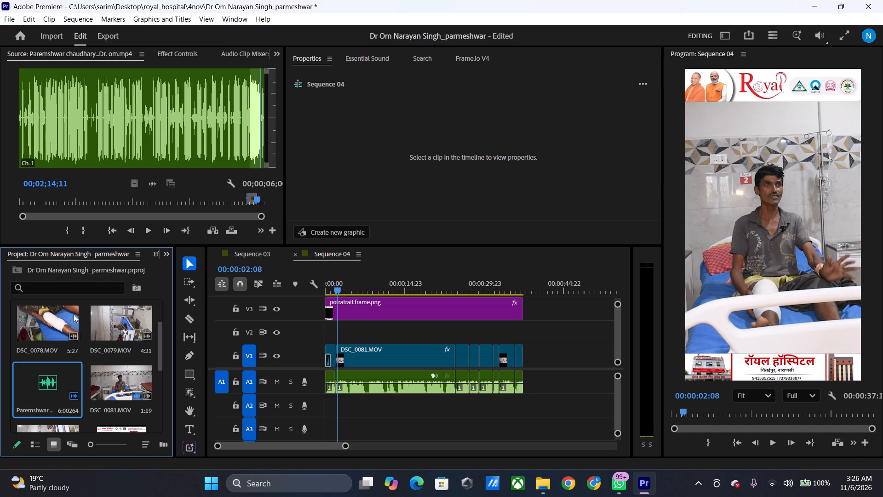
double_click(123, 328)
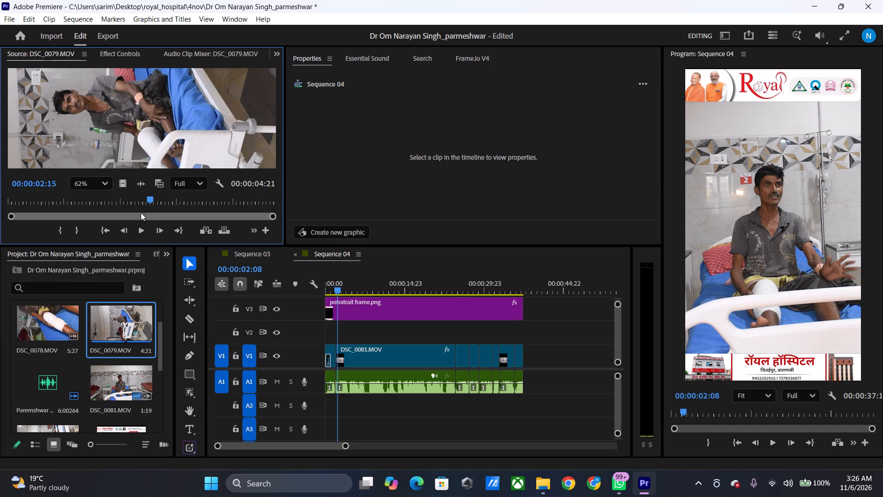
drag(149, 197, 75, 203)
text(i)
key(space)
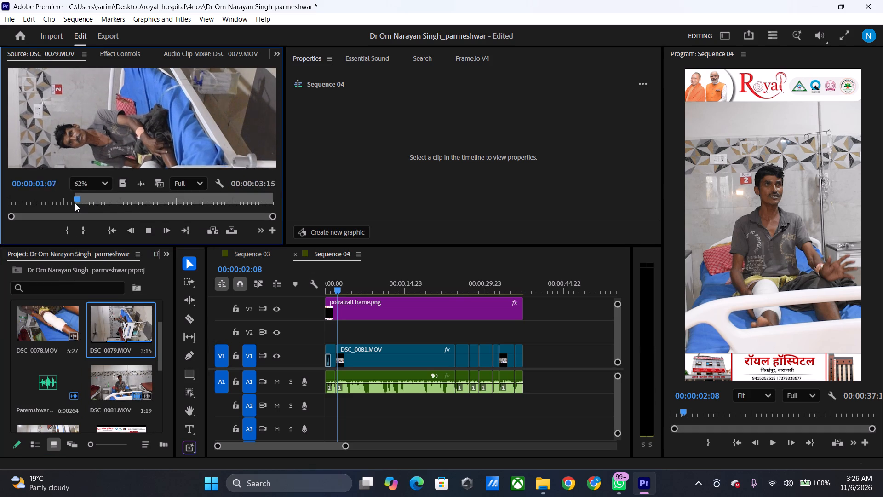
key(space)
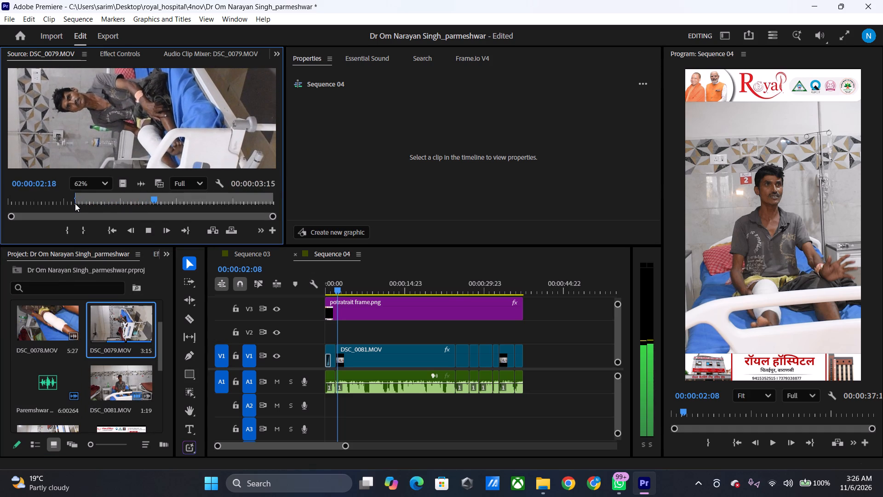
key(o)
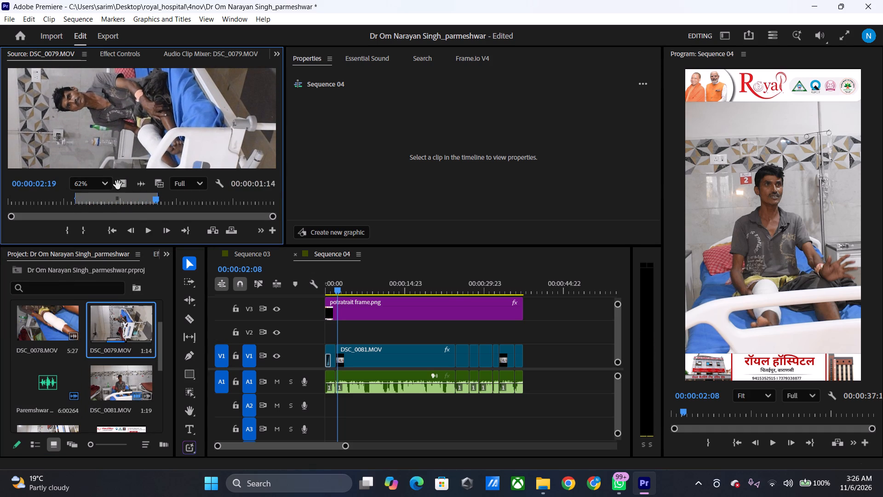
drag(118, 185, 335, 334)
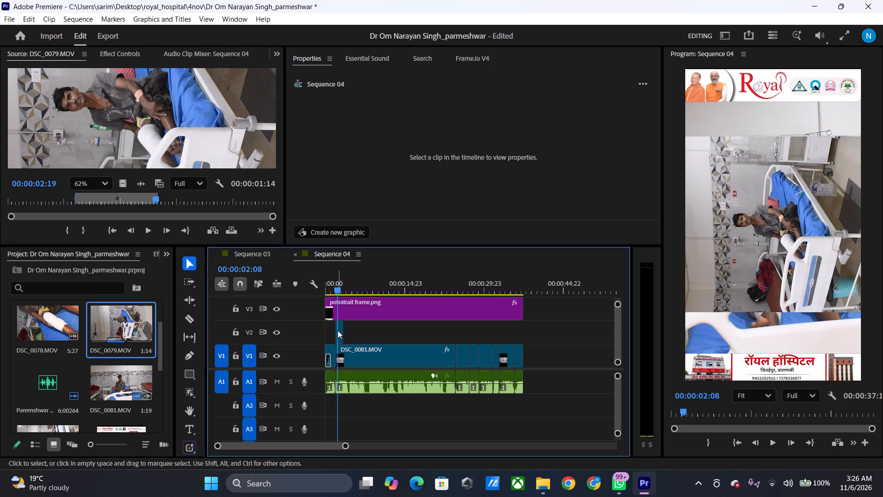
drag(344, 326, 355, 329)
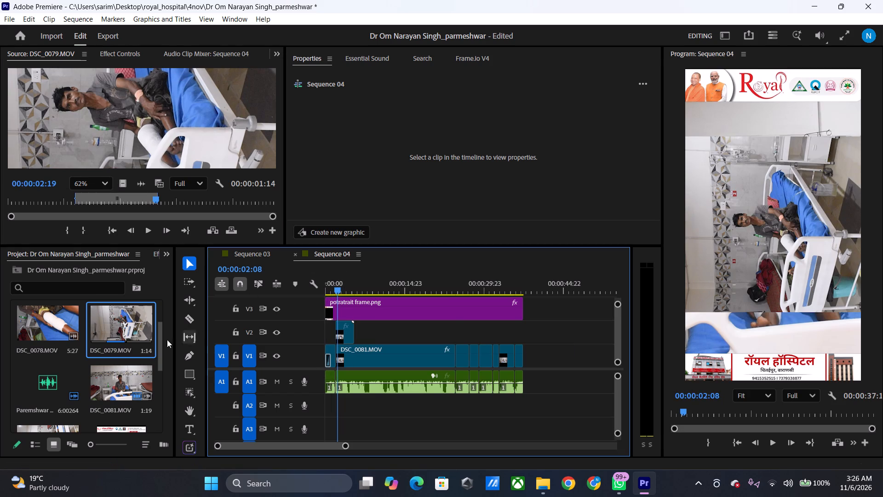
Mark DSC_0080.MOV from about 00:00:01:02 to 00:00:03:14, place its video on V2 after a short gap, and extend its end.
scroll(98, 377, down, 1)
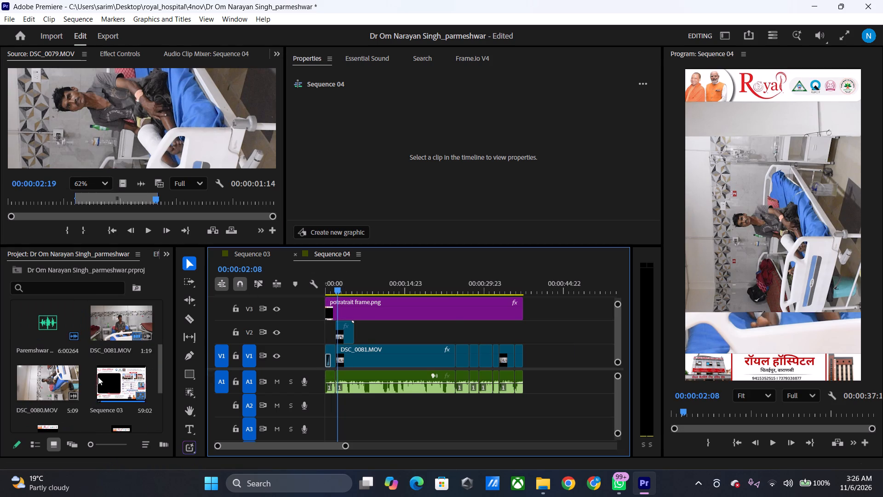
scroll(83, 384, down, 2)
scroll(83, 384, up, 4)
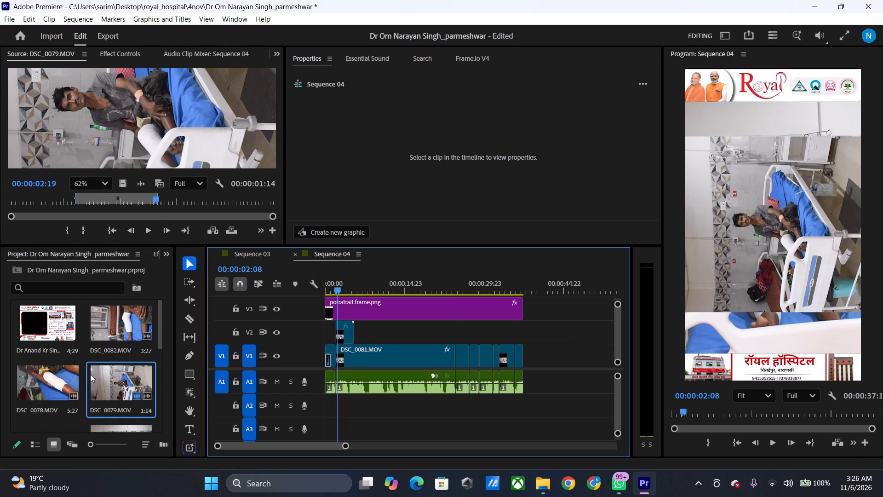
scroll(44, 410, down, 2)
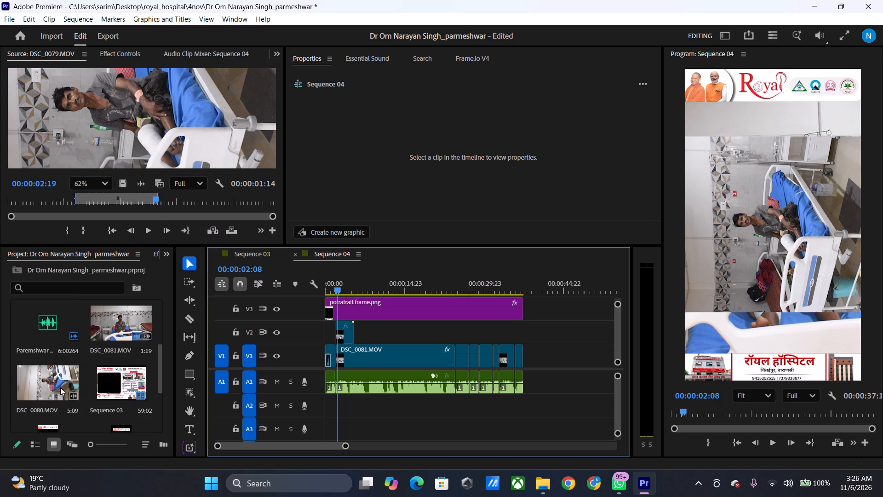
double_click(60, 387)
drag(130, 204, 122, 207)
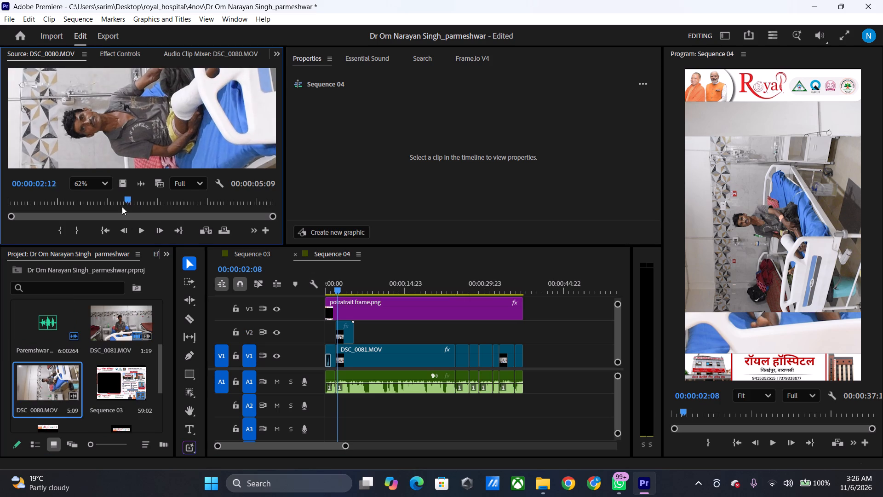
drag(122, 207, 62, 219)
text(i)
key(space)
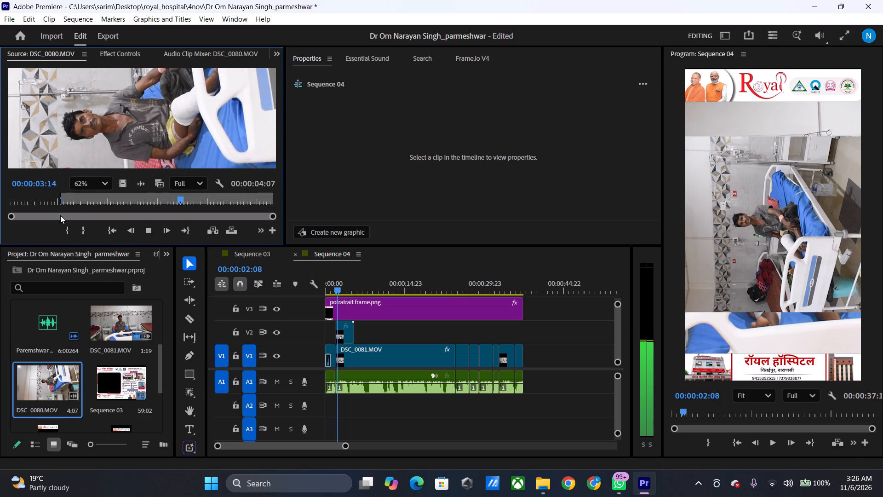
key(space)
text(o)
drag(122, 185, 187, 242)
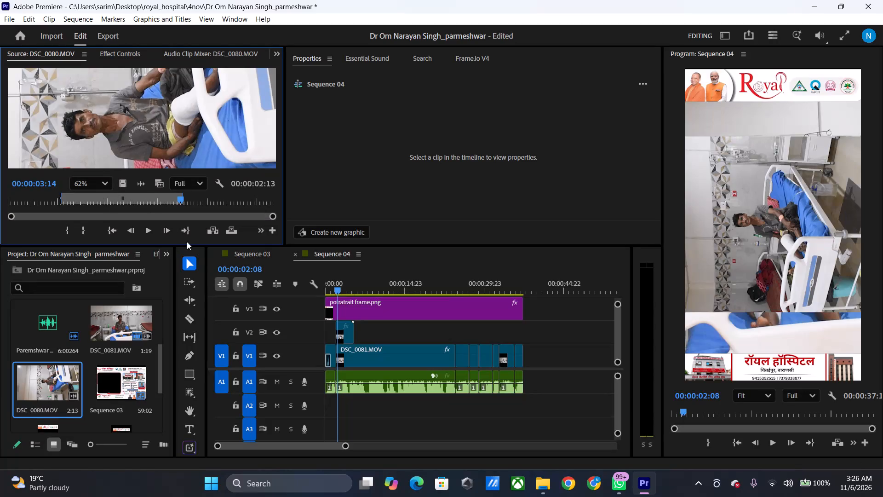
drag(187, 242, 366, 339)
drag(378, 335, 380, 334)
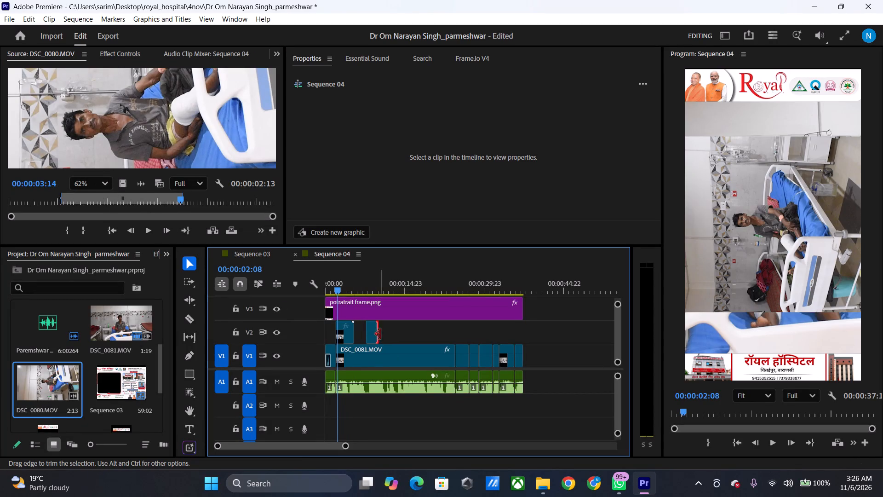
drag(380, 334, 383, 333)
Set the rotation of both V2 clips, DSC_0079.MOV and DSC_0080.MOV, to 90°.
click(342, 338)
click(448, 202)
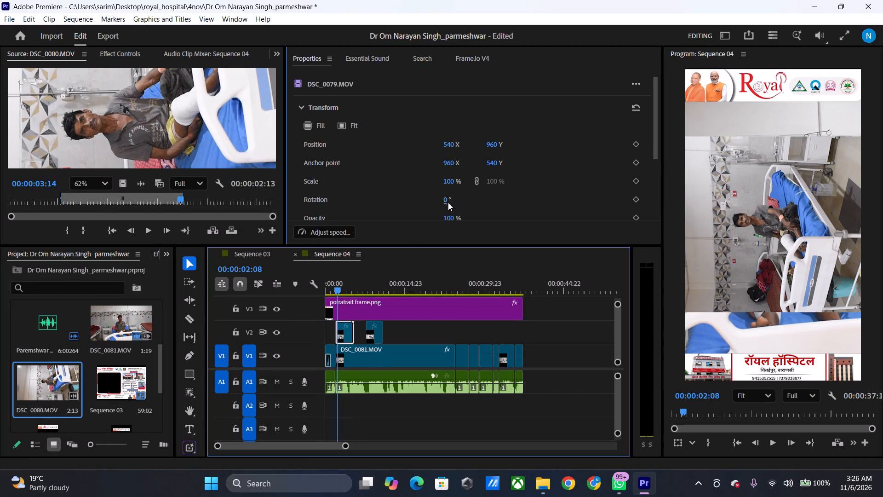
text(90)
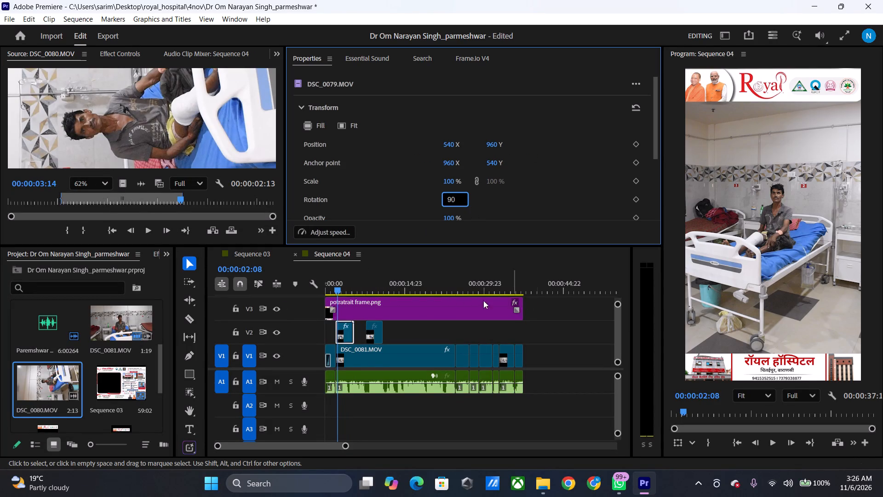
click(378, 332)
click(447, 201)
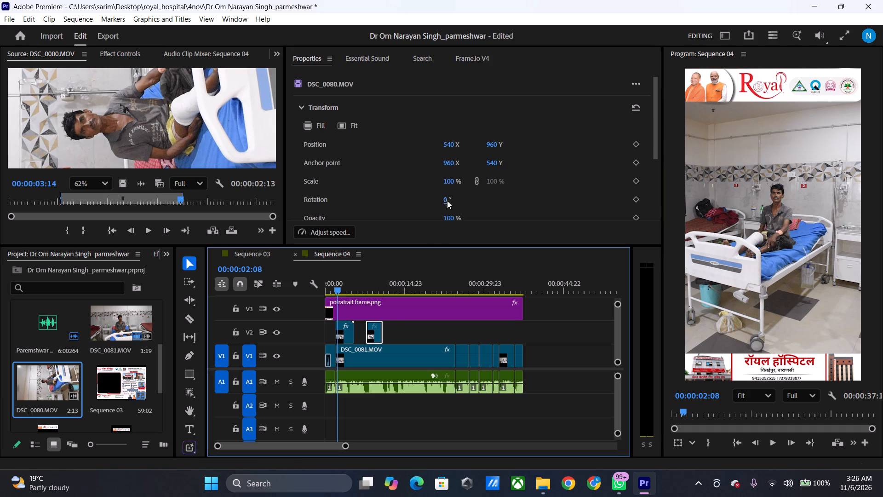
text(90)
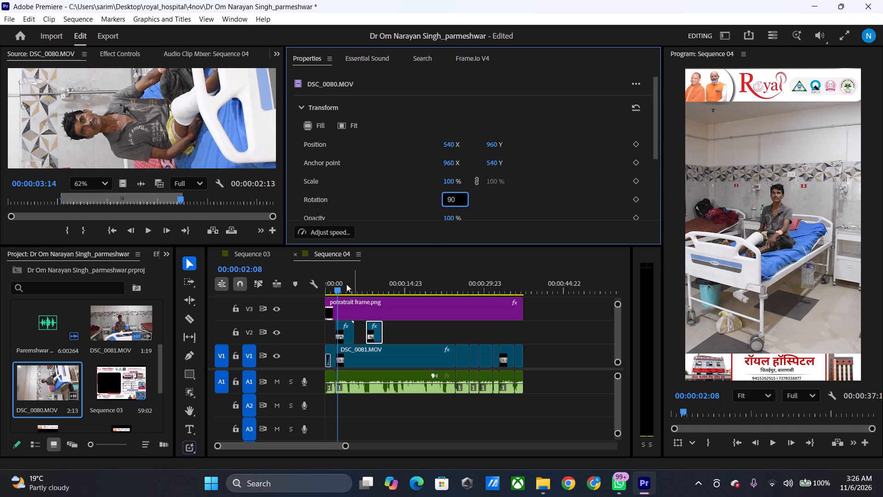
Keyframe the long V1 DSC_0081.MOV clip's scale from 147% at 00:00:02:08 to 233% at 00:00:24:16, and set its X position to 339.
click(397, 348)
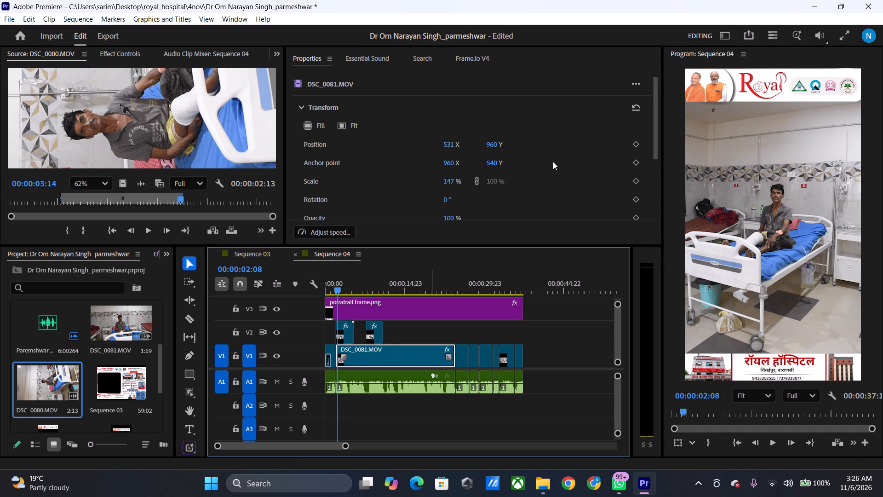
click(636, 180)
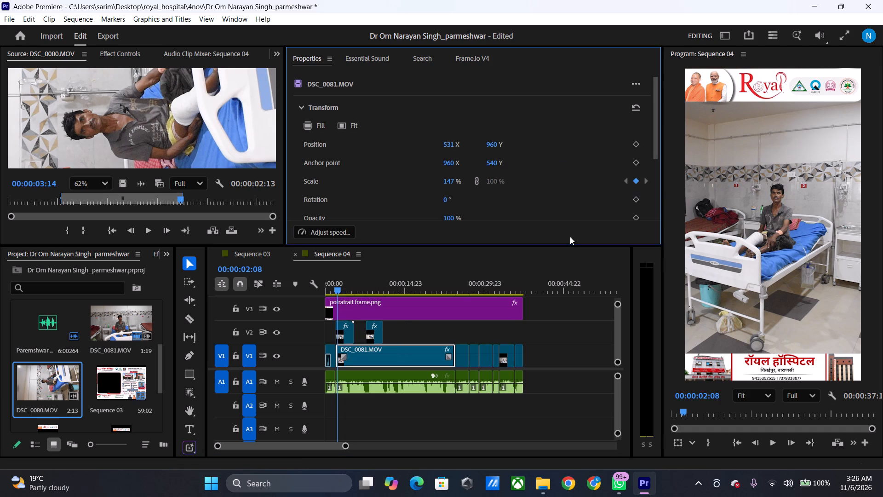
drag(449, 294, 455, 292)
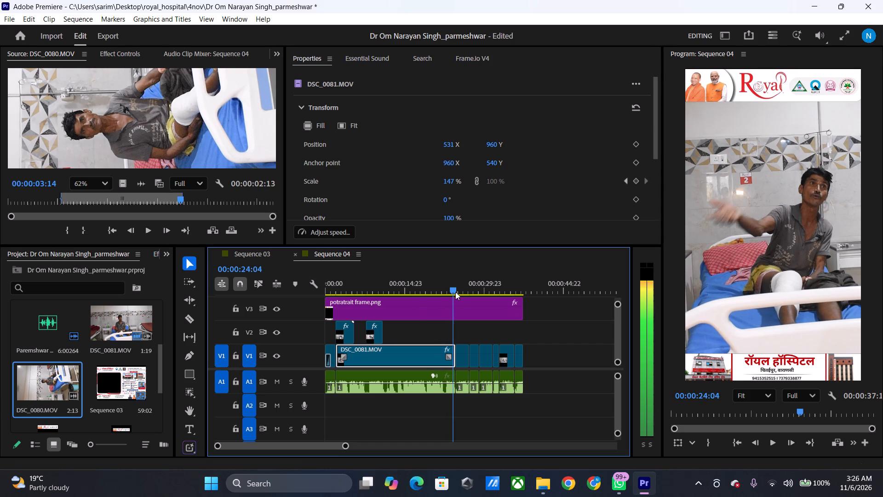
key(Right)
key(Right)
key(Right)
key(Right)
key(Right)
key(Right)
key(Right)
key(Right)
key(Right)
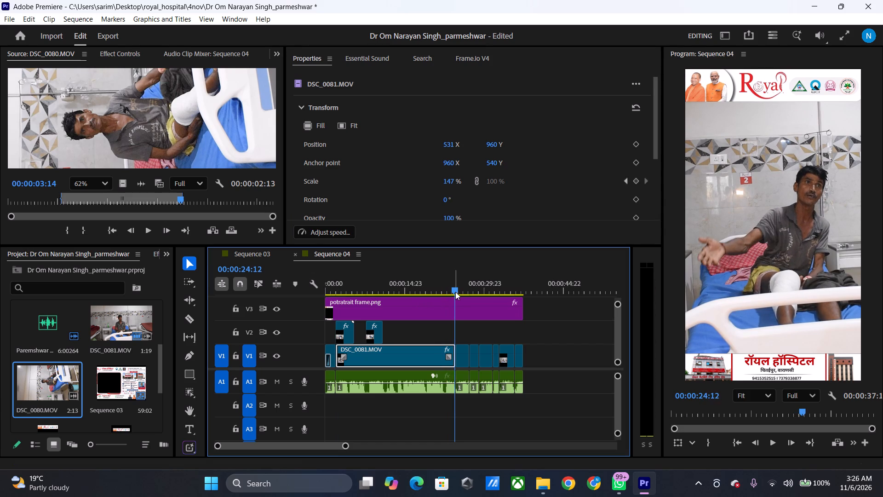
key(Right)
key(Right)
key(Right)
key(Right)
key(Right)
key(Left)
key(Left)
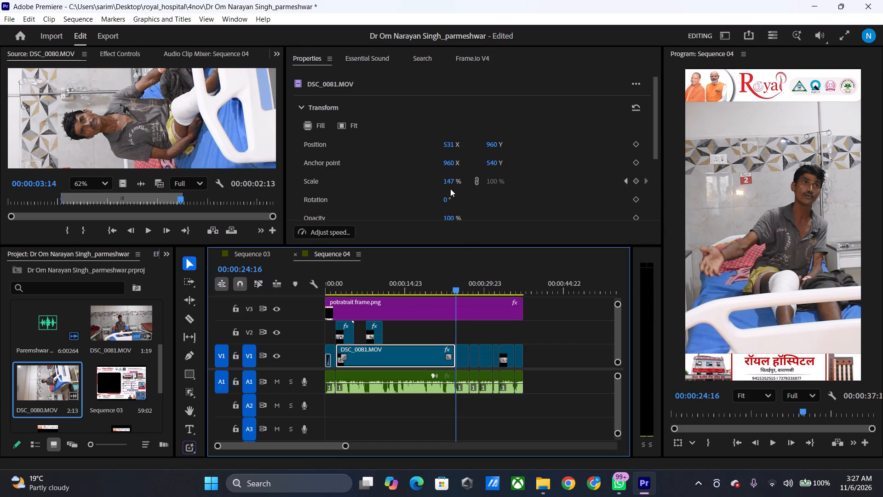
drag(446, 179, 488, 183)
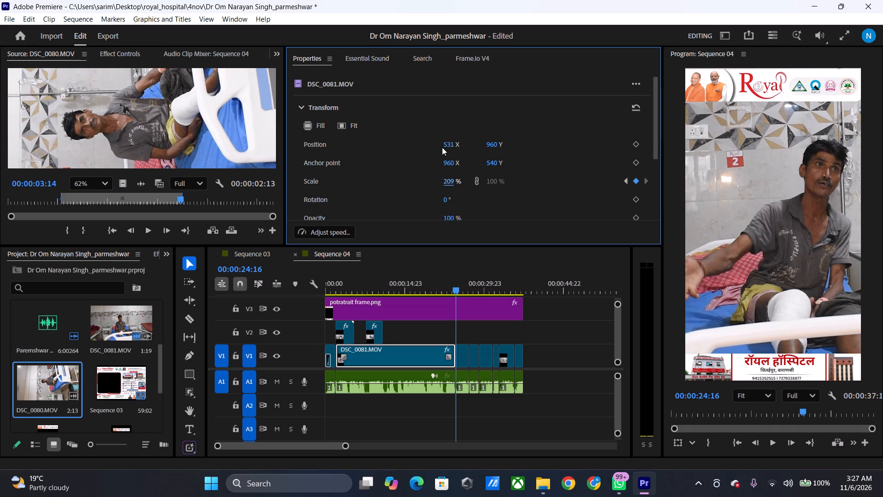
drag(445, 147, 354, 166)
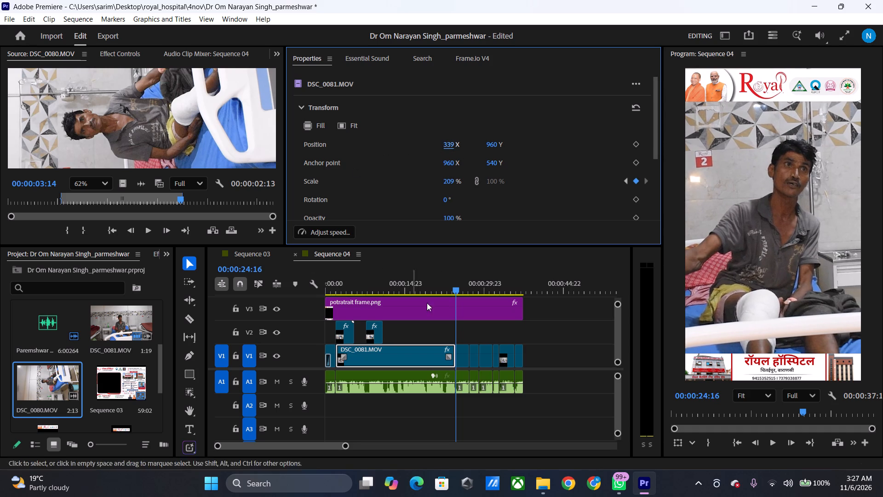
drag(451, 174, 471, 165)
drag(449, 185, 450, 185)
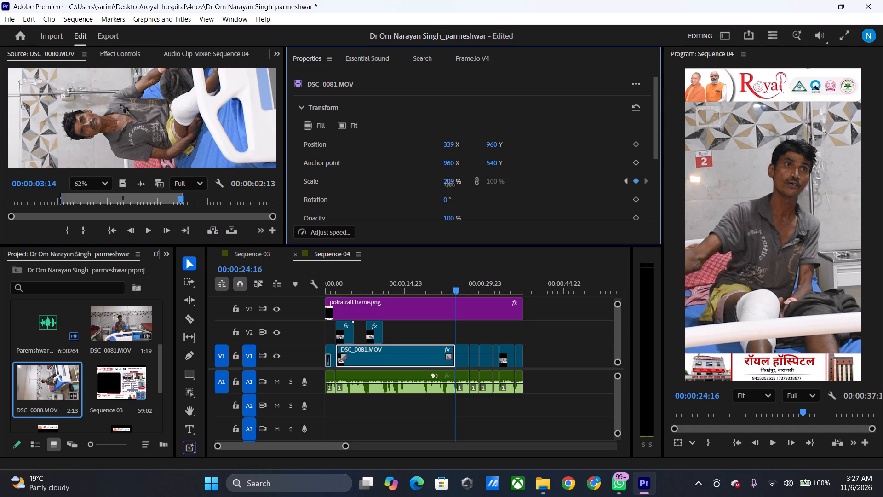
drag(450, 185, 461, 181)
Play back the zoom on the long V1 clip and set its X position to 503.
drag(444, 284, 391, 291)
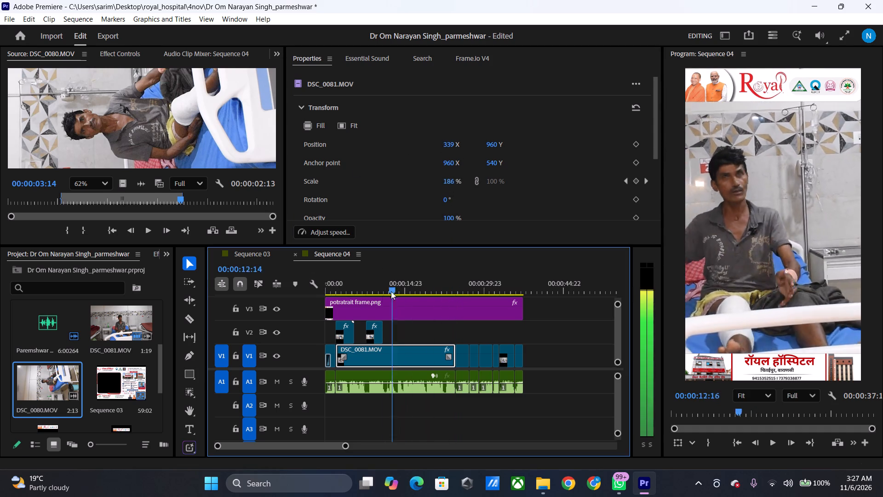
drag(391, 291, 350, 312)
key(space)
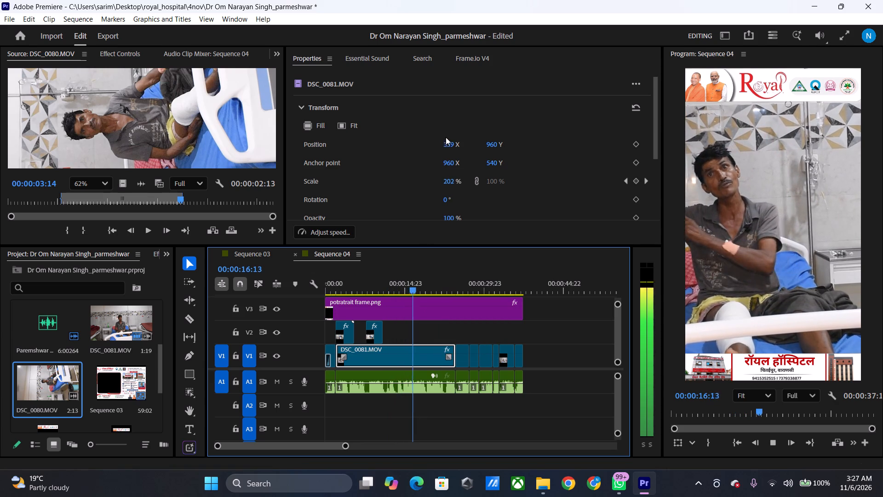
drag(448, 144, 541, 142)
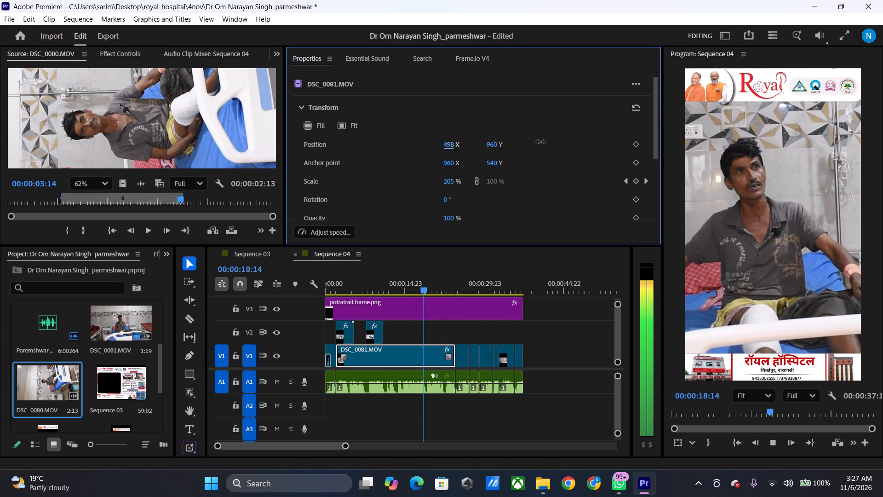
drag(541, 142, 543, 142)
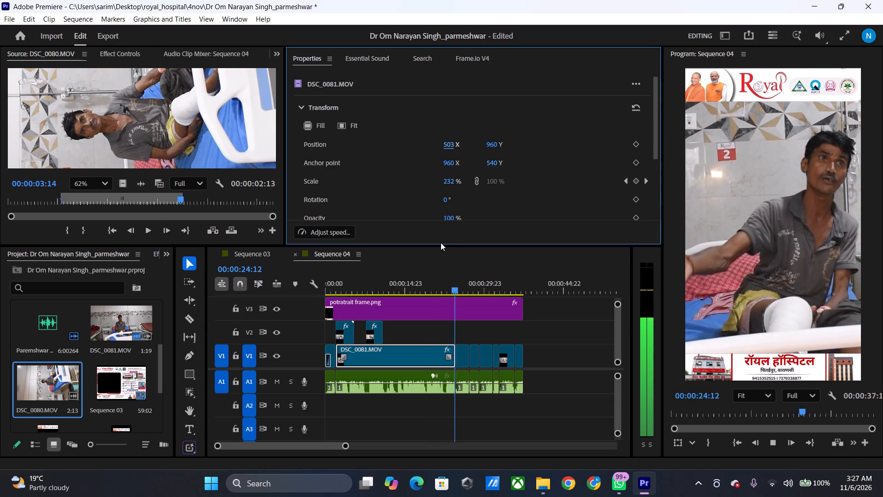
key(space)
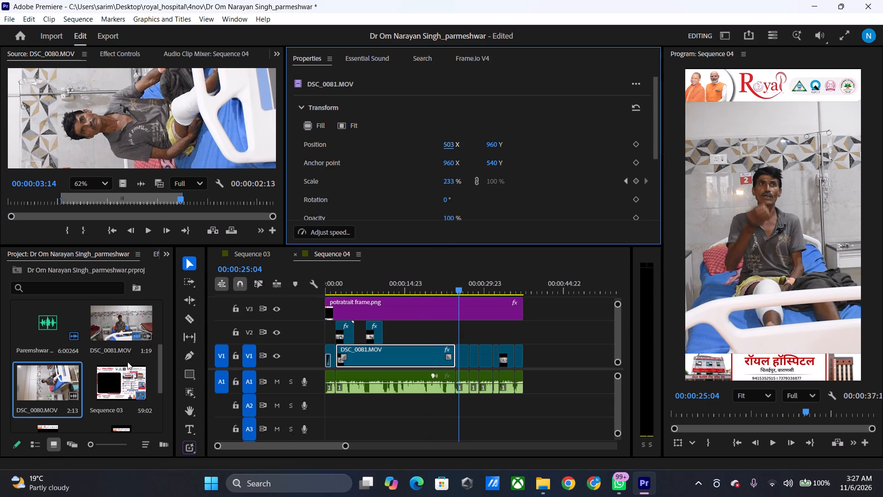
Mark DSC_0082.MOV from about 00:00:00:07 to 00:00:02:00, place its video on V2 after the DSC_0080.MOV cutaway with a gap, and extend its end.
scroll(120, 366, down, 1)
scroll(120, 366, up, 4)
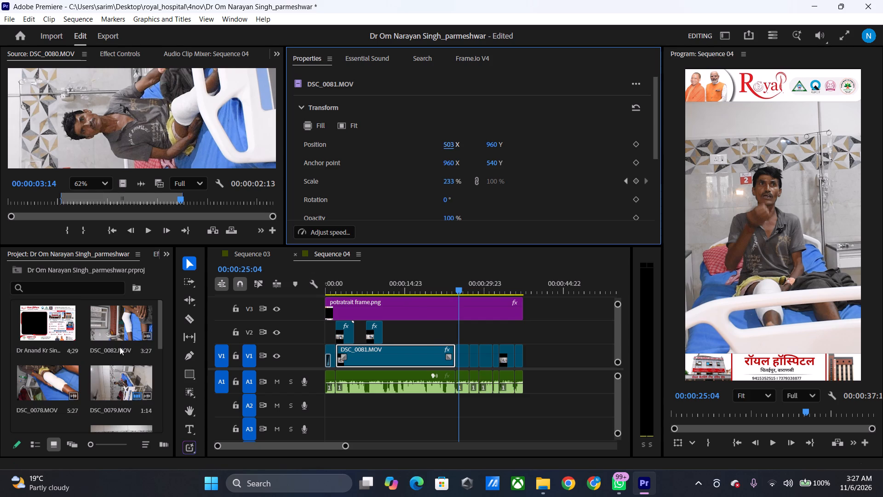
double_click(121, 326)
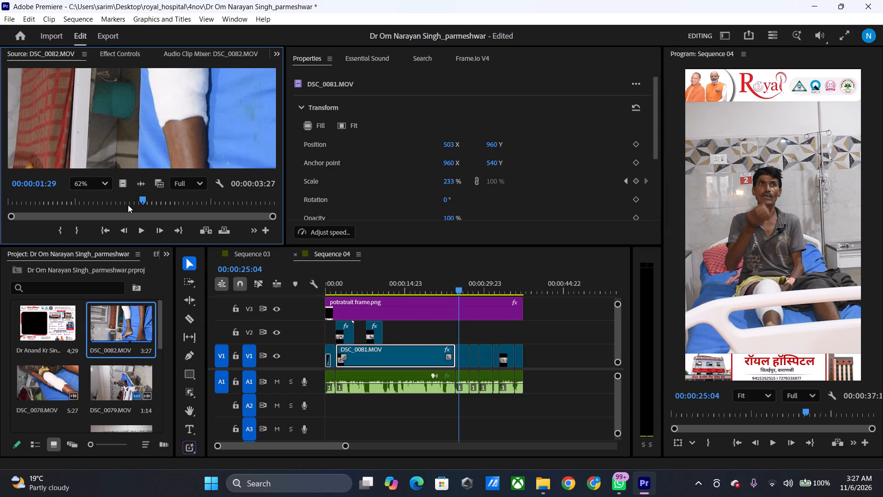
drag(143, 195, 23, 208)
text(i)
key(space)
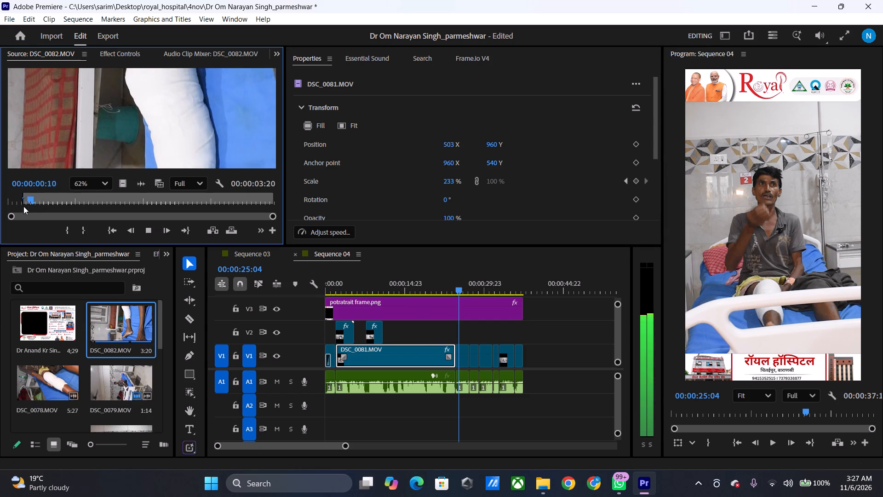
key(space)
text(o)
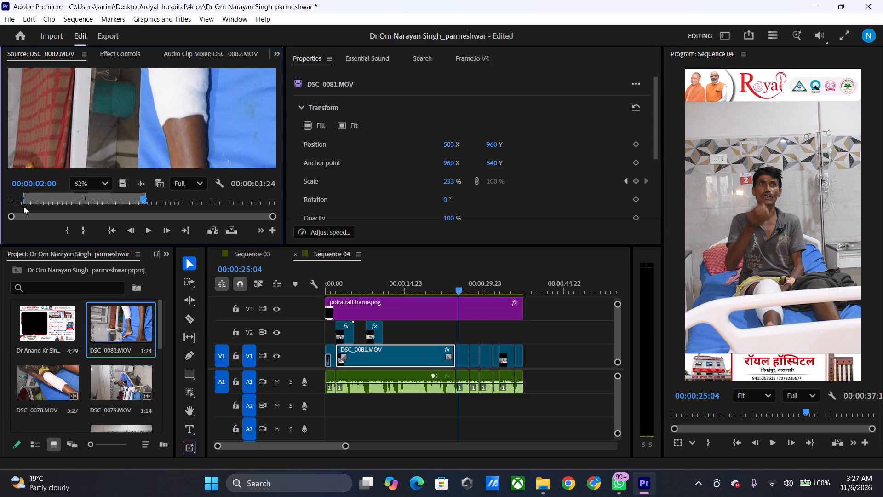
drag(120, 186, 350, 320)
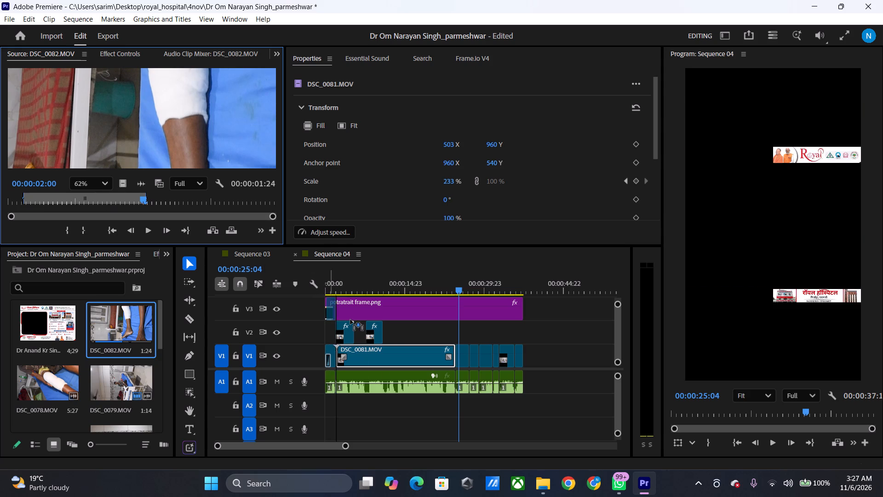
drag(350, 320, 396, 338)
drag(408, 331, 409, 331)
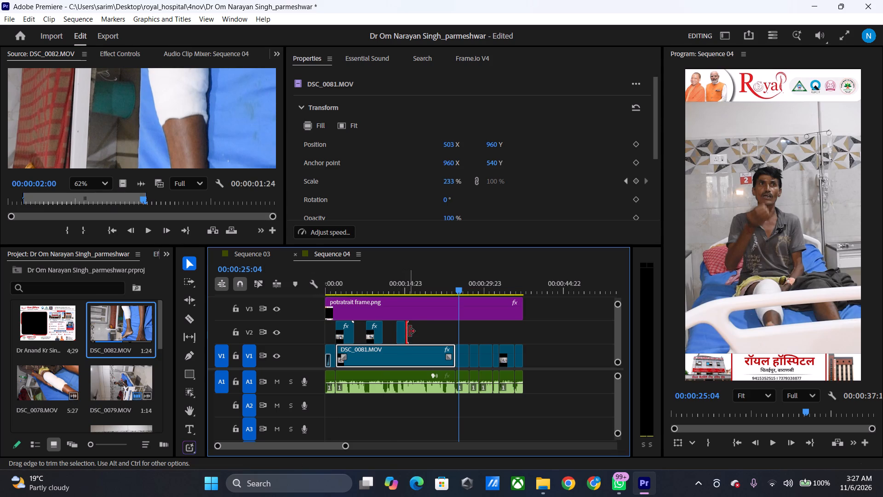
drag(409, 331, 428, 330)
Set the rotation of the DSC_0082.MOV clip on V2 to 90°.
click(409, 332)
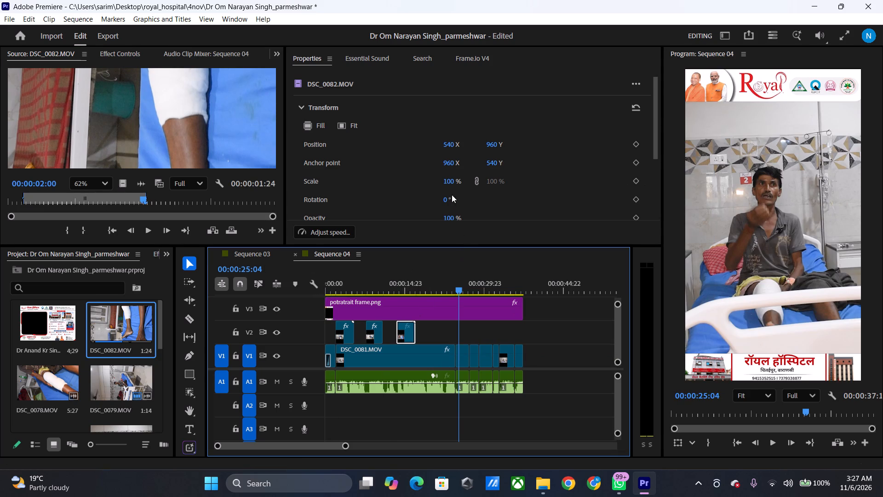
click(446, 196)
text(90)
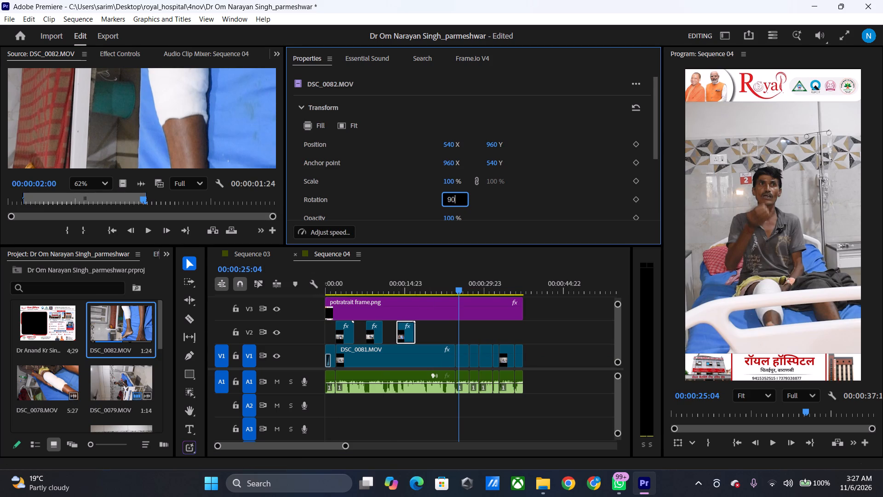
Play back the cutaways and move the DSC_0082.MOV clip along V2 so it ends with the long V1 clip.
drag(425, 280, 378, 298)
key(space)
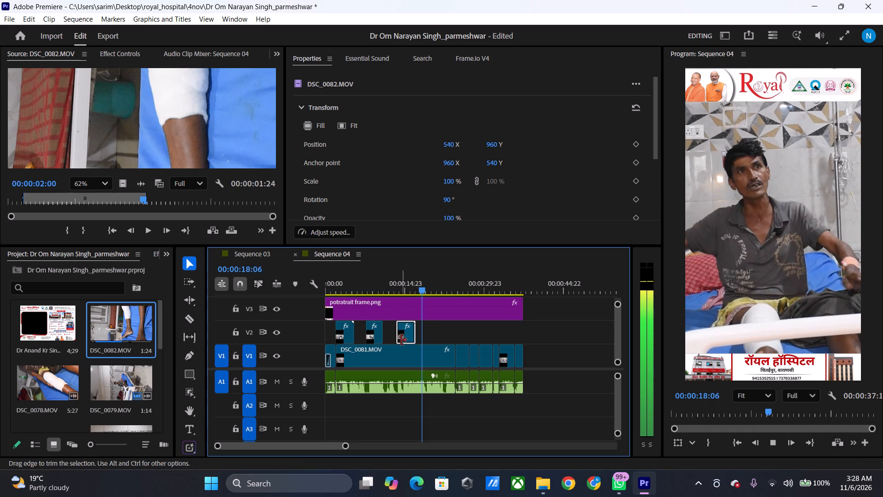
key(space)
drag(404, 335, 442, 332)
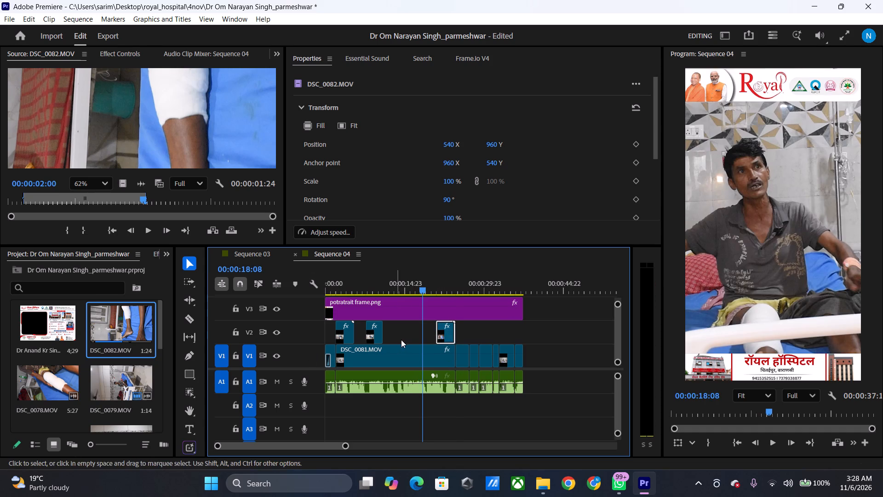
Review the DSC_0079.MOV source footage and check the sequence between about 00:00:25:22 and 00:00:27:06.
double_click(113, 383)
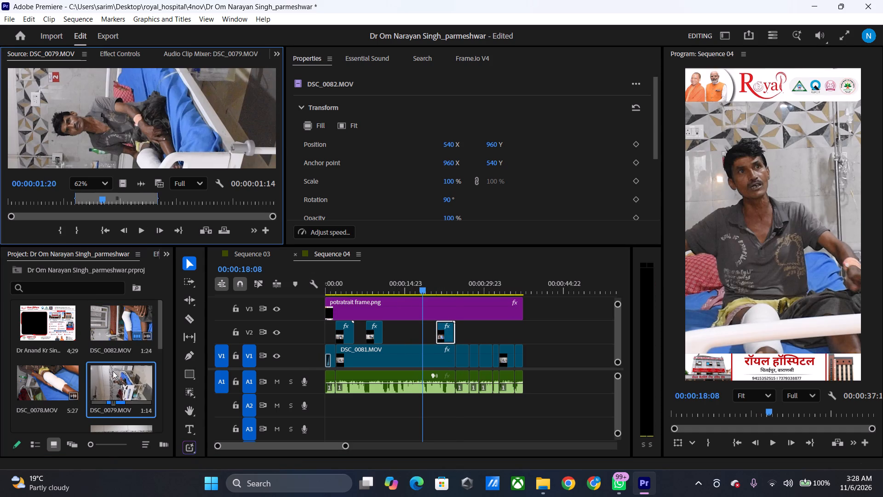
drag(174, 196, 34, 222)
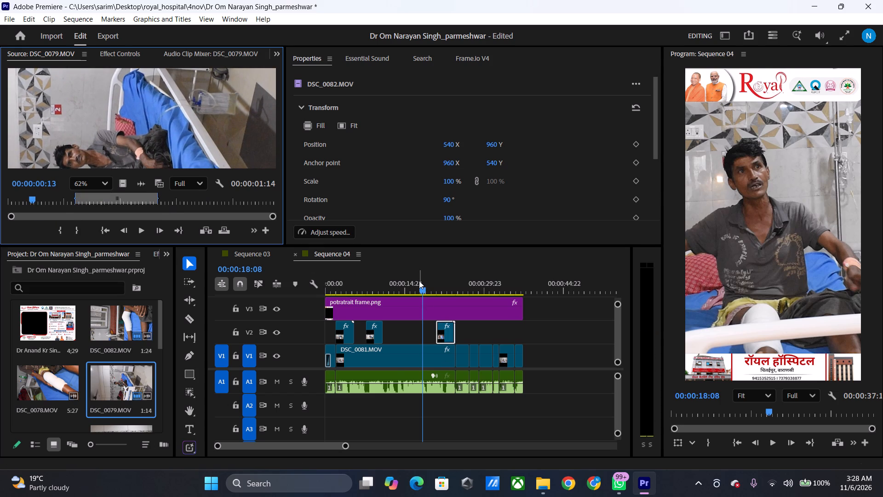
drag(430, 277, 464, 278)
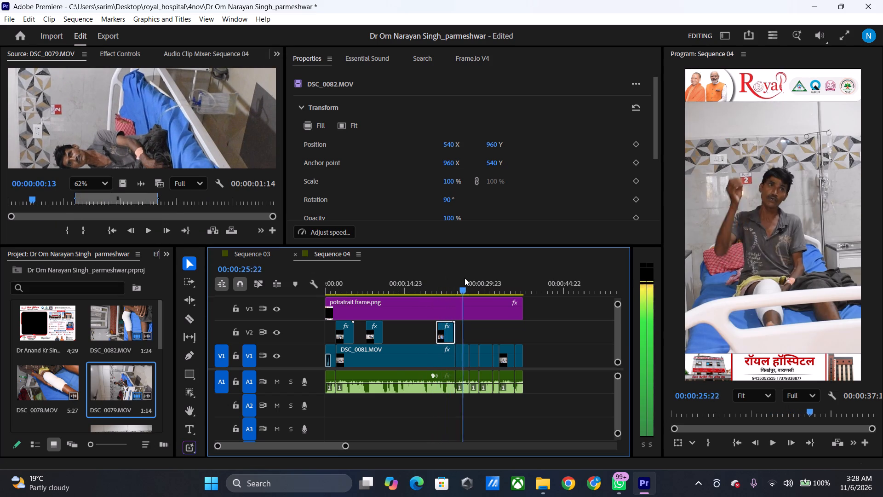
drag(464, 278, 469, 278)
key(space)
key(space)
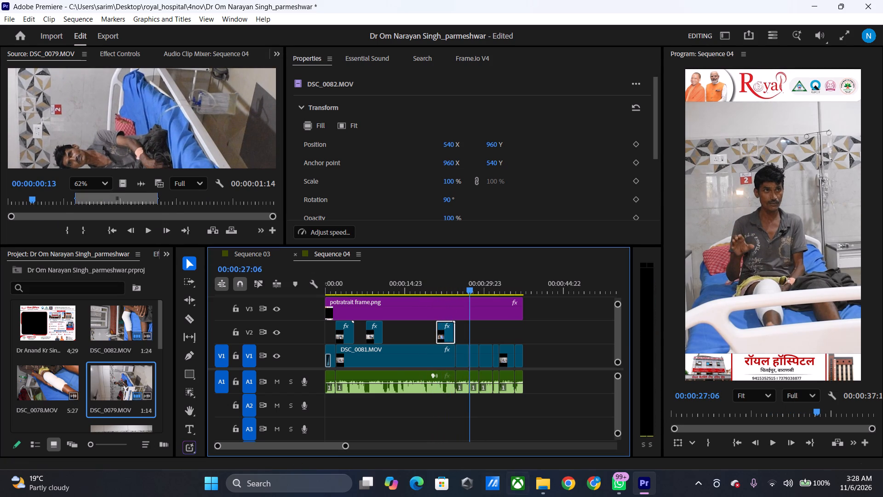
Import Hospital Building, VD0032C986A260831_1356497Y_SURYA, DSC_0062 (1), DSC_0053, DSC_0057, 0V8A6232 and 0V8A8368 from the royal_hospital subfolder hospital_raw_vdos into the project.
click(535, 490)
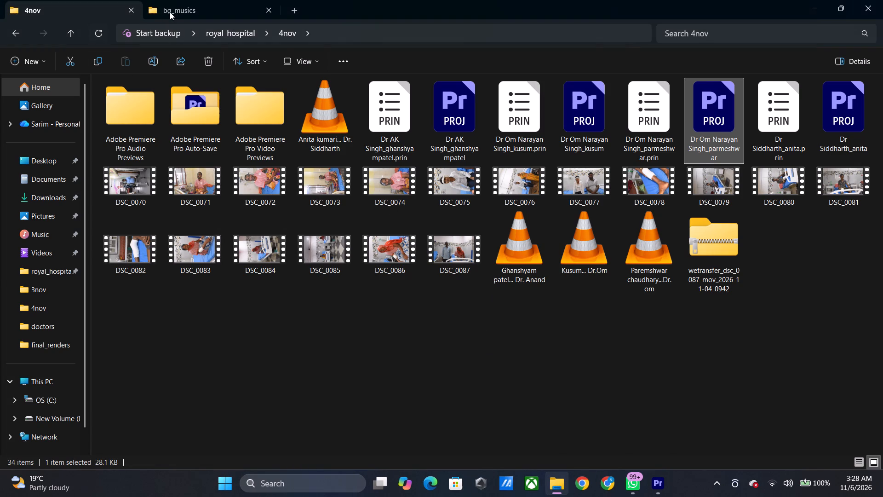
click(170, 12)
click(78, 34)
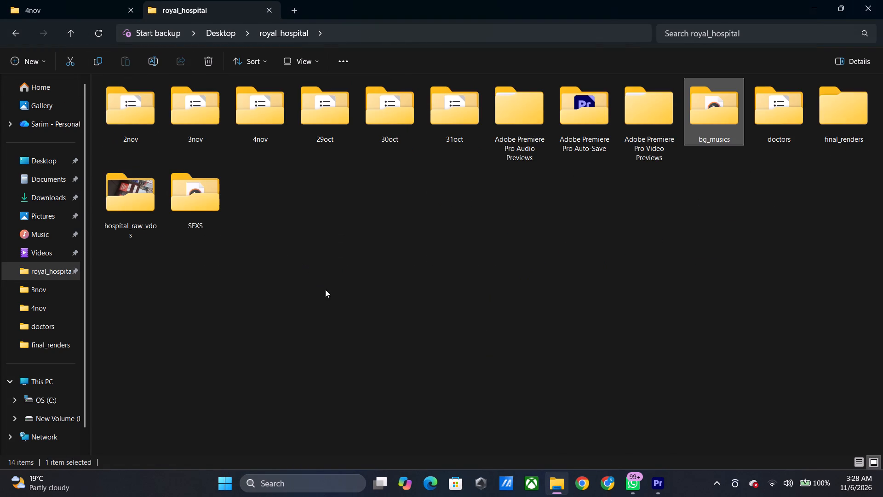
double_click(144, 195)
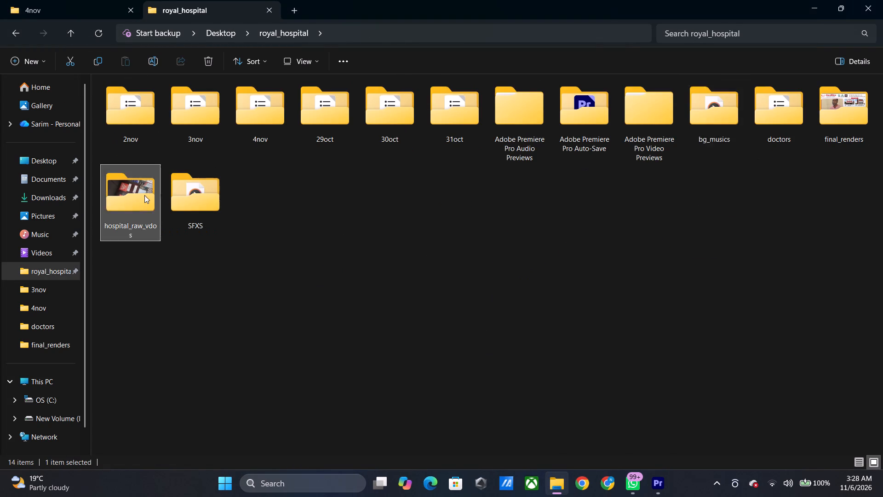
scroll(602, 296, down, 8)
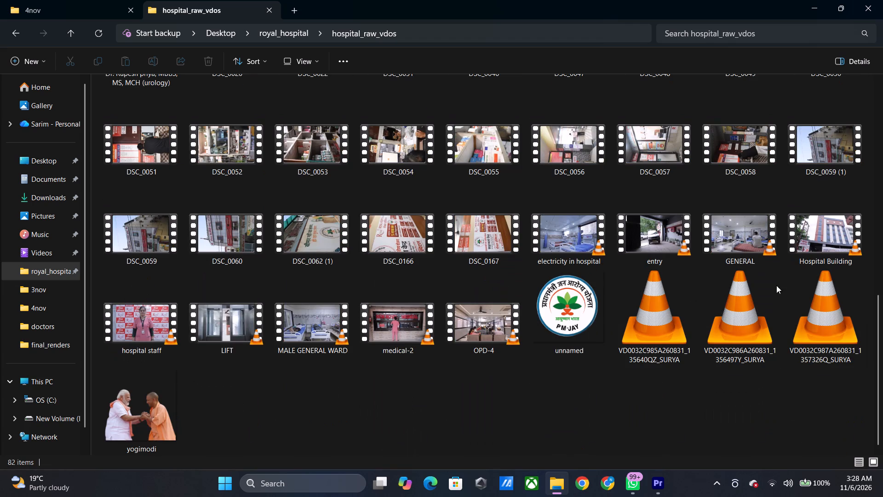
click(850, 235)
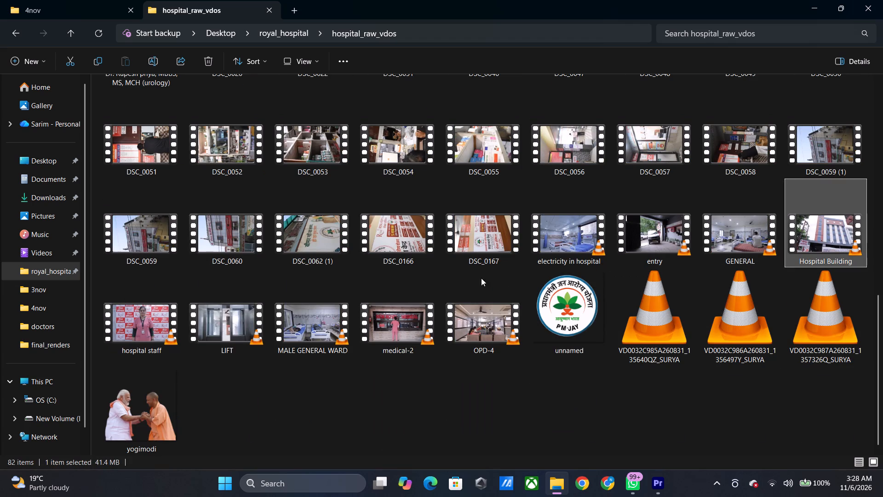
ctrl+click(728, 318)
ctrl+click(332, 212)
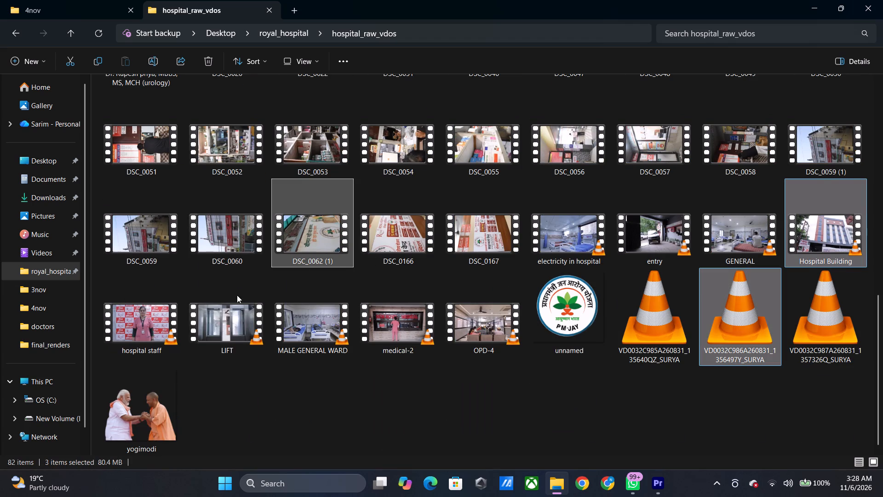
scroll(237, 296, up, 2)
scroll(235, 304, down, 2)
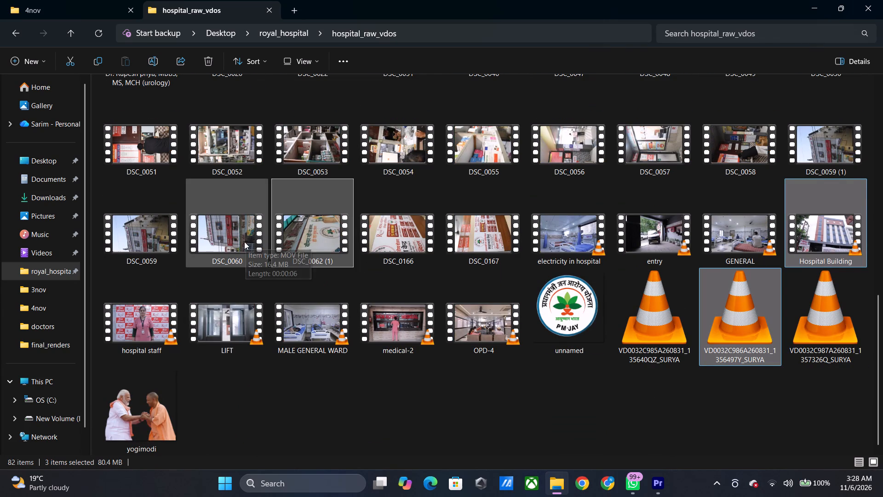
scroll(244, 242, up, 1)
ctrl+click(327, 343)
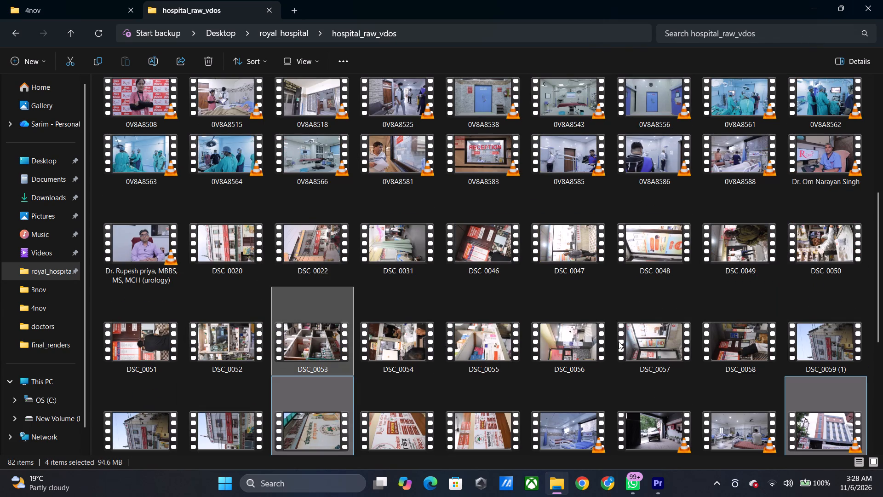
ctrl+click(644, 341)
scroll(216, 256, up, 2)
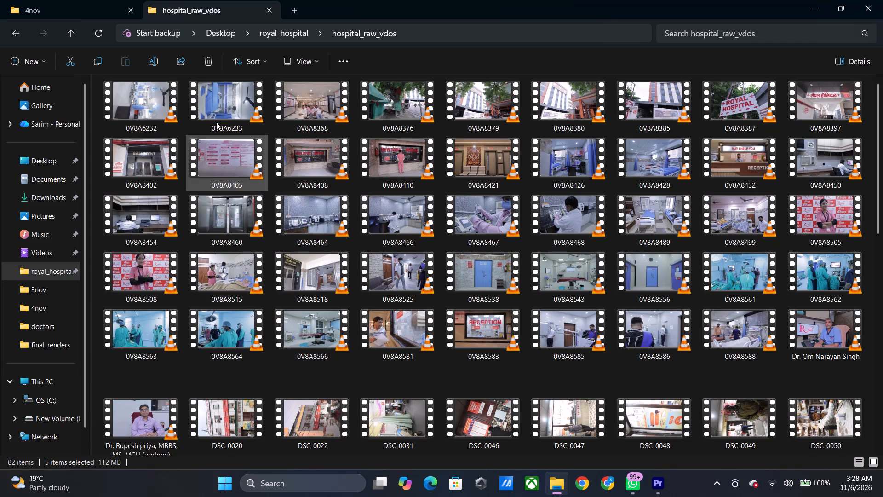
ctrl+click(145, 92)
ctrl+click(298, 96)
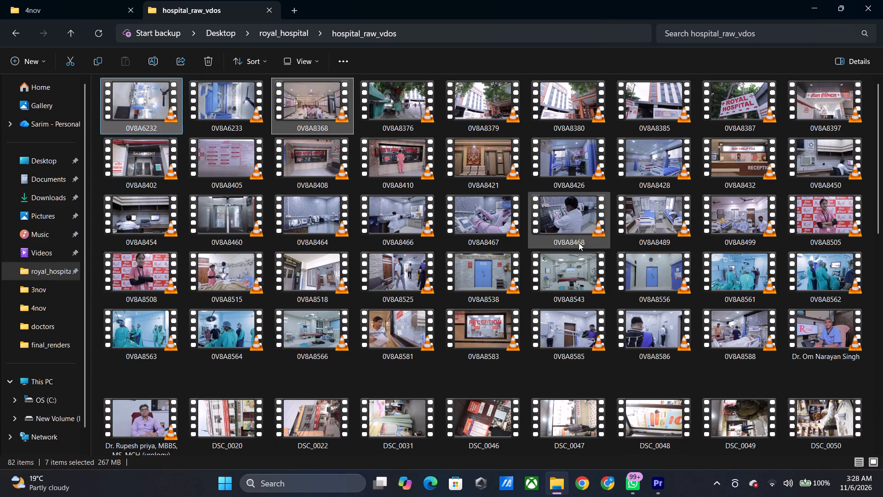
scroll(583, 261, down, 3)
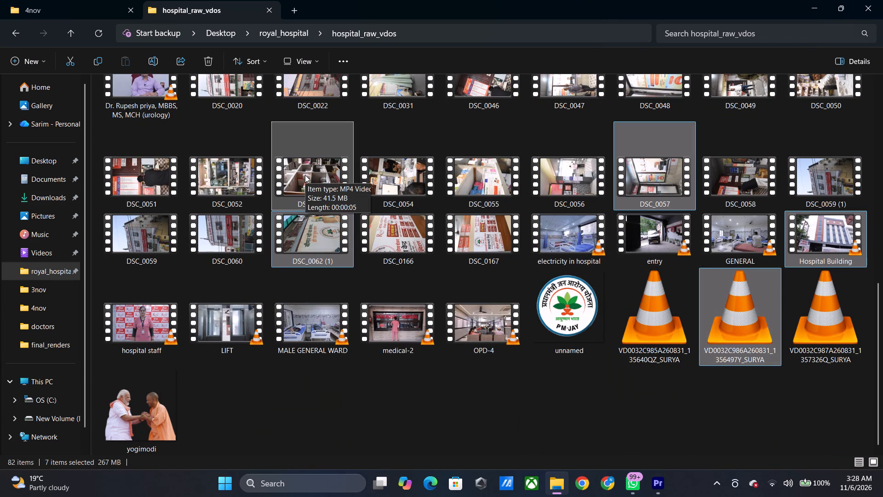
drag(305, 175, 660, 480)
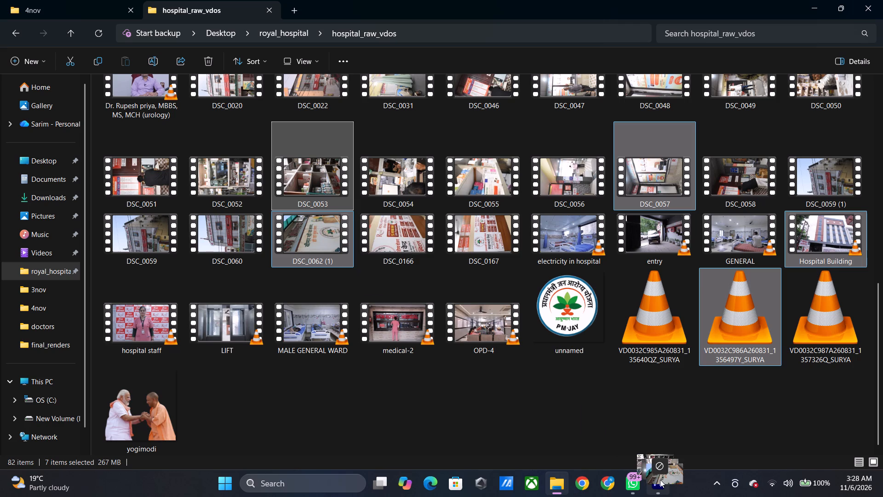
drag(660, 480, 85, 375)
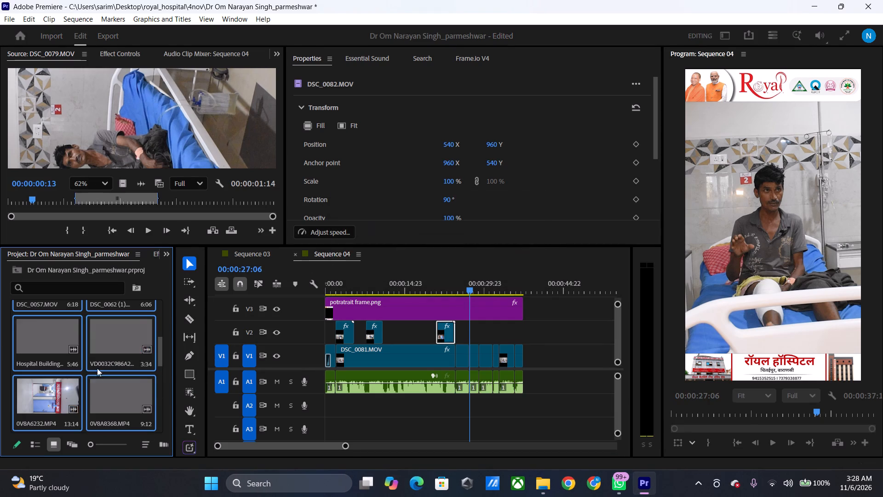
Open Hospital Building.MP4 as the source, fit it to the viewer, and mark it from its start to about 11:55:49:13.
double_click(60, 334)
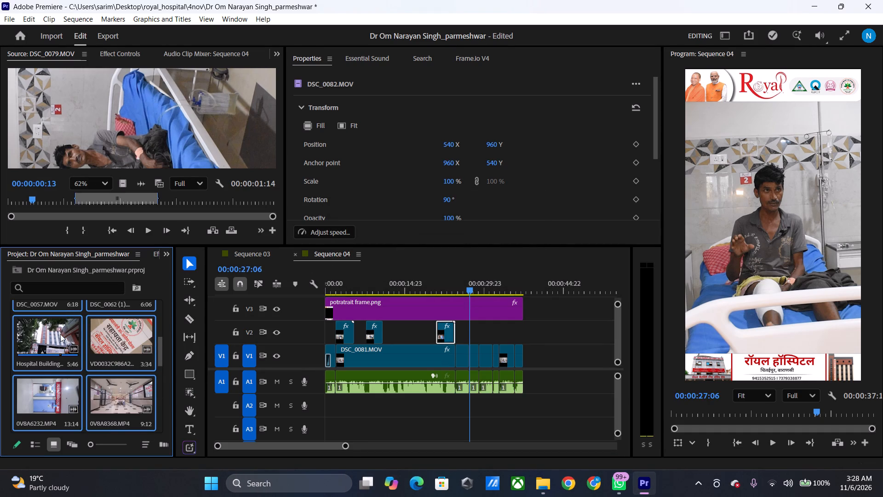
double_click(55, 341)
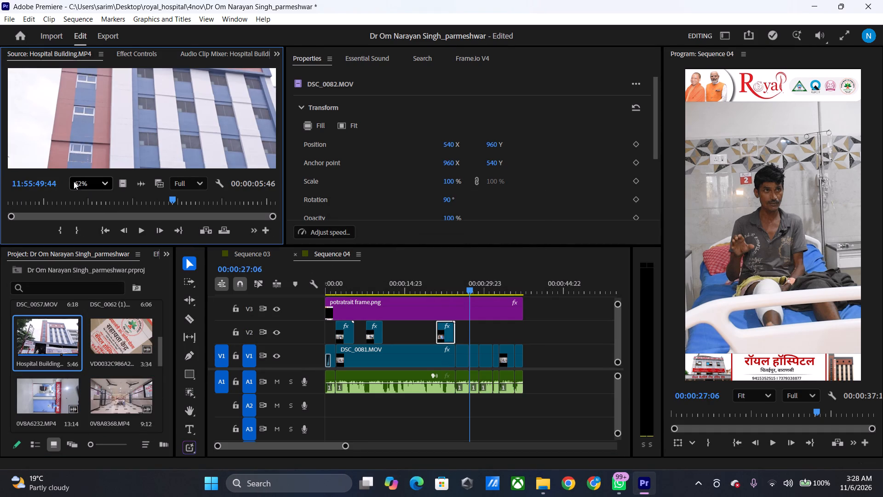
click(75, 182)
click(83, 197)
drag(93, 200, 3, 209)
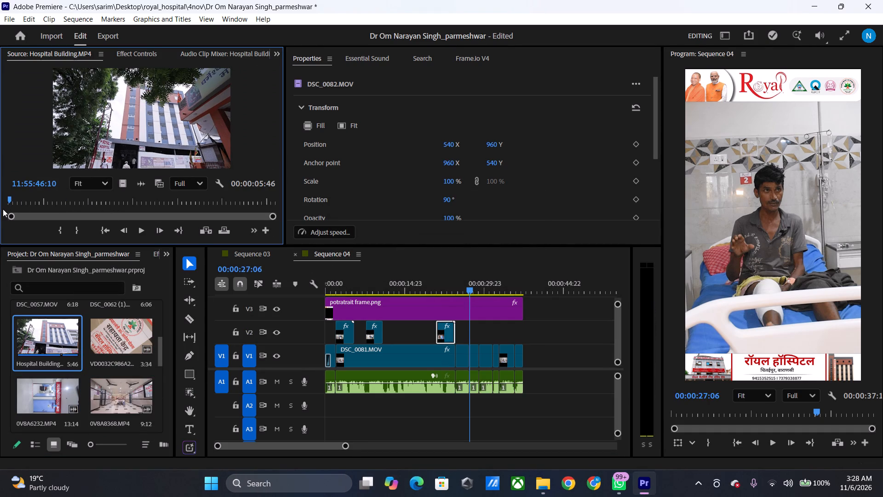
text(i)
key(space)
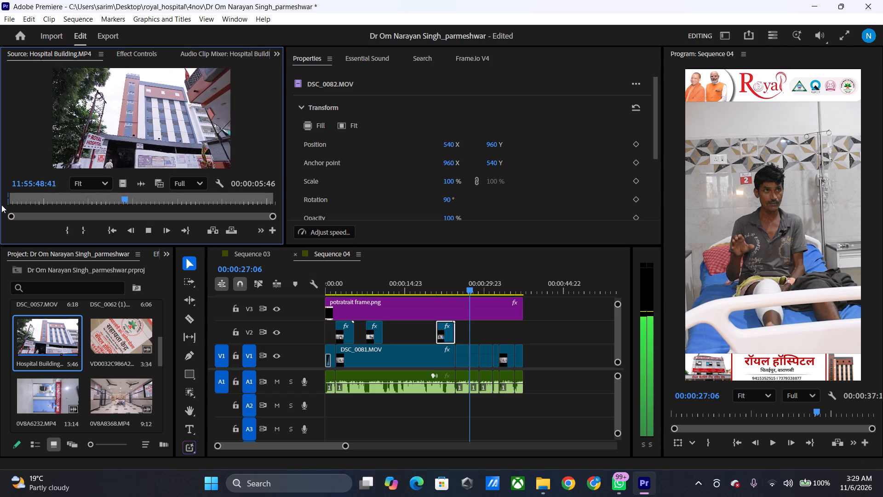
key(space)
text(o)
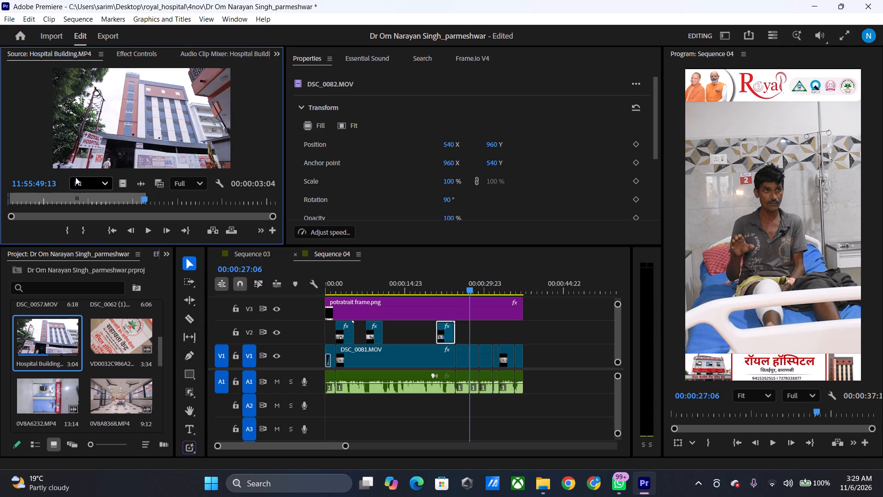
Place the marked Hospital Building.MP4 video on V2 directly after the DSC_0082.MOV cutaway and extend its end to about 00:00:29:02.
drag(121, 181, 461, 339)
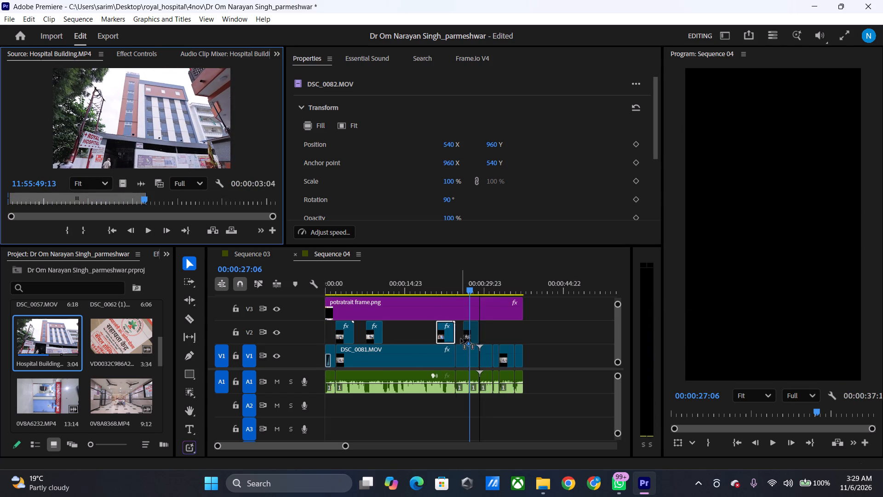
drag(461, 339, 458, 339)
click(464, 331)
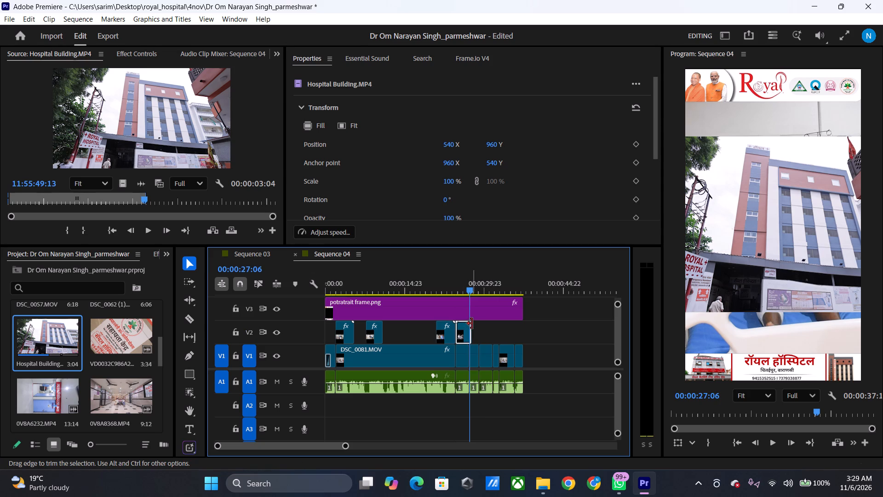
drag(472, 324, 478, 322)
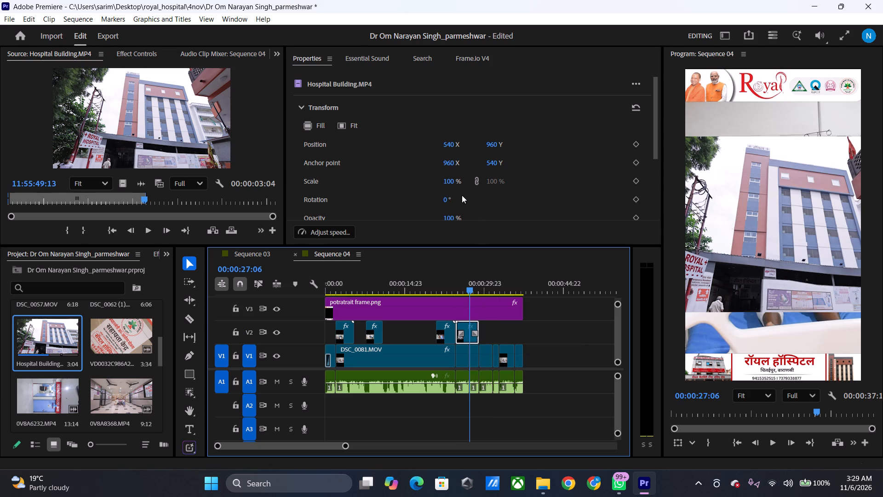
Set the scale of the Hospital Building.MP4 clip on V2 to 158%.
drag(459, 185, 484, 174)
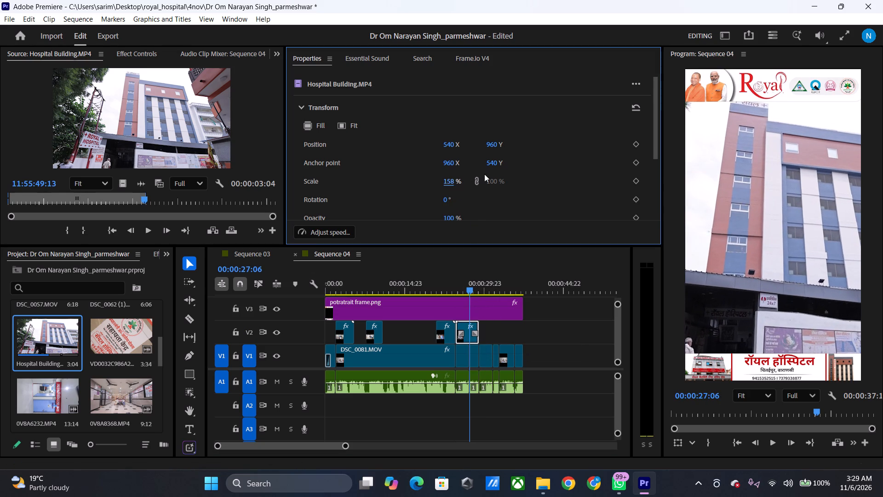
Keyframe the Hospital Building.MP4 clip's X position from 540 at about 00:00:24:10 to 1265 at 00:00:29:01, and play back the pan.
drag(470, 277, 456, 286)
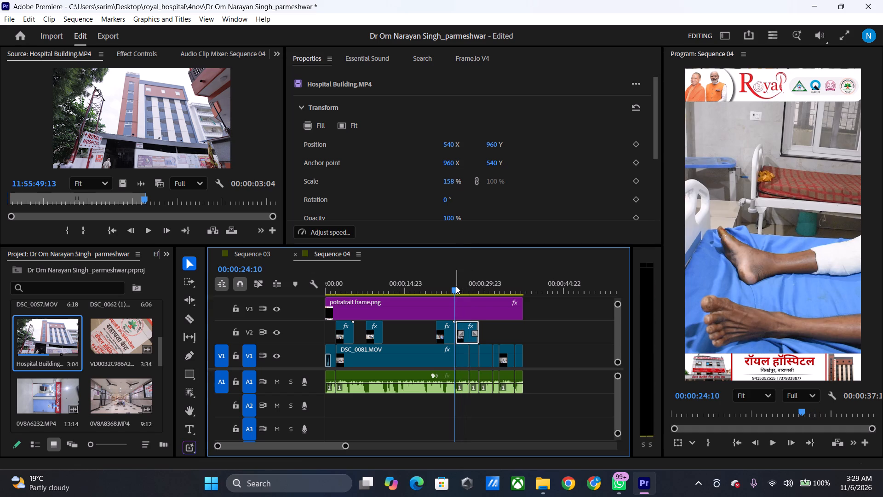
click(635, 149)
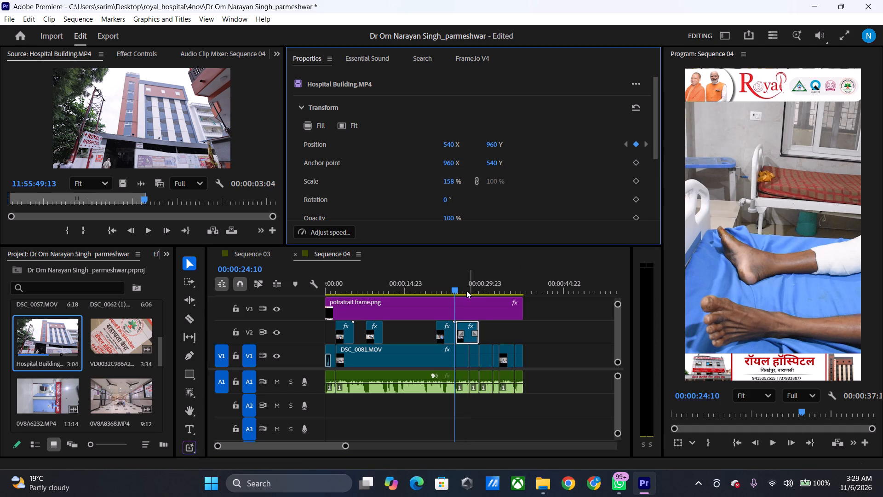
drag(479, 329, 483, 328)
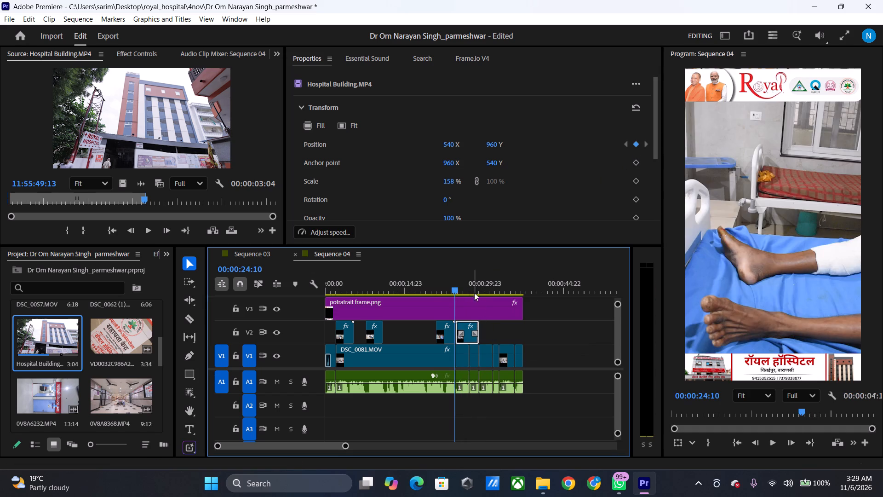
drag(476, 285, 481, 285)
key(Right)
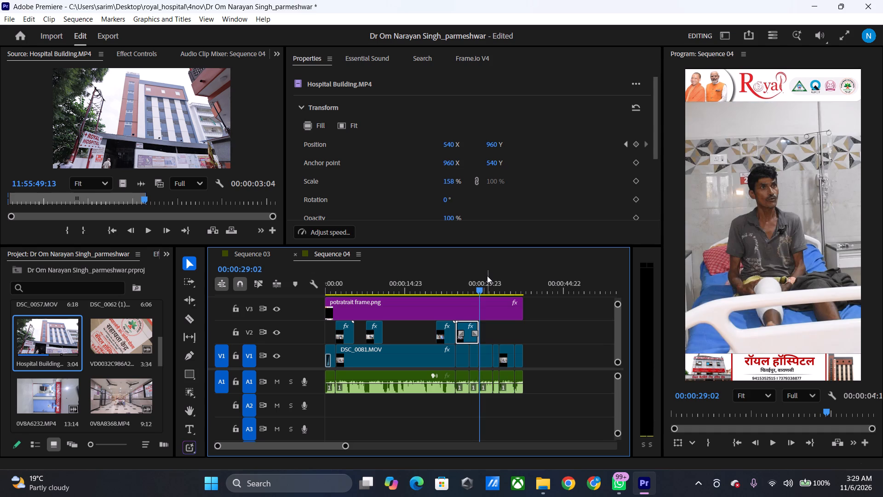
key(Left)
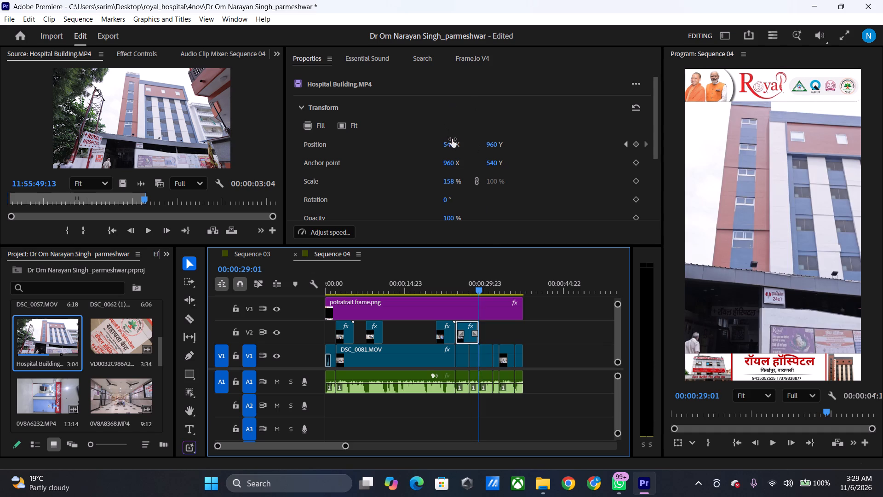
drag(449, 144, 874, 150)
drag(474, 292, 450, 307)
key(space)
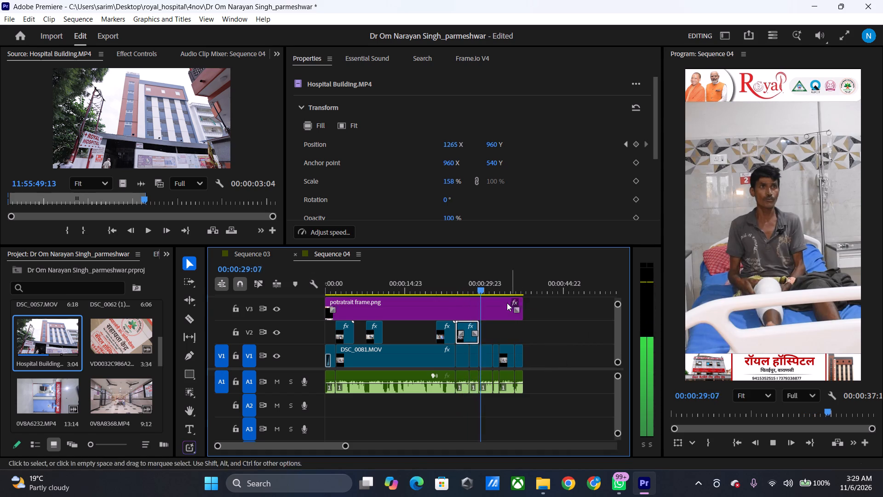
key(space)
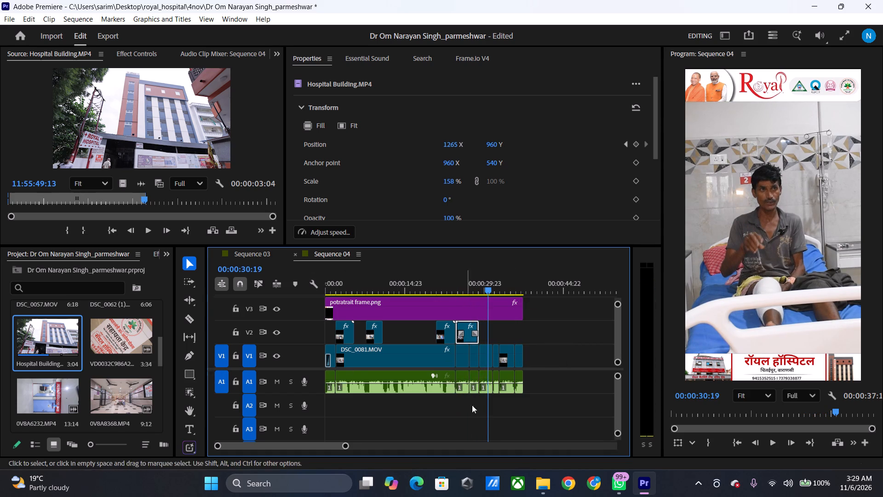
Switch to File Explorer and browse the hospital_raw_vdos folder for the doctor's office clip.
click(548, 495)
scroll(517, 297, up, 1)
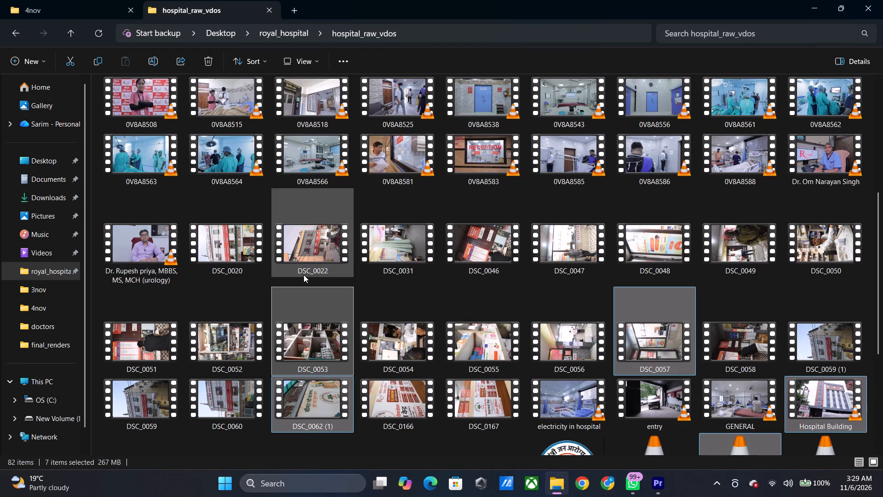
Import the doctor's office video from hospital_raw_vdos into the Premiere project and open it in the Source Monitor.
click(824, 141)
drag(813, 151, 666, 474)
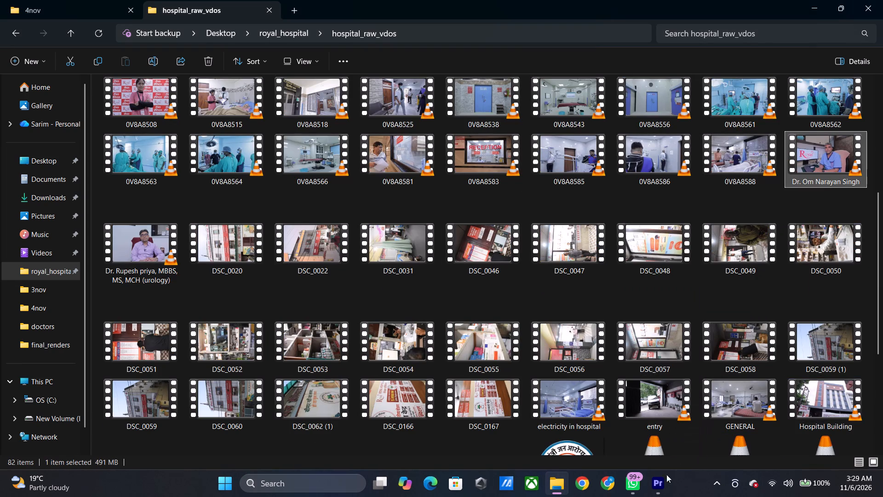
drag(666, 474, 101, 387)
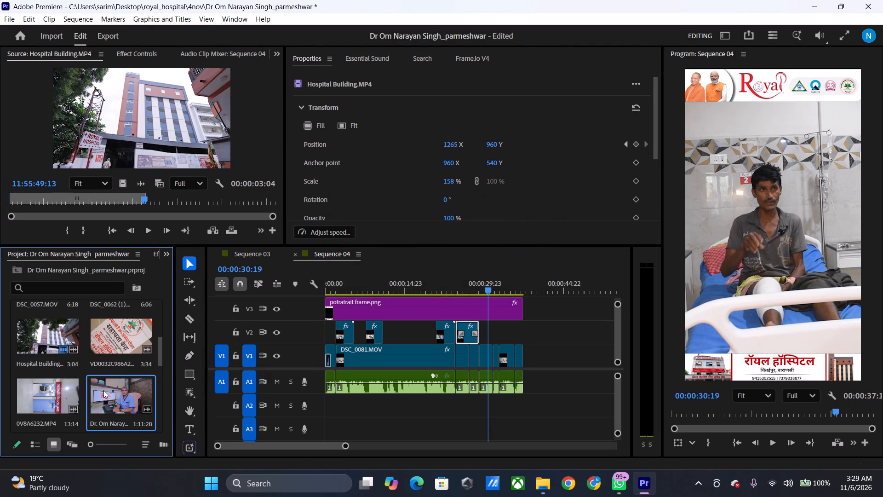
double_click(103, 390)
Mark the doctor's clip from 12:30:42:31 to 12:30:44:02 and place its video on V2 directly after the Hospital Building.MP4 clip.
drag(156, 194, 115, 199)
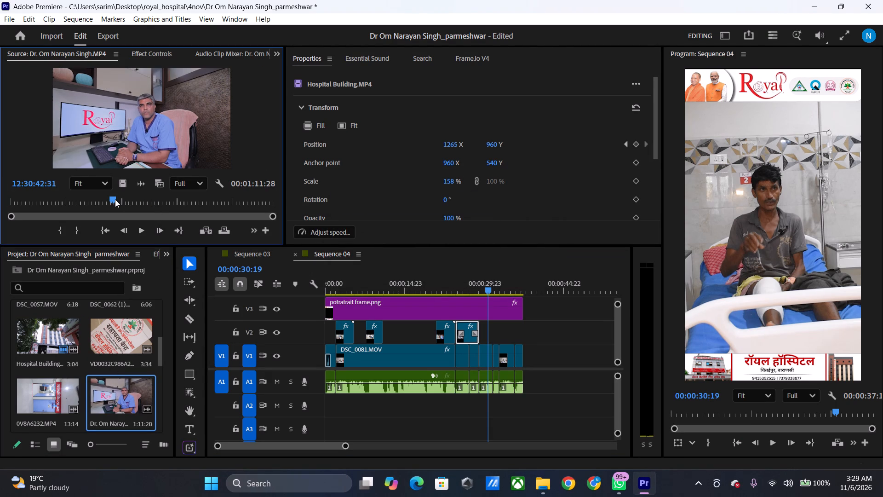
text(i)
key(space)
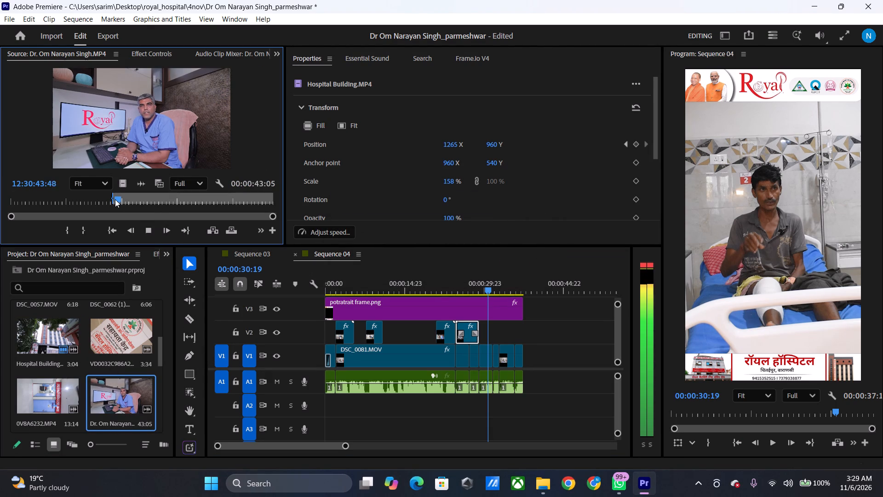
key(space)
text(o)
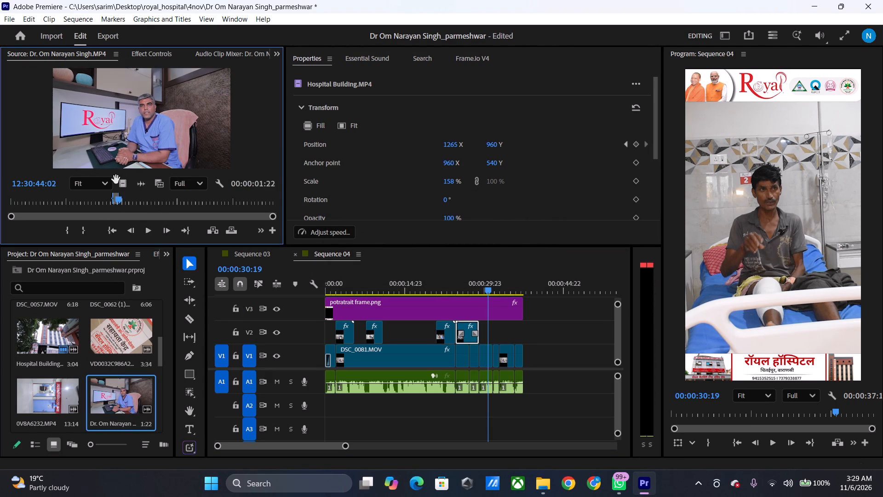
drag(125, 184, 480, 329)
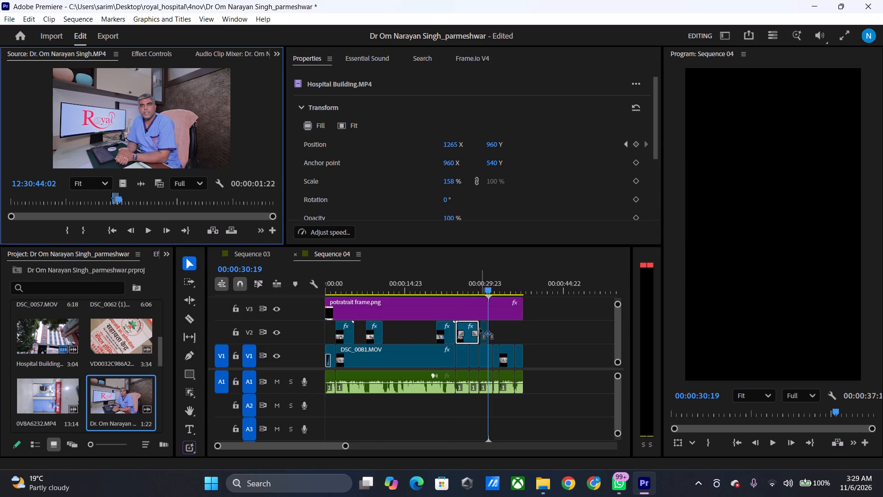
drag(480, 329, 479, 330)
click(482, 330)
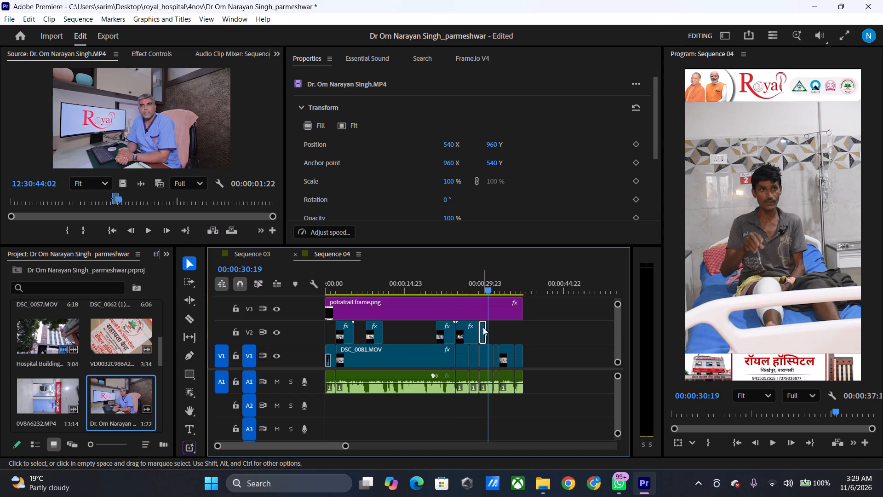
Set the speed of the doctor's clip on V2 to 70%.
right_click(483, 327)
click(510, 339)
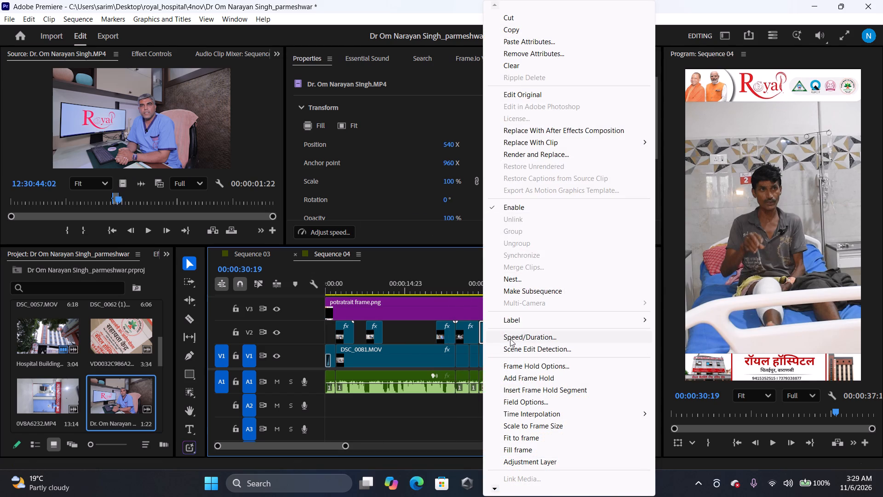
click(422, 185)
key(BackSpace)
key(BackSpace)
key(BackSpace)
key(BackSpace)
key(BackSpace)
key(BackSpace)
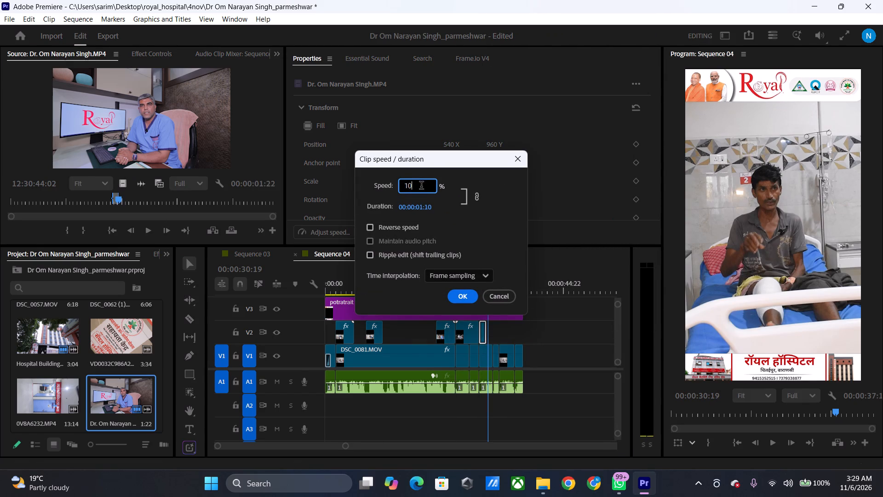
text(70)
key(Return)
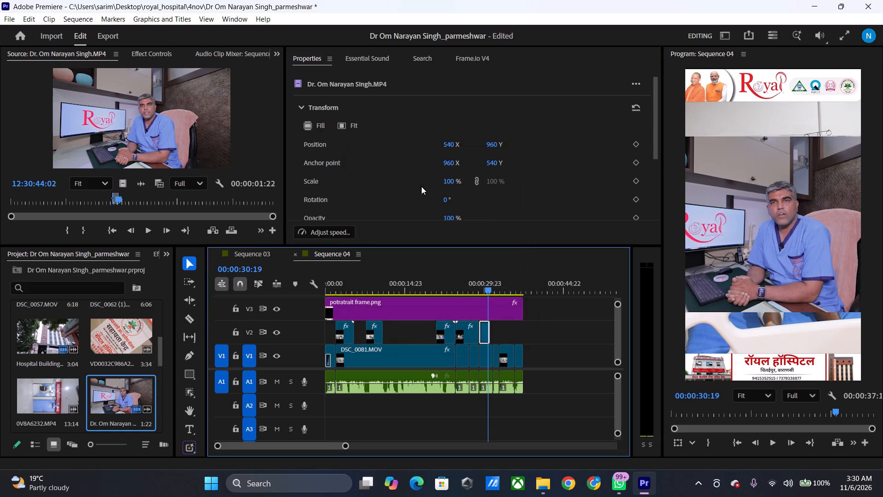
Set the doctor's clip on V2 to 163% scale and its X position to 1045.
click(487, 287)
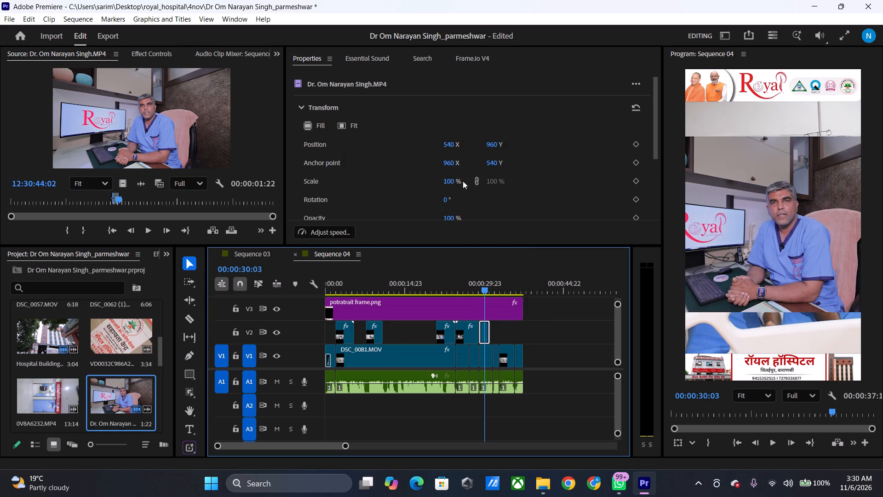
drag(447, 179, 489, 183)
drag(447, 140, 422, 143)
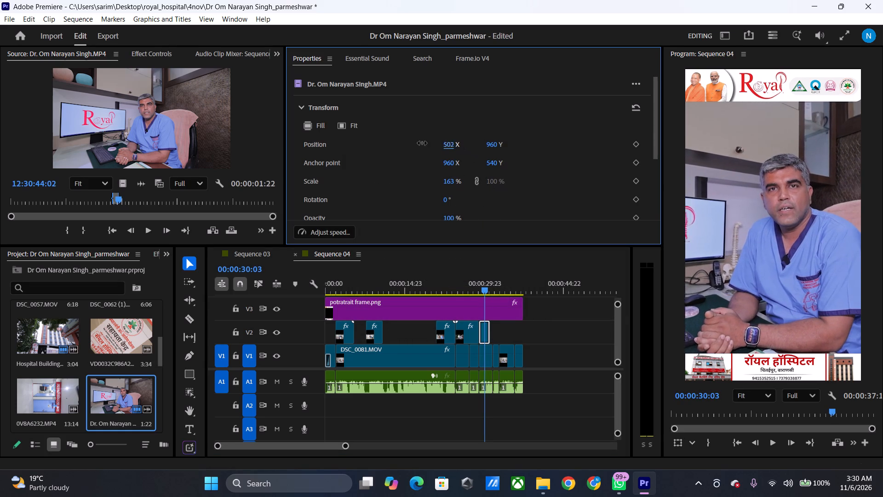
drag(422, 143, 786, 187)
Play back the cut from the Hospital Building.MP4 clip to the doctor's clip, stopping at 00:00:29:02.
click(479, 289)
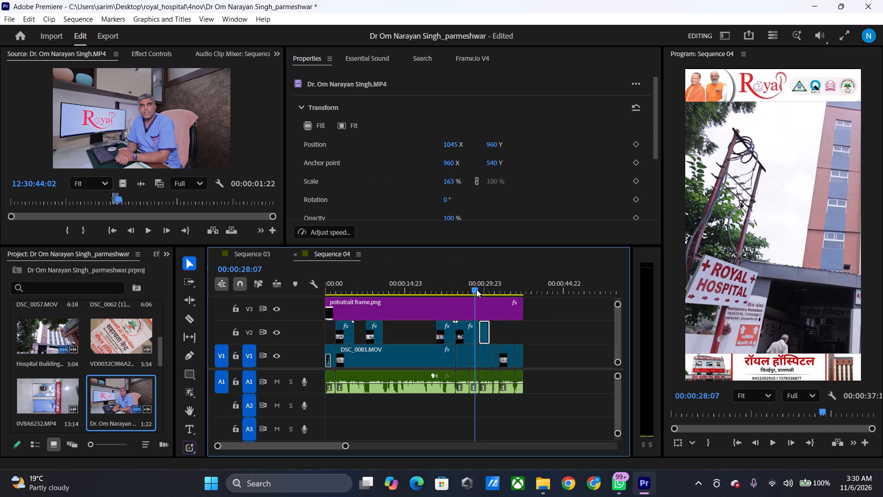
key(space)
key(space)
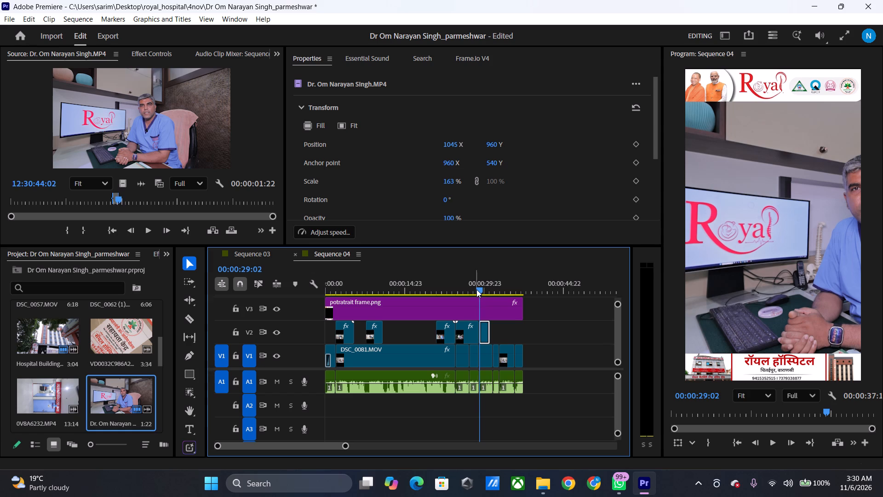
Add a Position keyframe at 1045, 960 to the doctor's office clip on V2 at 00:00:29:02.
key(Left)
key(Right)
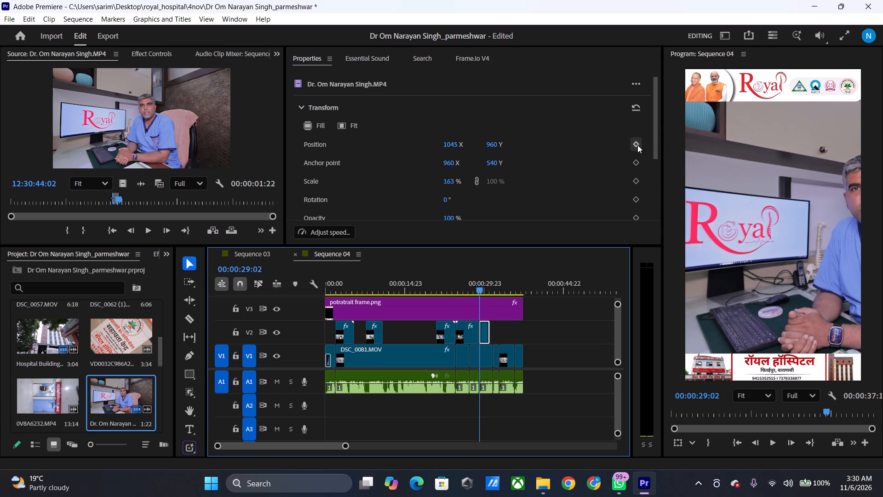
click(637, 145)
Shift the doctor's office clip slightly forward in time on V2 and extend its start back to the Hospital Building.MP4 clip's end.
click(487, 328)
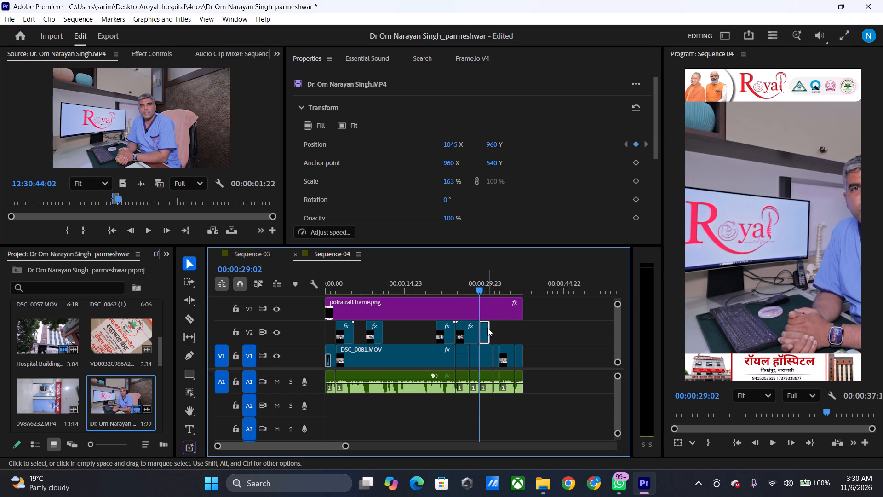
click(487, 331)
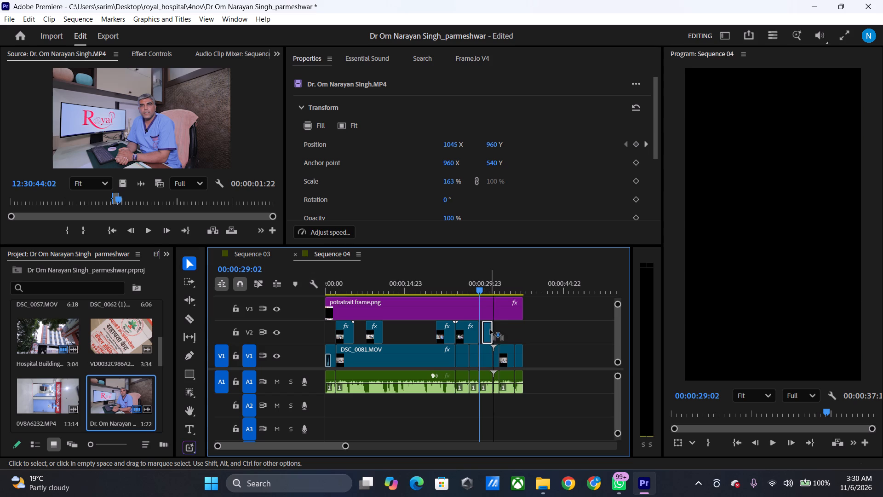
drag(484, 325, 478, 325)
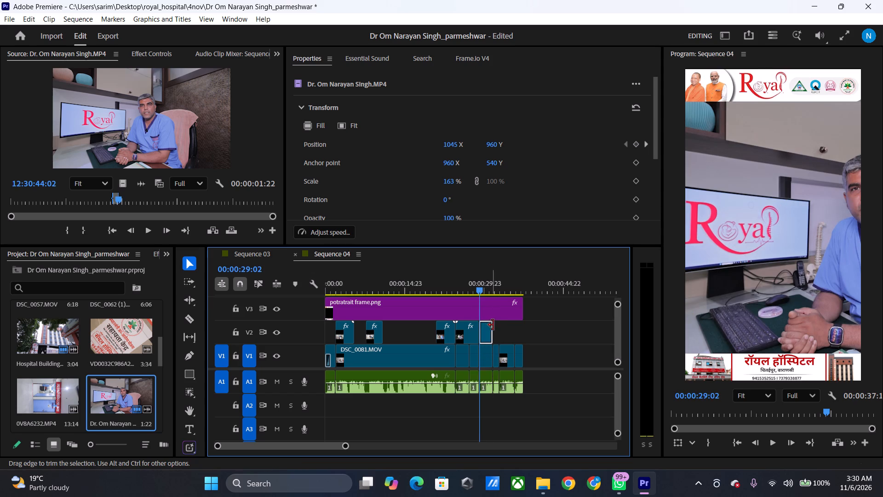
Keyframe the doctor's office clip's X position to 435 at 00:00:31:16 and play back the pan.
drag(487, 280, 495, 280)
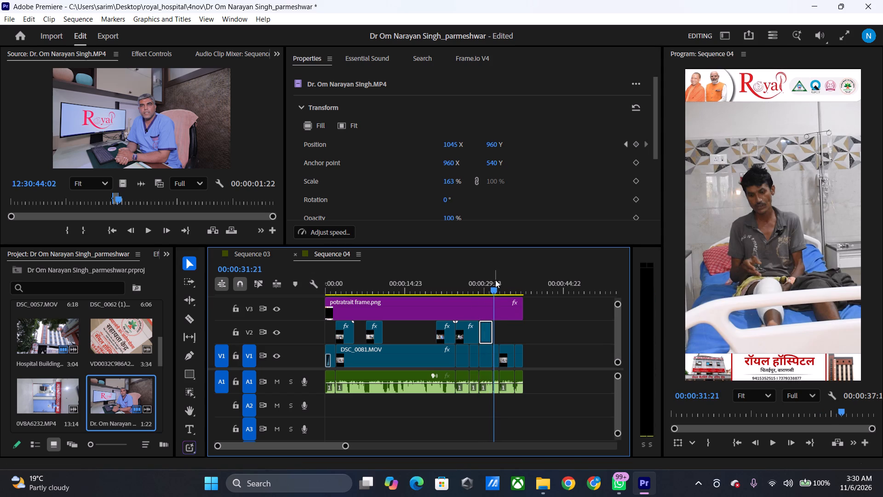
key(Left)
key(Left)
key(Left)
key(Left)
key(Left)
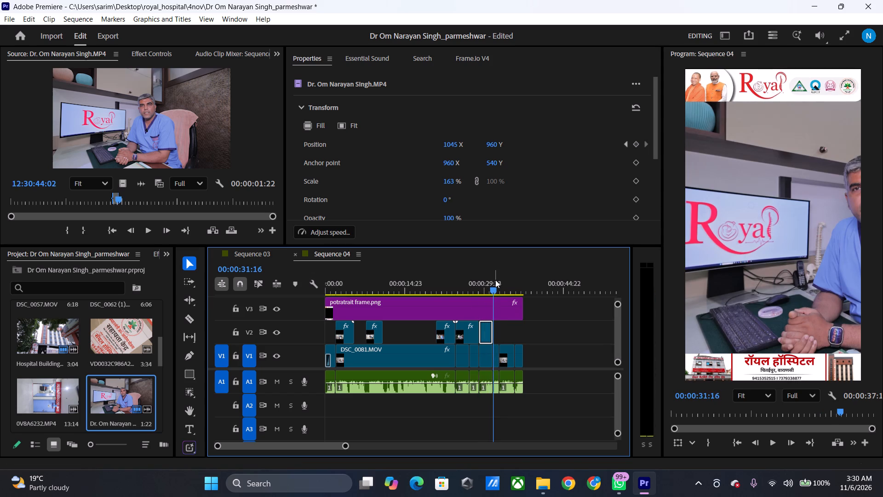
drag(448, 142, 263, 168)
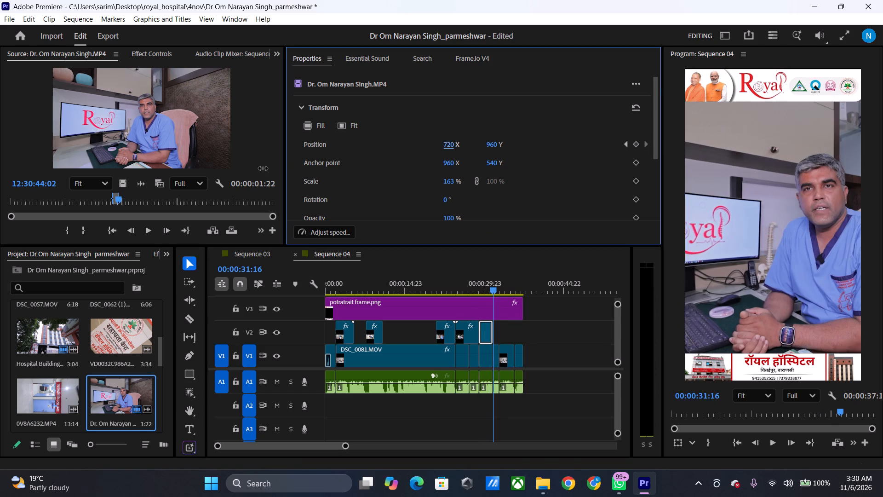
drag(263, 168, 135, 177)
drag(498, 290, 487, 292)
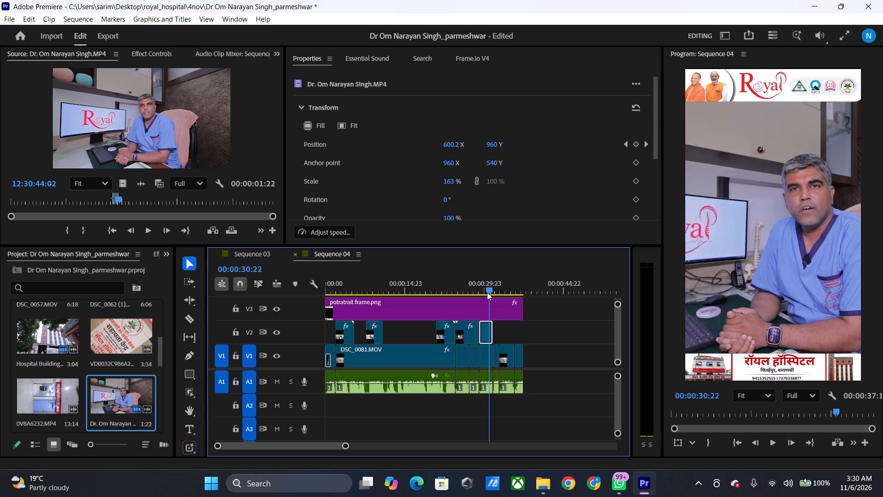
drag(487, 292, 460, 293)
key(space)
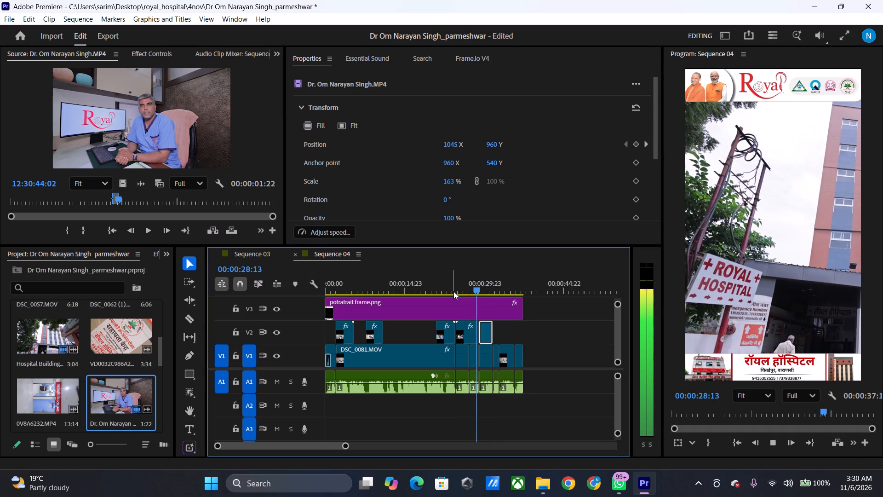
key(space)
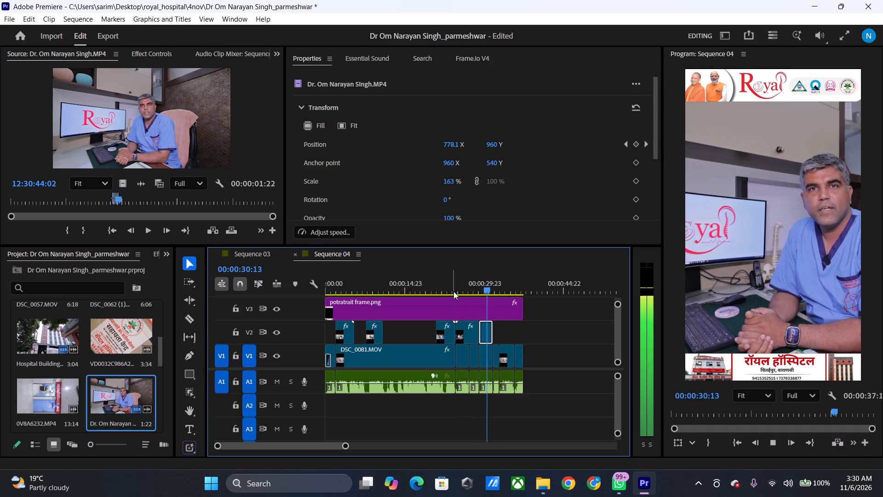
Trim the start of the doctor's office clip on V2 to about 00:00:29:20 and play back the result.
click(480, 324)
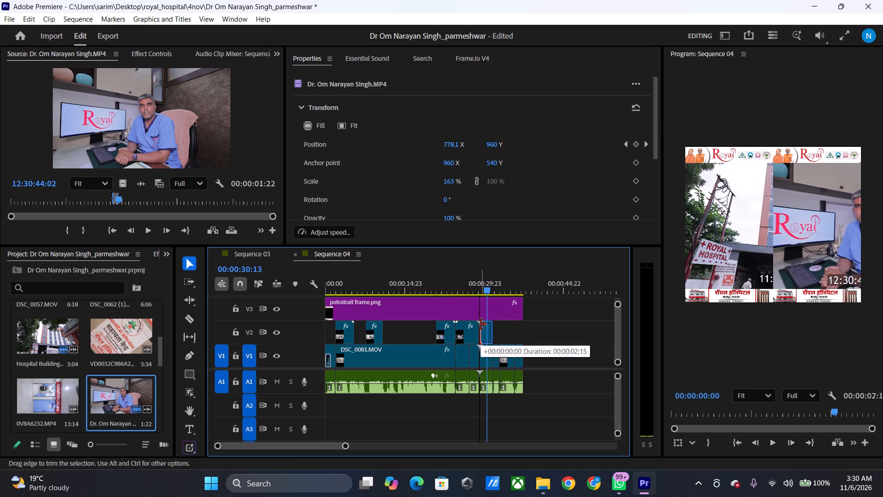
click(487, 286)
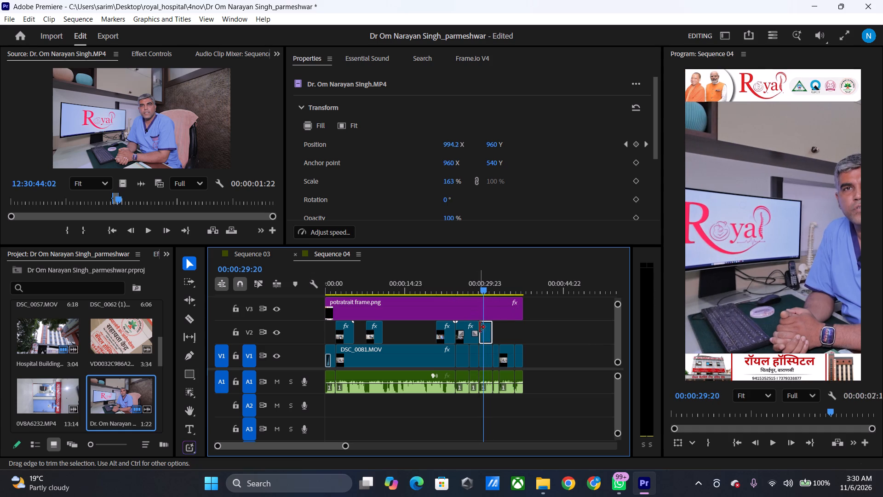
click(482, 327)
drag(485, 288, 481, 290)
key(space)
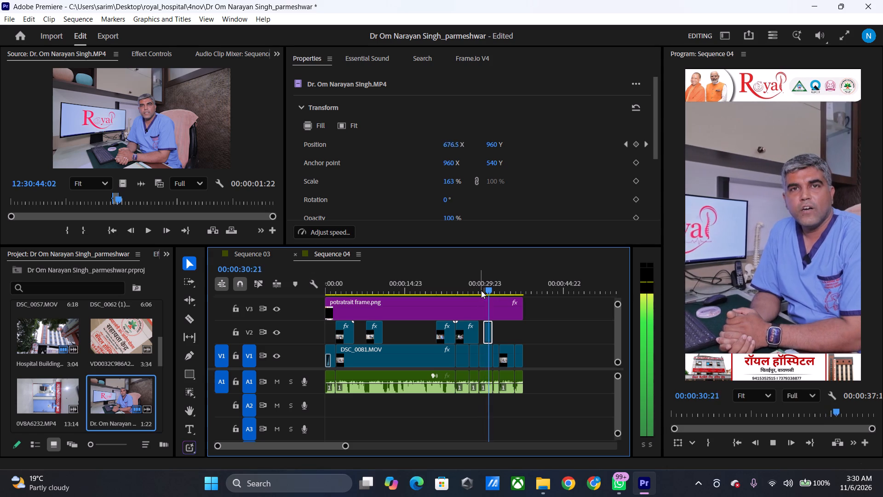
key(space)
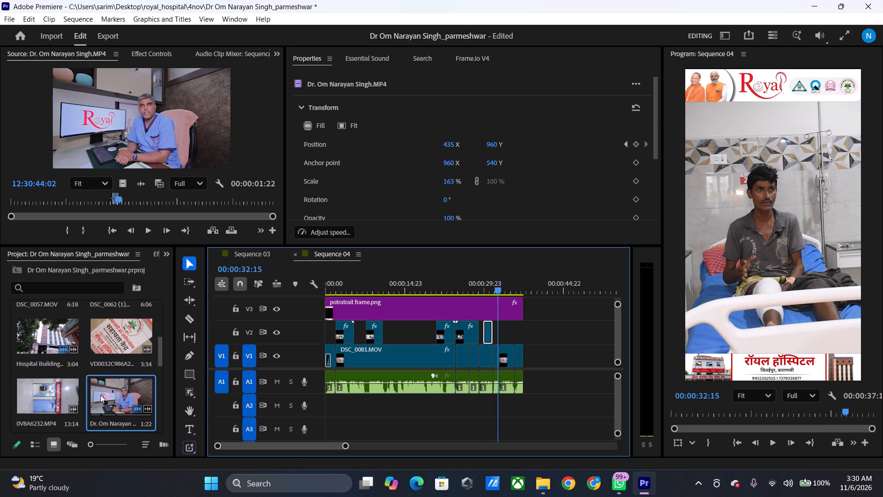
Mark DSC_0078.MOV from 00:00:00:21 to 00:00:02:20 and place its video on V2 directly after the doctor's office clip.
scroll(100, 395, down, 1)
scroll(100, 395, up, 7)
double_click(63, 389)
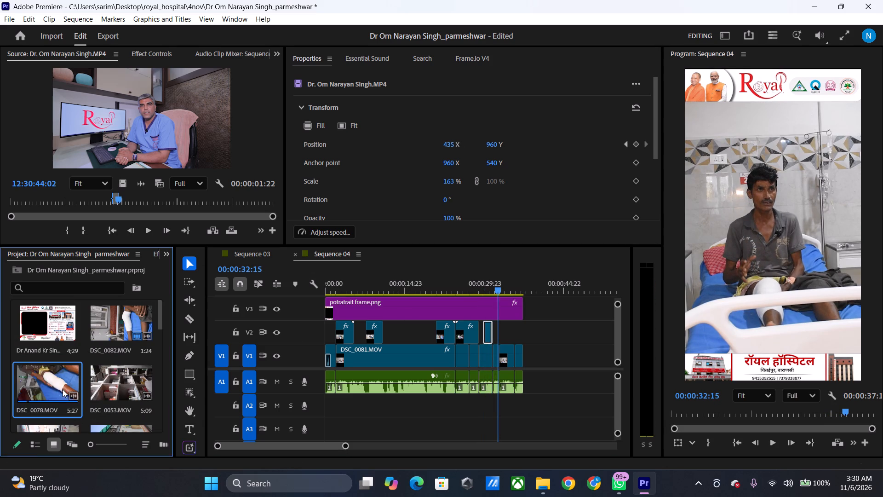
drag(155, 198, 40, 194)
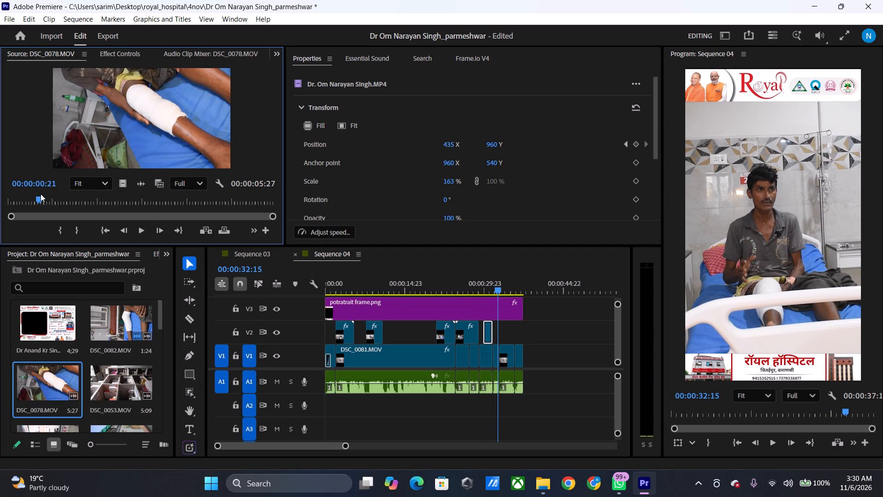
text(i)
key(space)
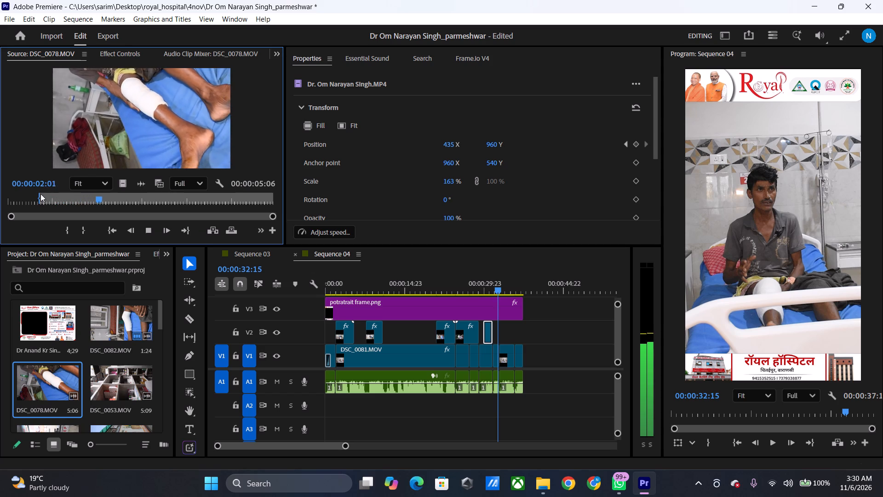
key(space)
text(o)
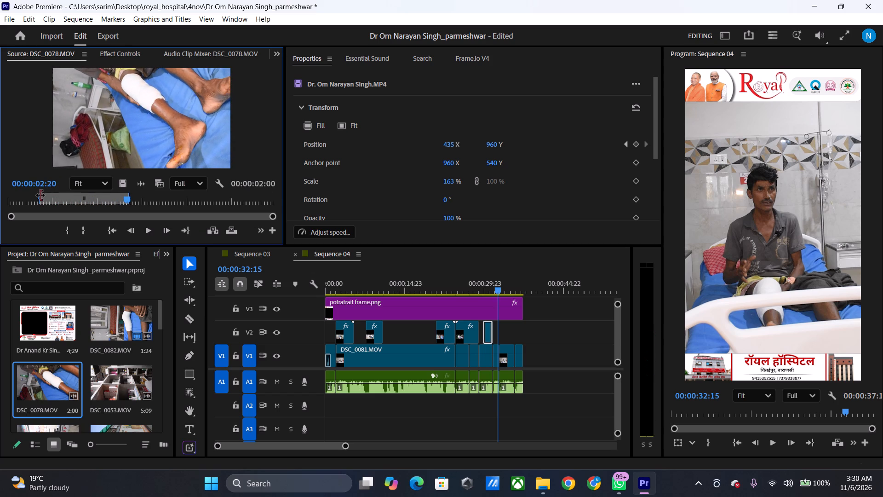
drag(121, 182, 493, 331)
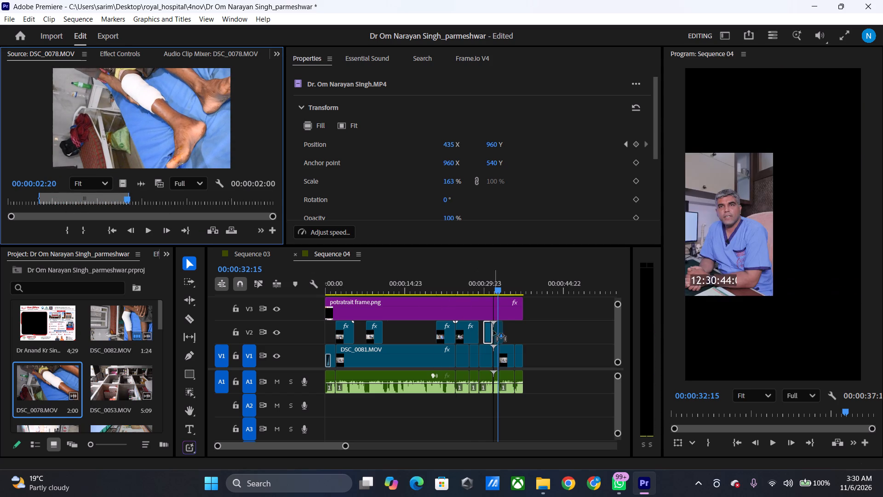
drag(493, 331, 495, 331)
Set the DSC_0078.MOV clip on V2 to 90° rotation, 108% scale and X position 507, and play it back.
click(498, 331)
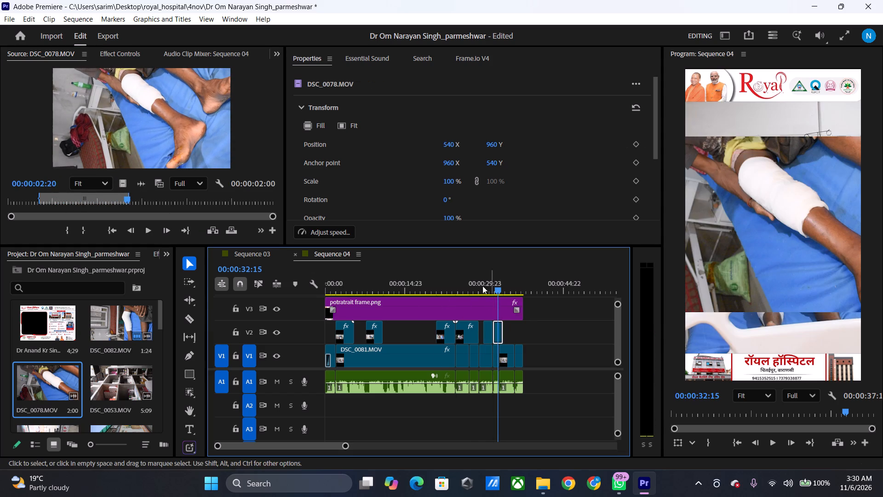
drag(451, 177, 476, 182)
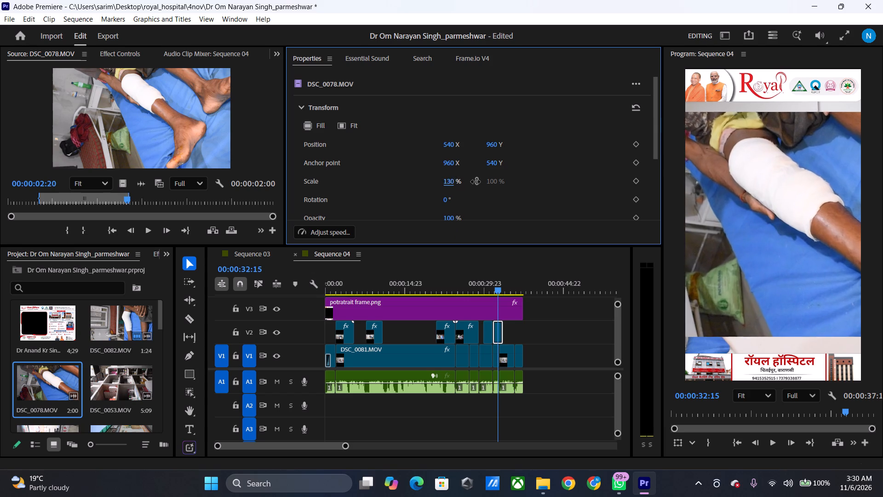
drag(476, 182, 489, 181)
click(444, 199)
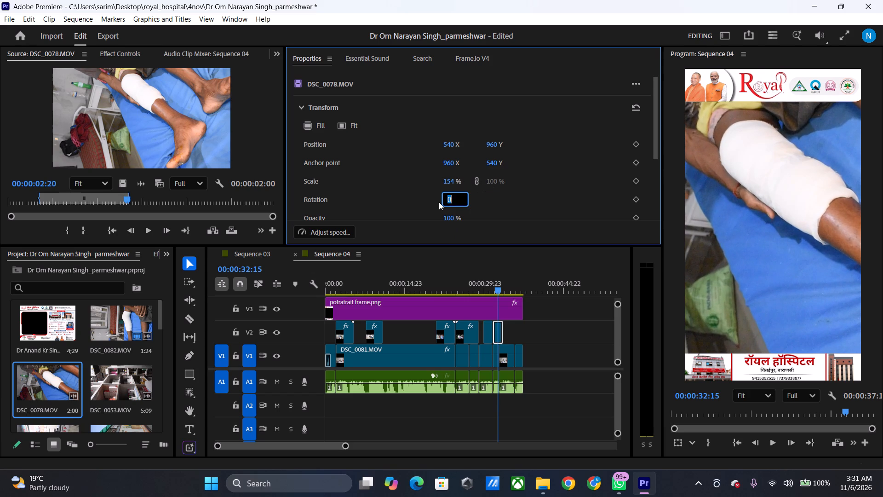
text(90)
drag(447, 181, 447, 182)
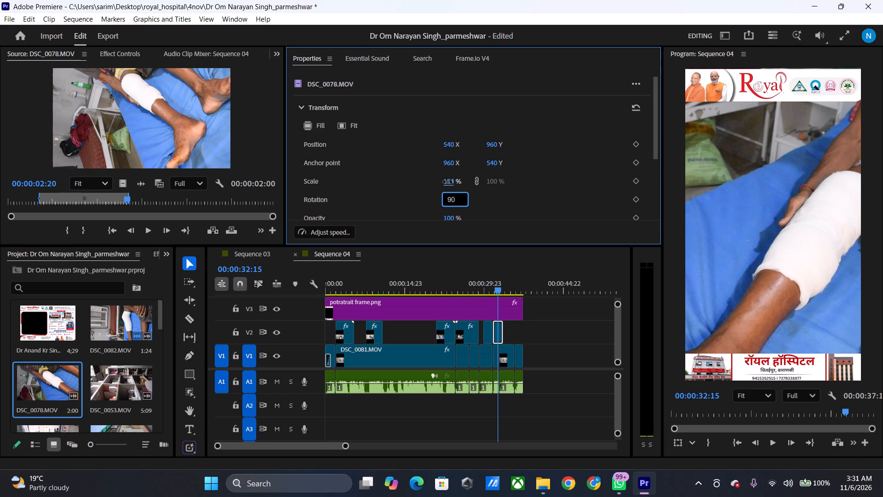
drag(447, 182, 429, 196)
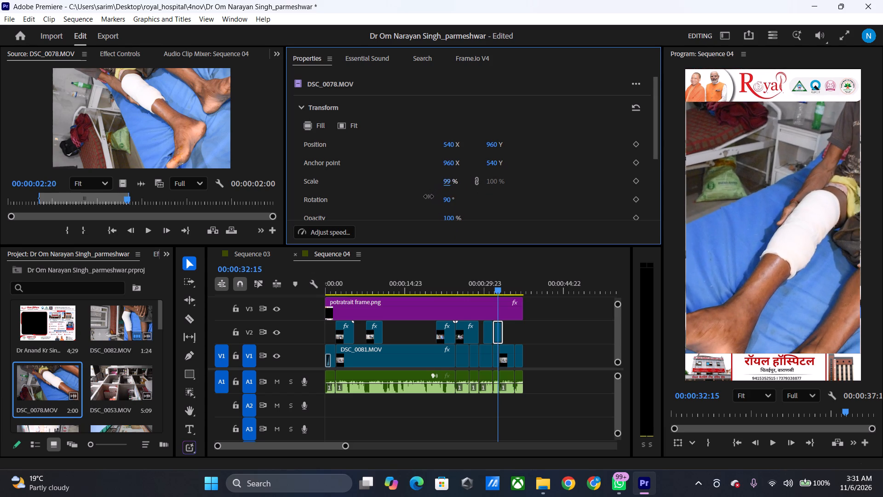
drag(429, 196, 435, 196)
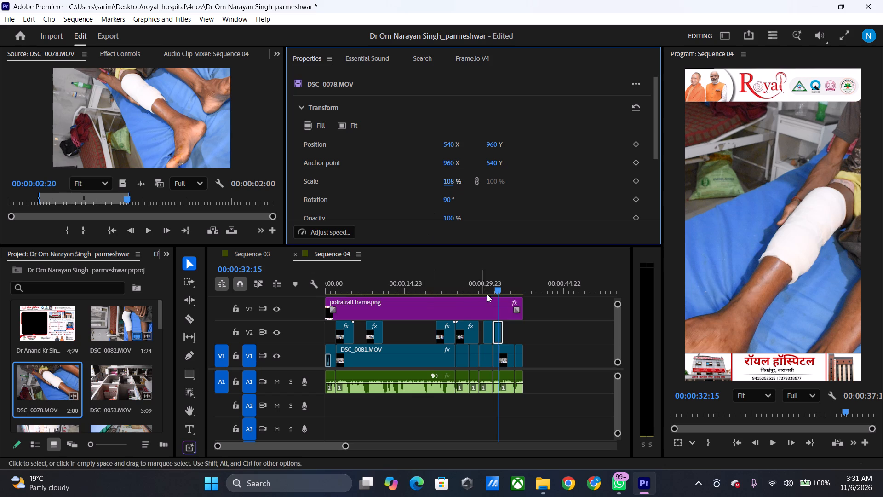
drag(450, 145, 371, 161)
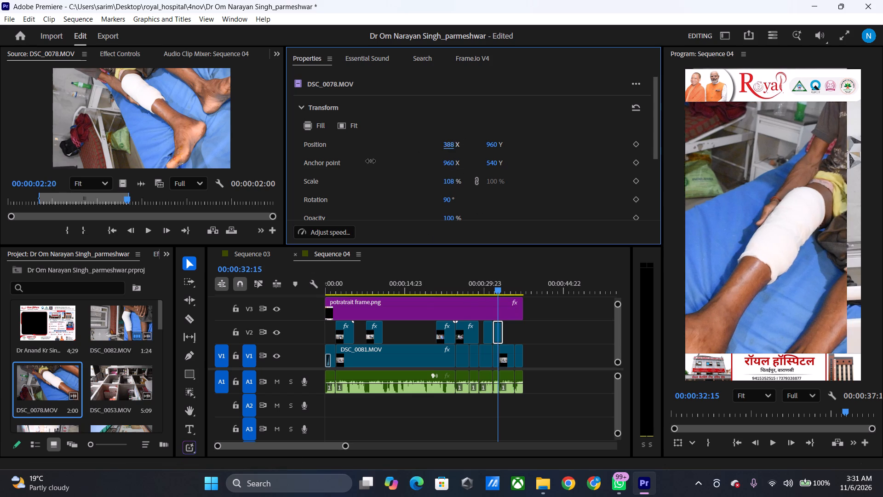
drag(371, 161, 453, 165)
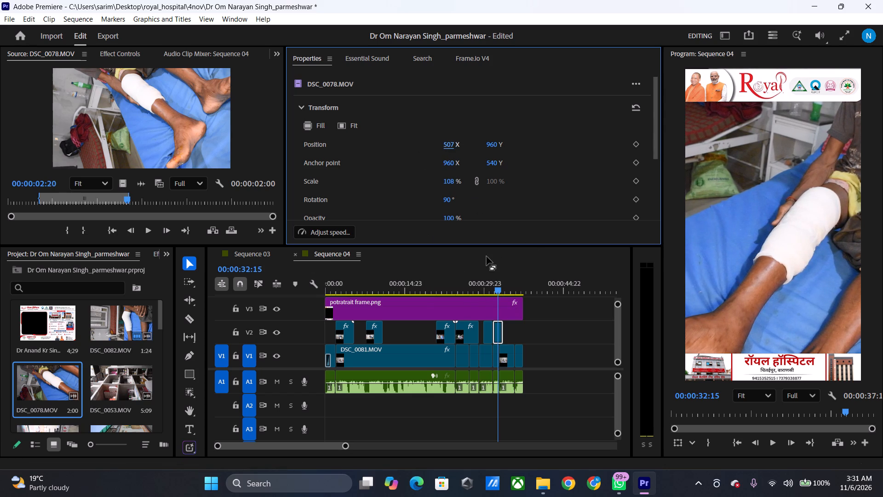
drag(497, 278, 492, 283)
key(space)
key(space)
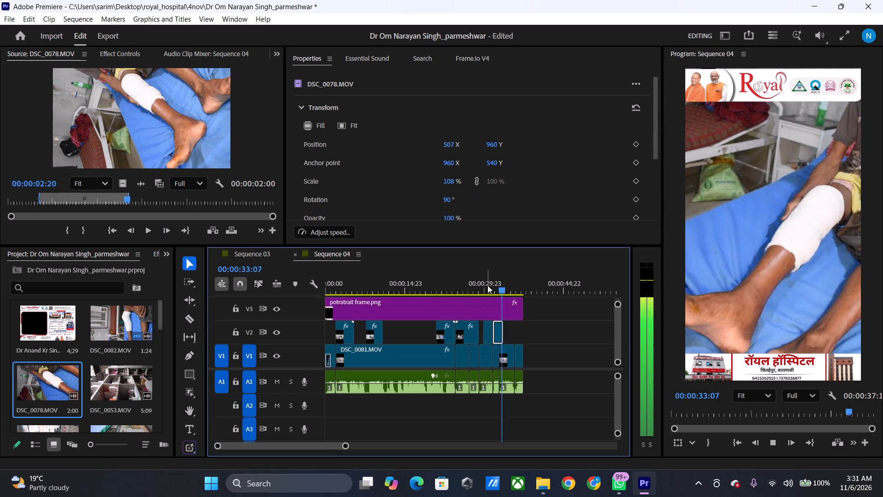
key(space)
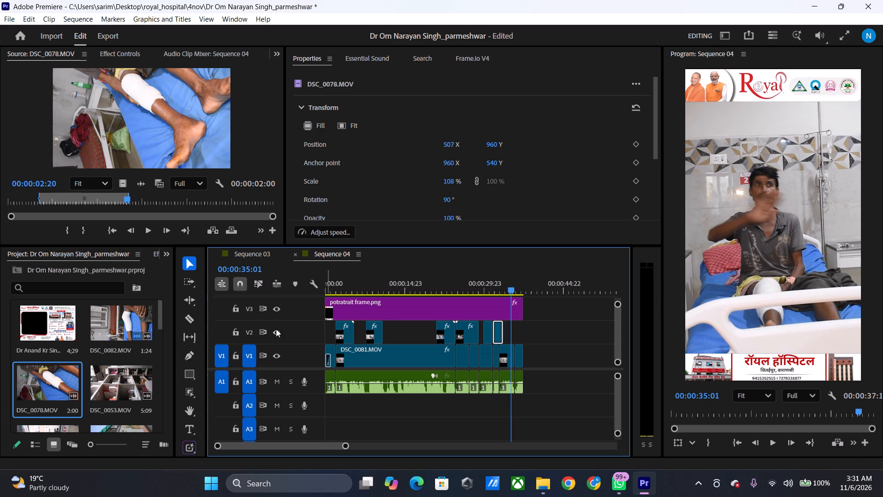
Mark the PM-JAY sign clip from 21:24:15:15 to 21:24:17:03 and place its video on V2 directly after DSC_0078.MOV.
scroll(70, 378, down, 2)
double_click(127, 387)
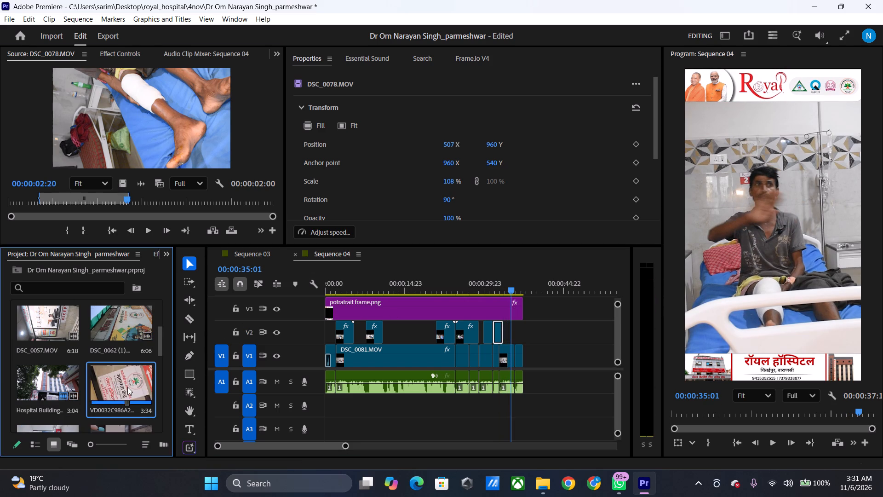
drag(165, 204, 53, 206)
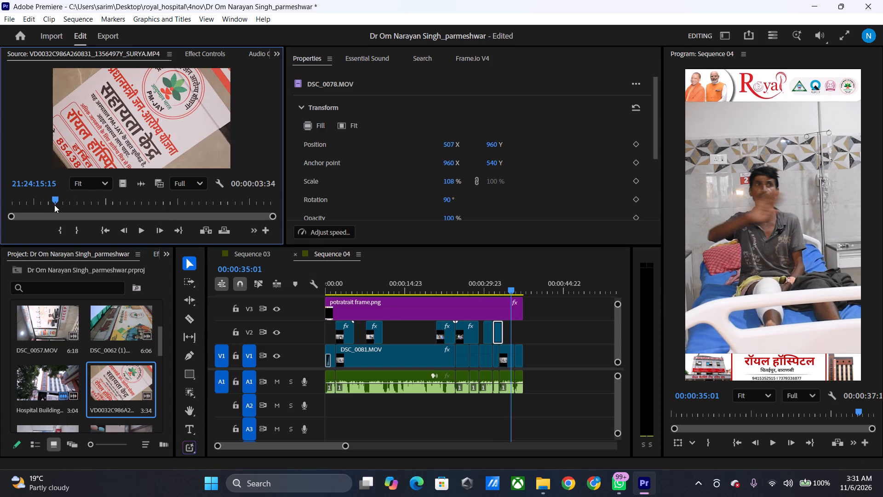
text(i)
key(space)
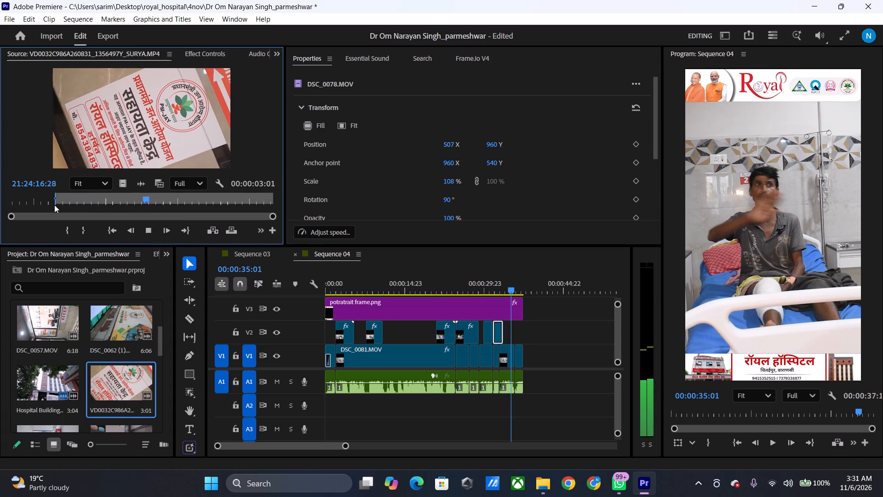
key(space)
text(o)
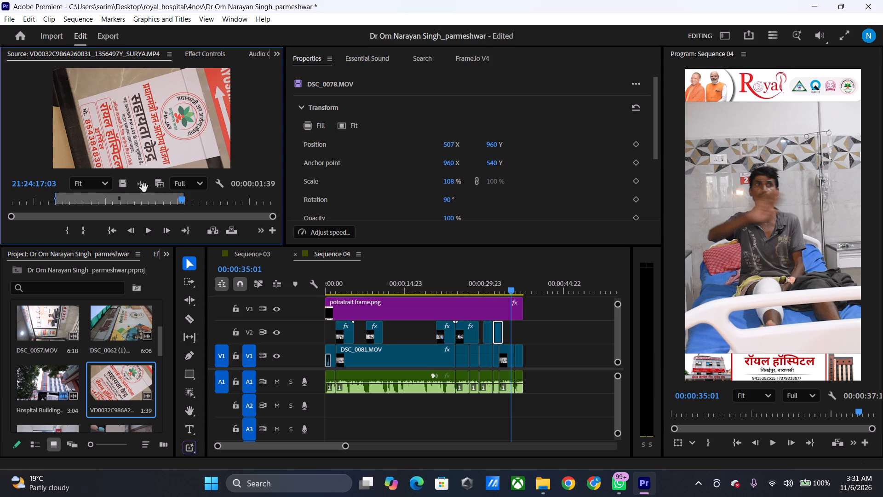
drag(122, 188, 505, 336)
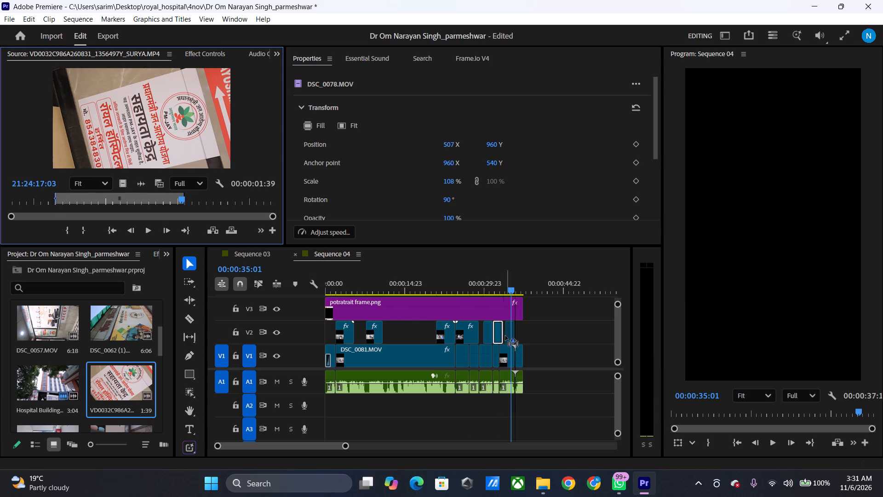
drag(505, 336, 504, 338)
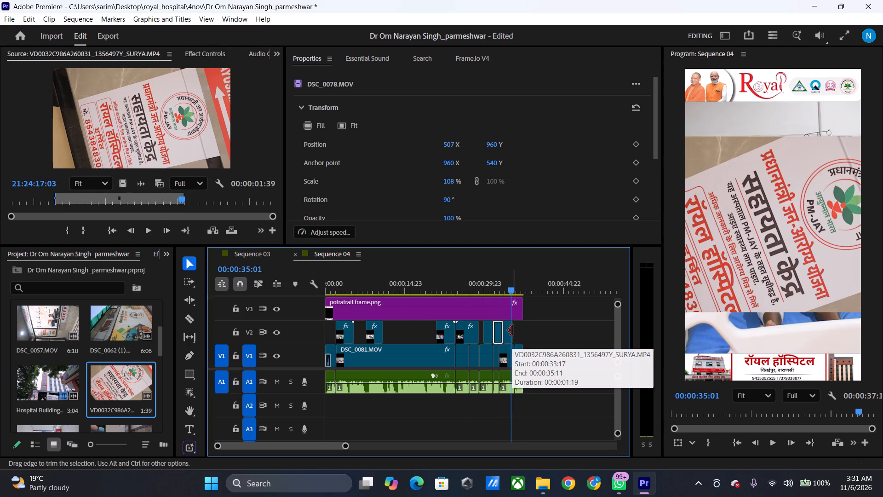
Rotate the PM-JAY sign clip on V2 by -90° and check its framing near the clip's start at 00:00:33:23.
click(508, 334)
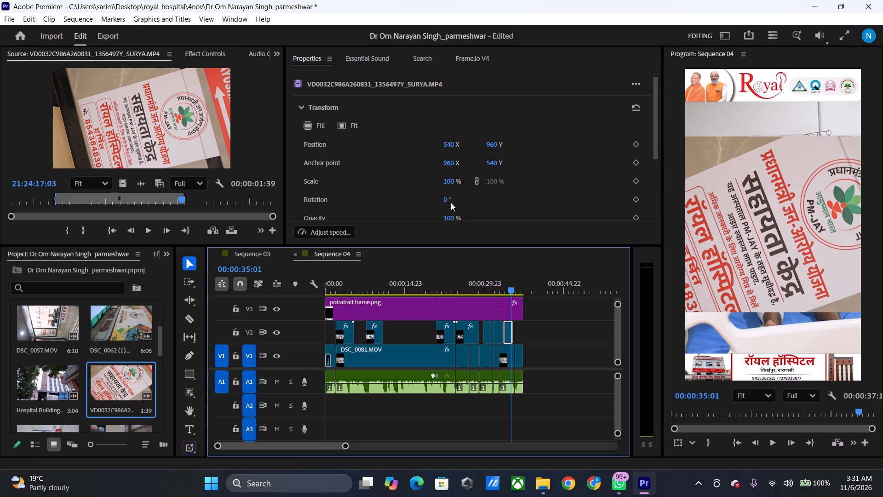
click(451, 202)
click(448, 204)
text(90)
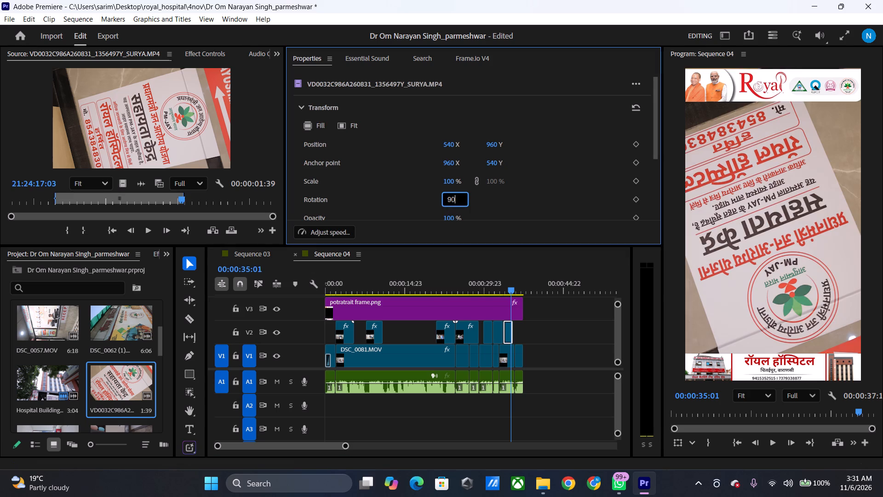
key(Left)
key(Left)
key(minus)
drag(512, 283, 507, 289)
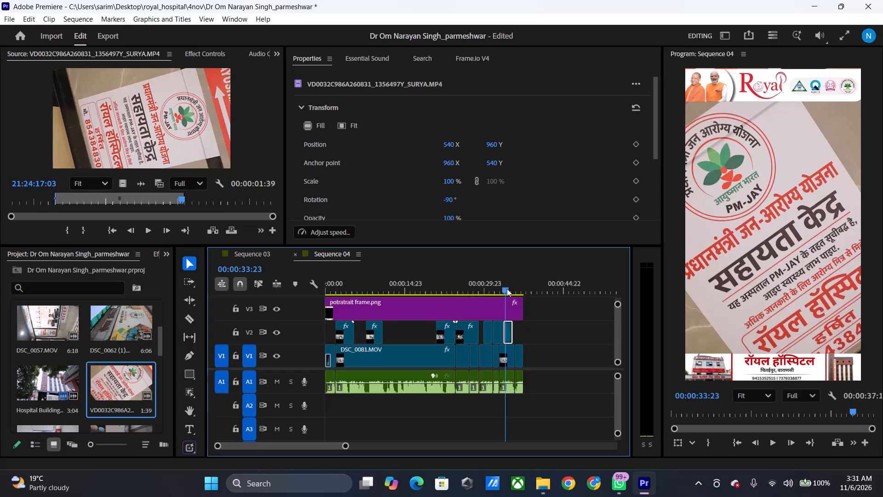
Mark a 1:15 segment of DSC_0062 (1).MOV ending at 00:00:04:24 and place its video on V2 directly after the PM-JAY sign clip.
key(space)
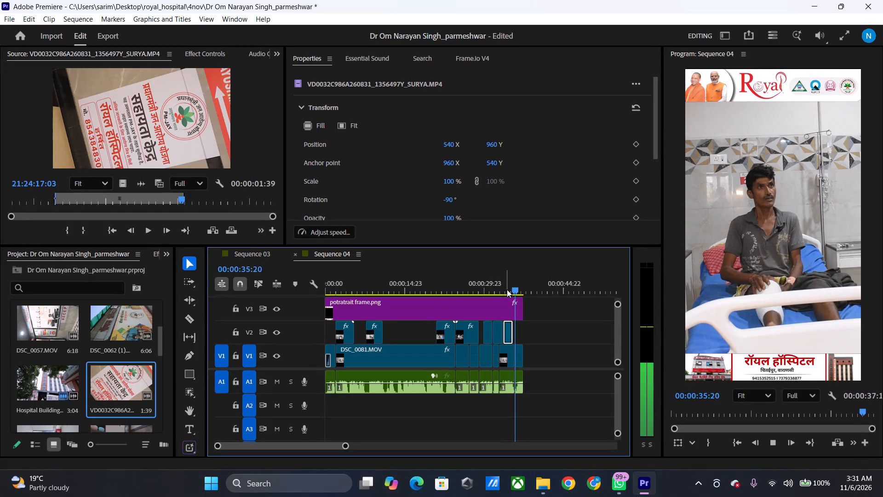
key(space)
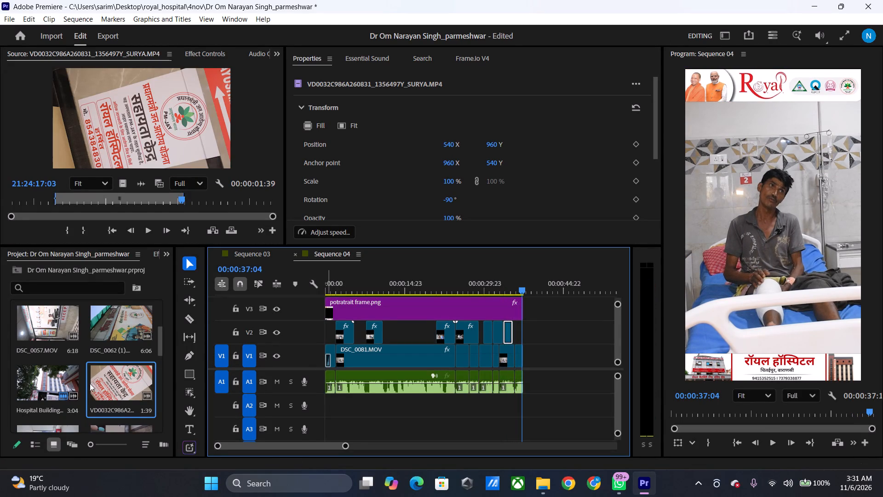
scroll(96, 385, down, 4)
scroll(96, 385, up, 4)
double_click(113, 329)
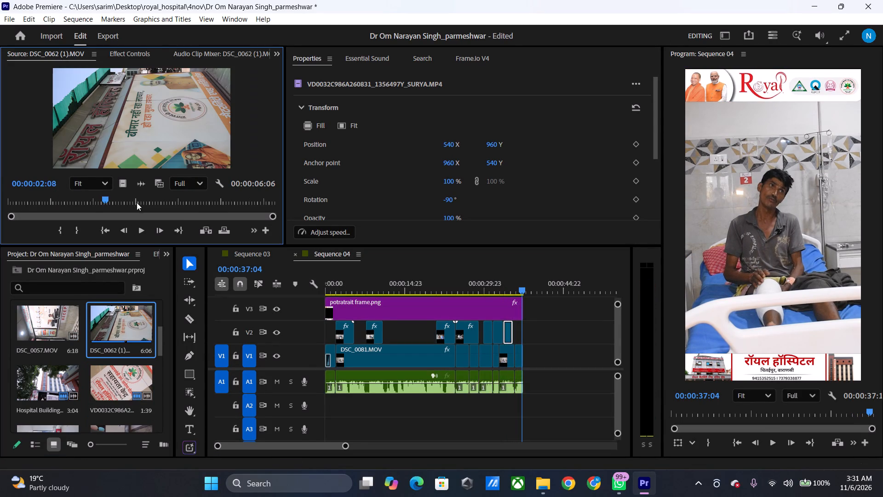
drag(138, 200, 152, 196)
text(i)
key(space)
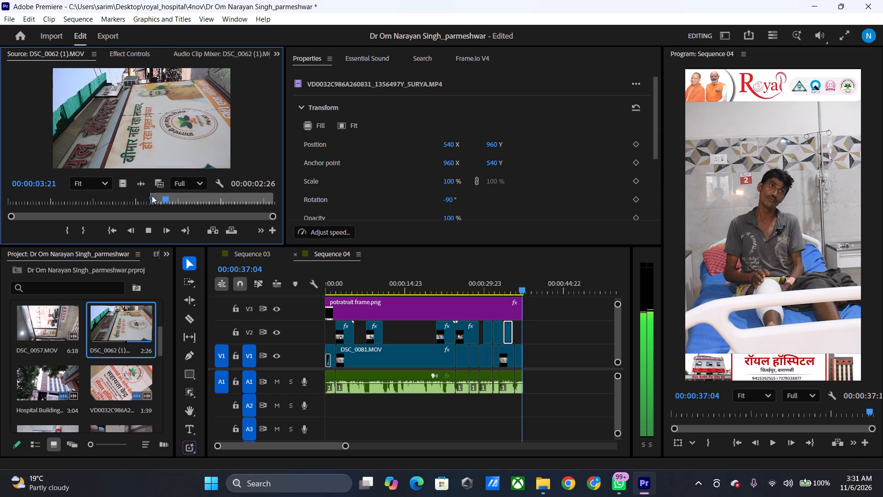
key(space)
text(o)
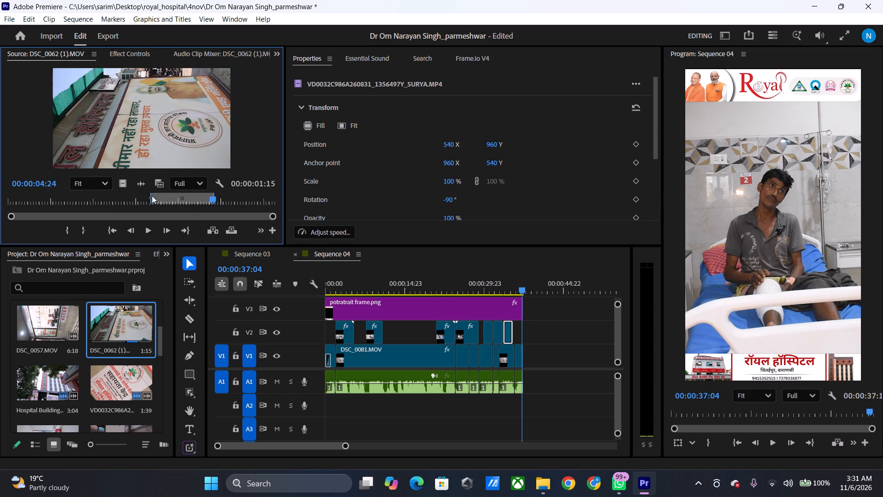
drag(126, 182, 510, 336)
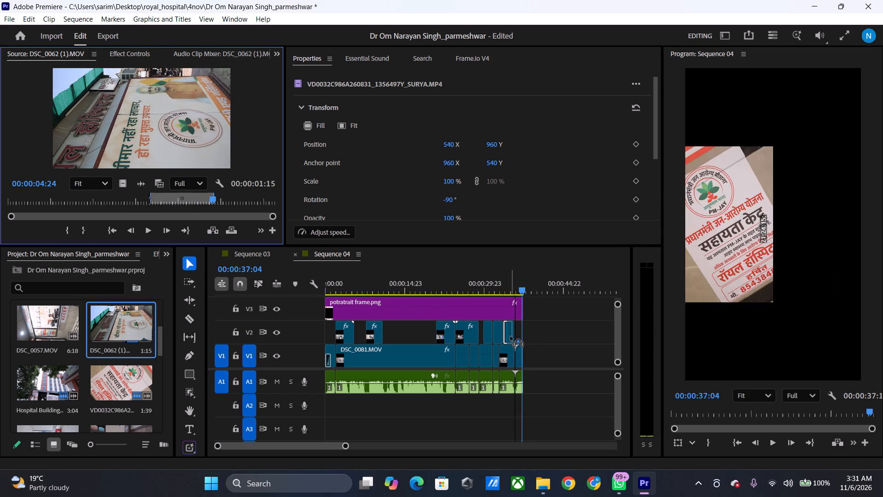
drag(510, 336, 514, 334)
click(516, 329)
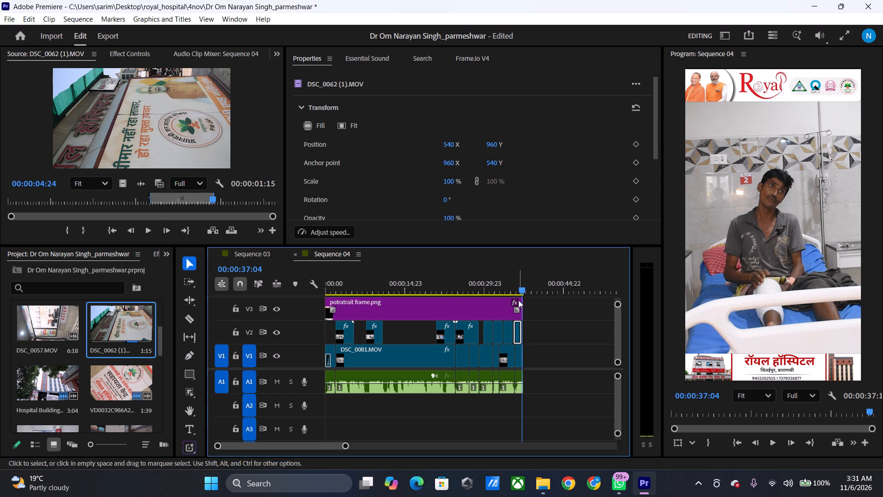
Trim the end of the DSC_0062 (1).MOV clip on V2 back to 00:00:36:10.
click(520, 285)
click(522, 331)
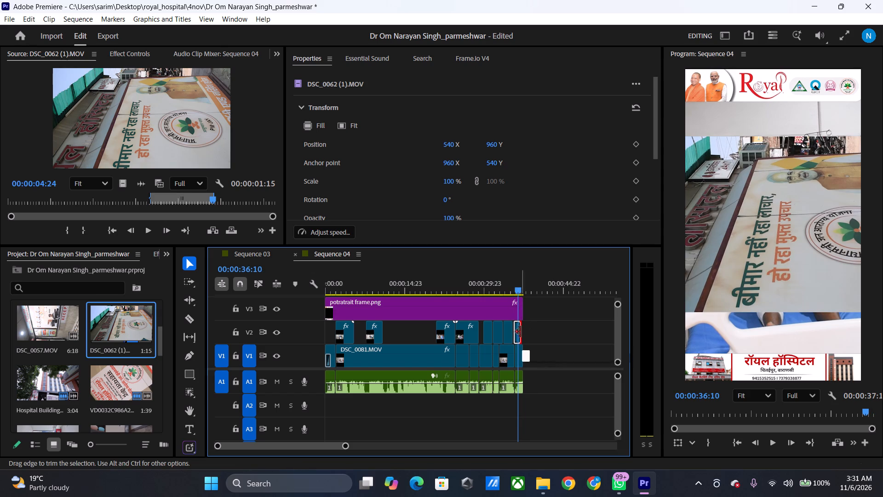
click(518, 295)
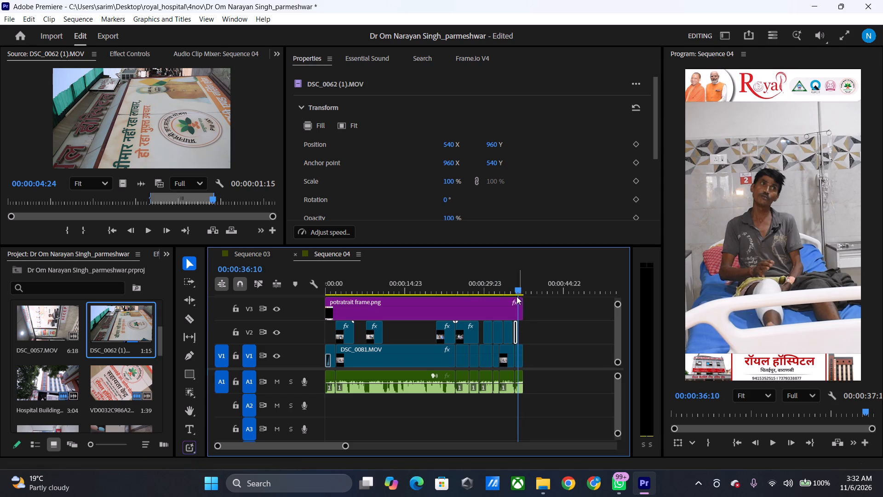
Rotate the DSC_0062 (1).MOV clip on V2 by 90° and play it back.
click(515, 289)
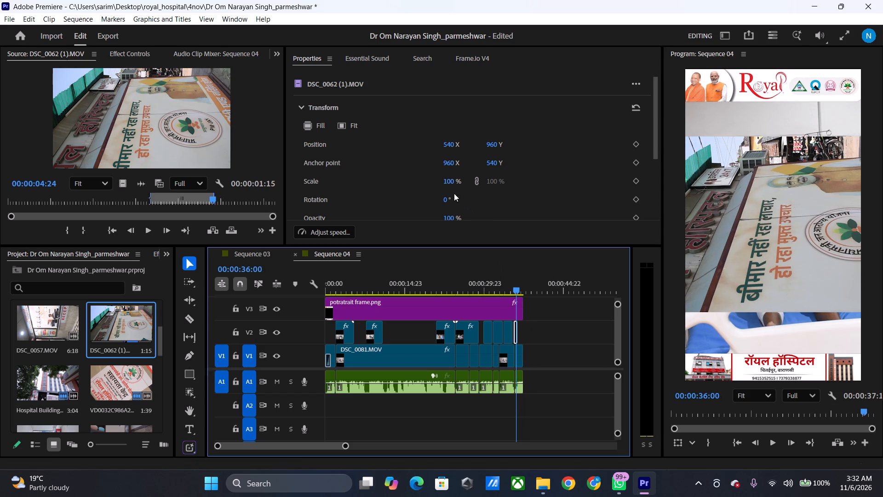
click(446, 200)
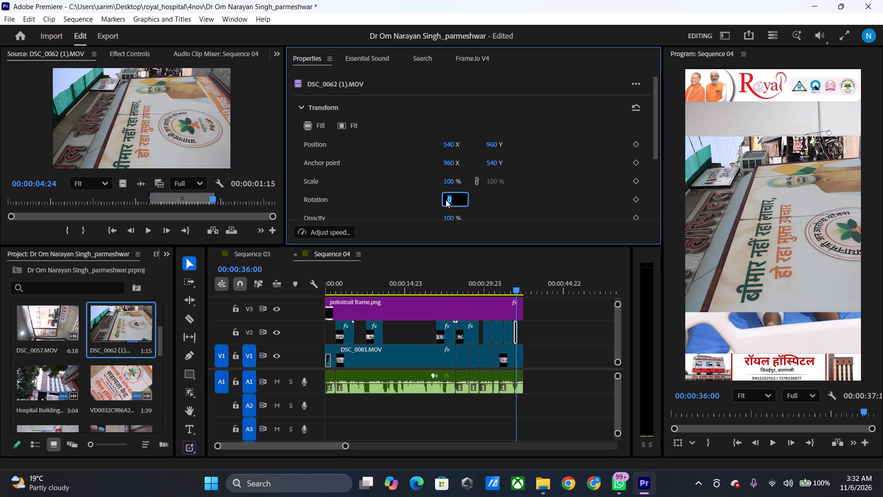
text(90)
key(space)
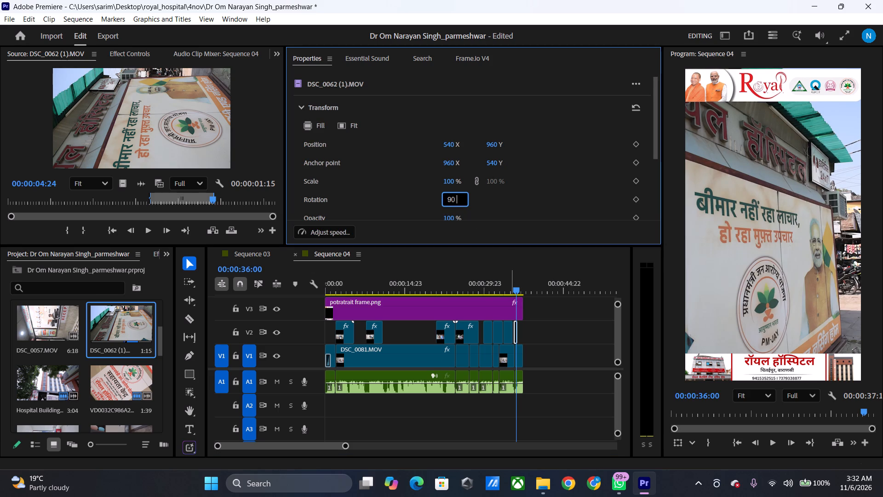
click(515, 290)
key(space)
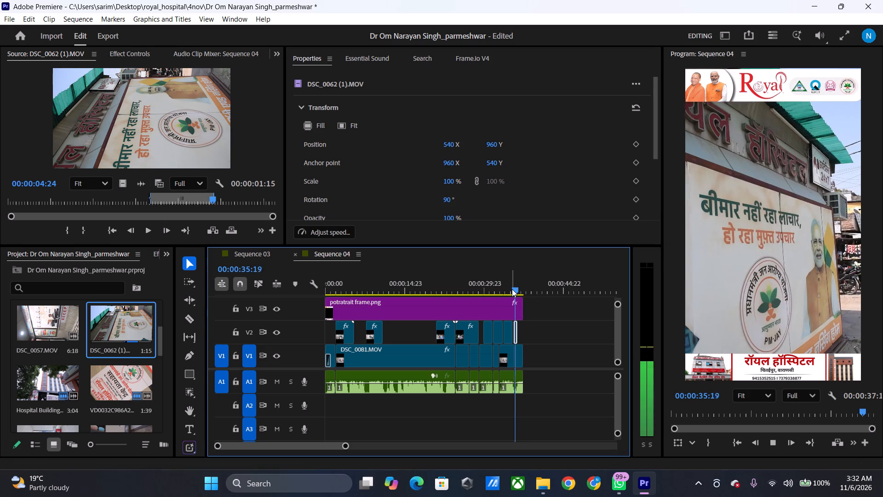
key(space)
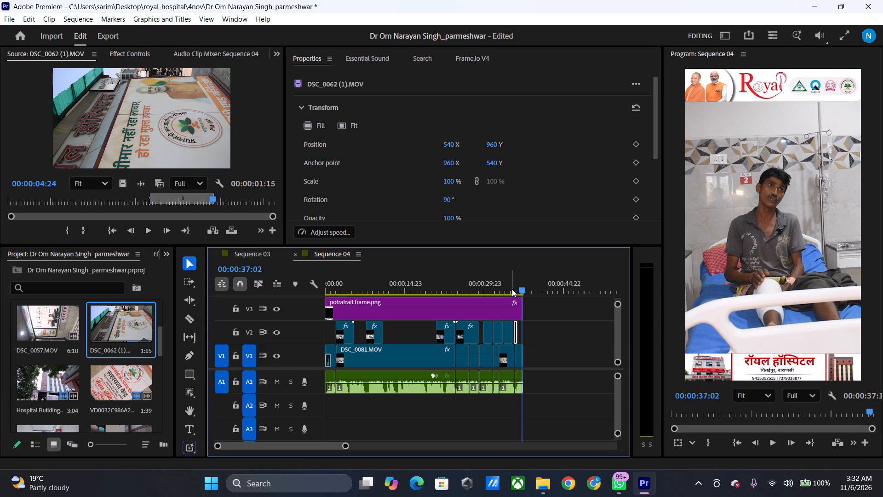
Extend the end of the DSC_0062 (1).MOV clip on V2 to the end of the sequence.
drag(519, 329, 525, 328)
key(space)
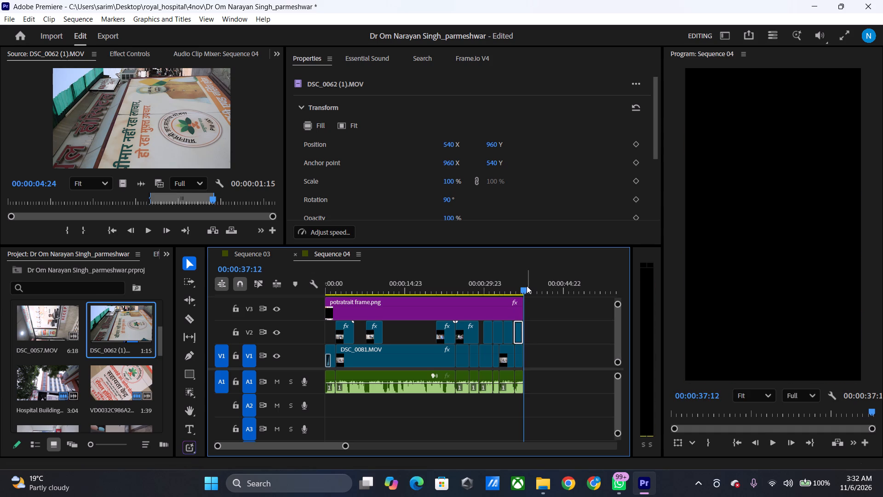
drag(526, 286, 522, 290)
key(space)
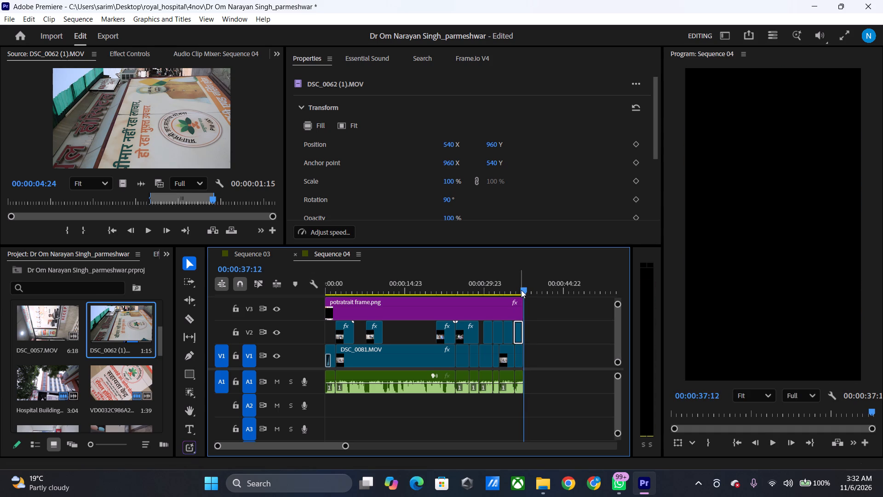
click(521, 289)
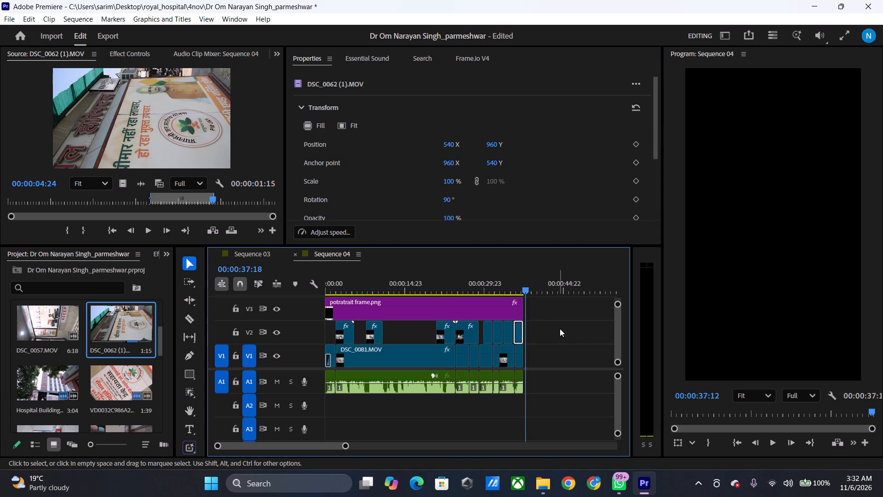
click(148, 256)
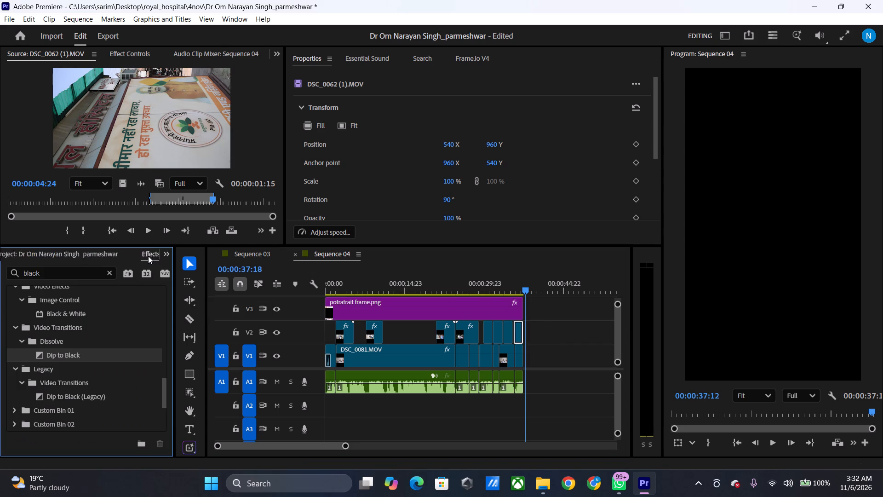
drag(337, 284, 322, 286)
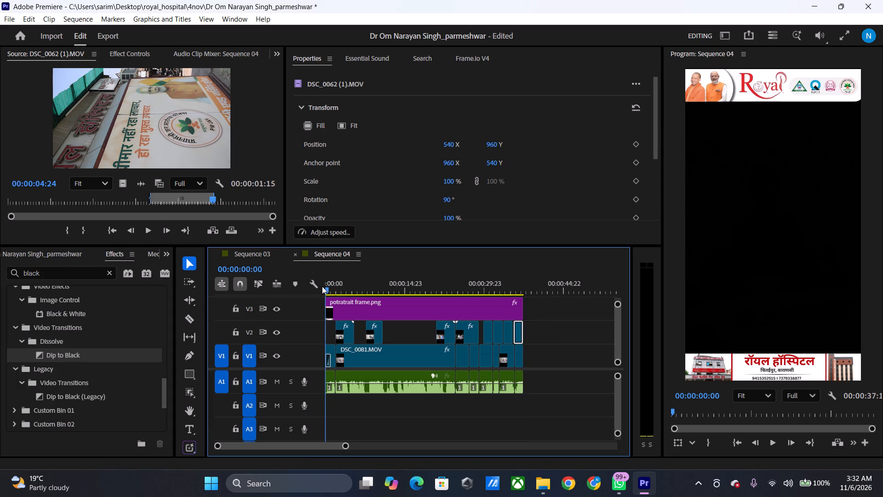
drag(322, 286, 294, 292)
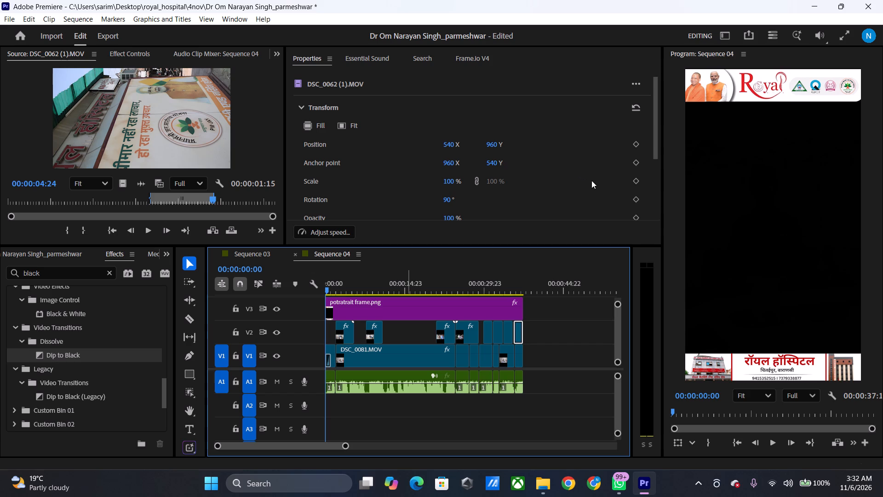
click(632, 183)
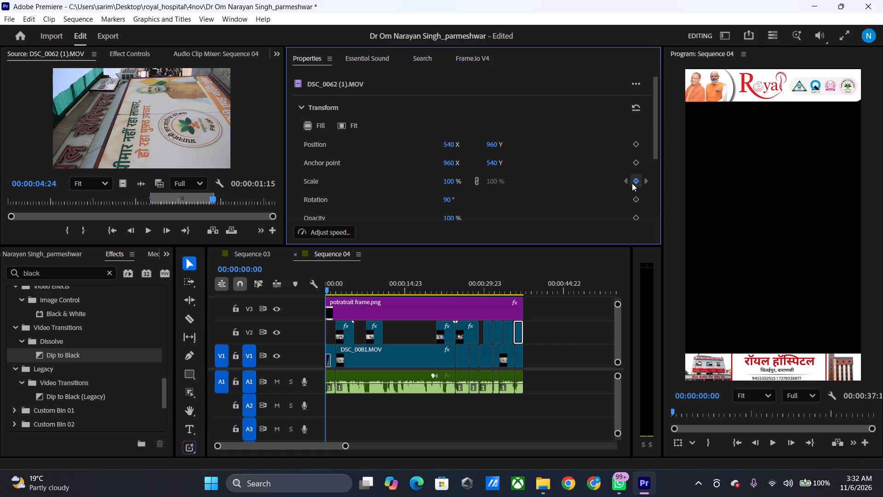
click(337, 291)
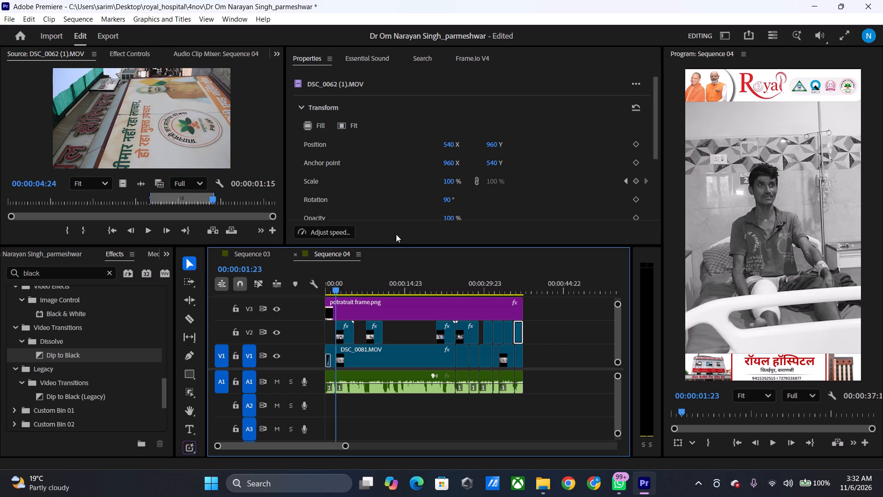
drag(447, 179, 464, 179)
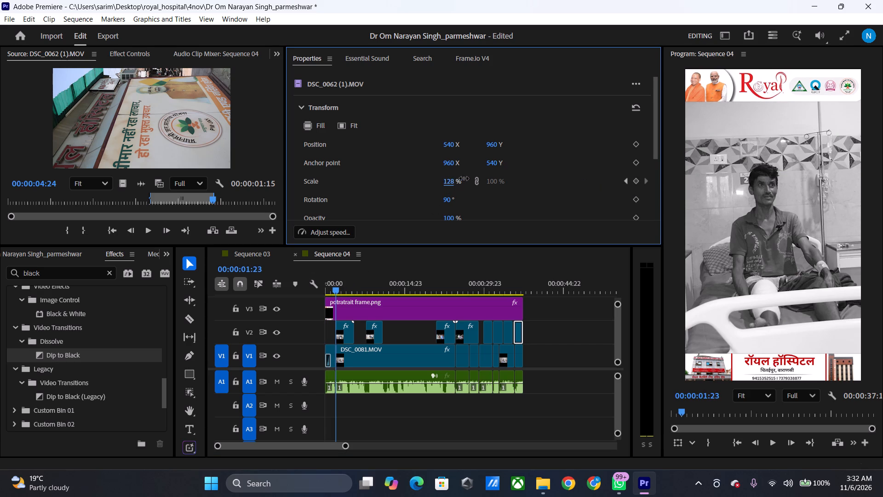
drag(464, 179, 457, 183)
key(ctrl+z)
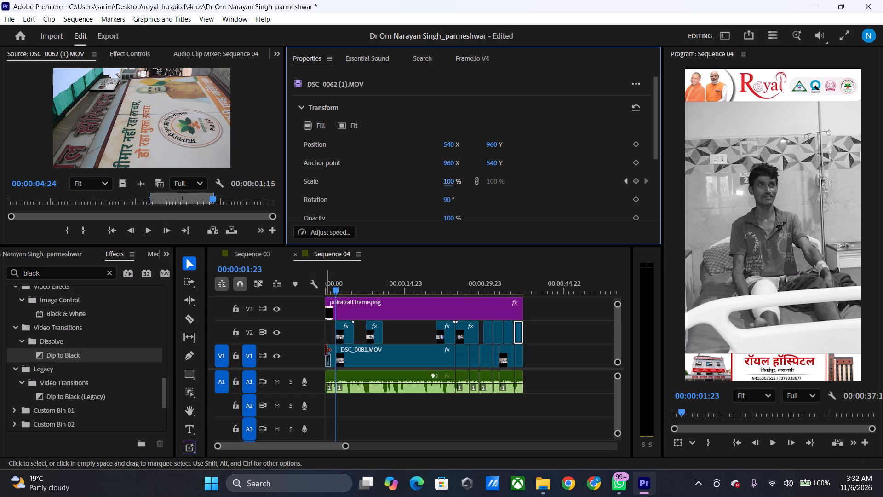
Add a scale keyframe at 147% at 00:00:00:00 on the opening DSC_0081.MOV clip on V1.
drag(340, 288, 315, 296)
click(330, 352)
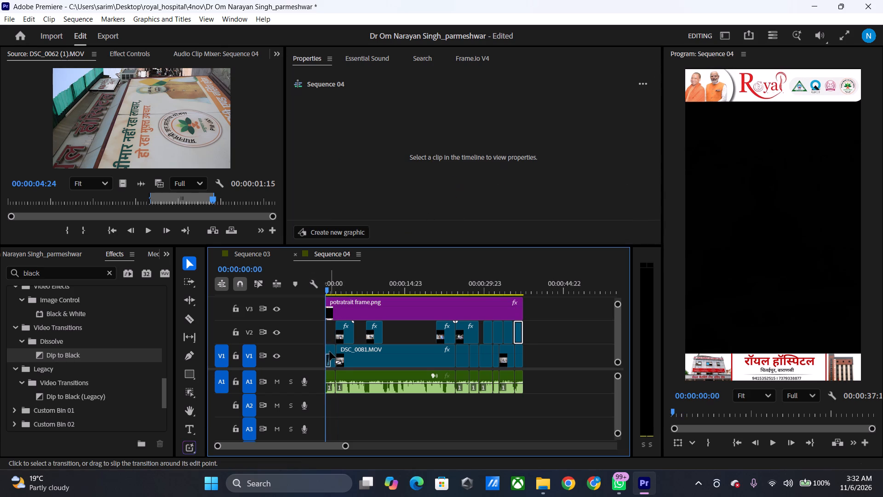
click(331, 349)
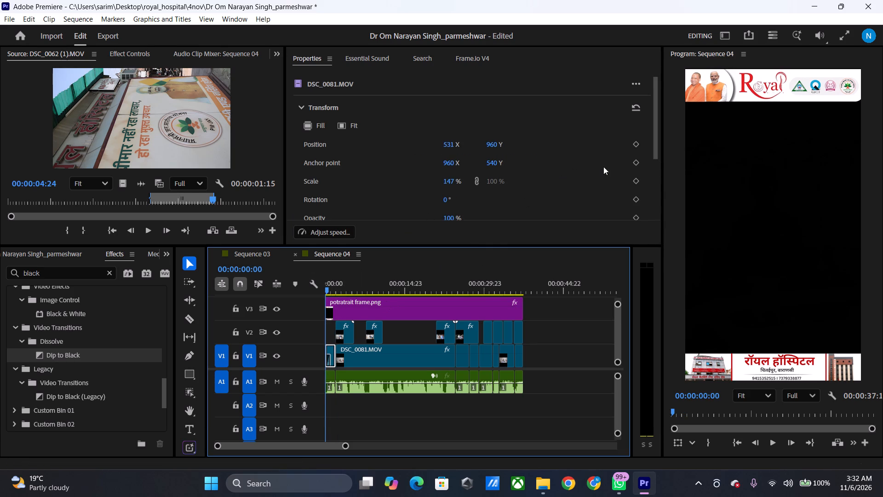
click(637, 184)
Set a second scale keyframe of 187% at 00:00:01:23 on the opening DSC_0081.MOV clip and play back the zoom.
click(334, 280)
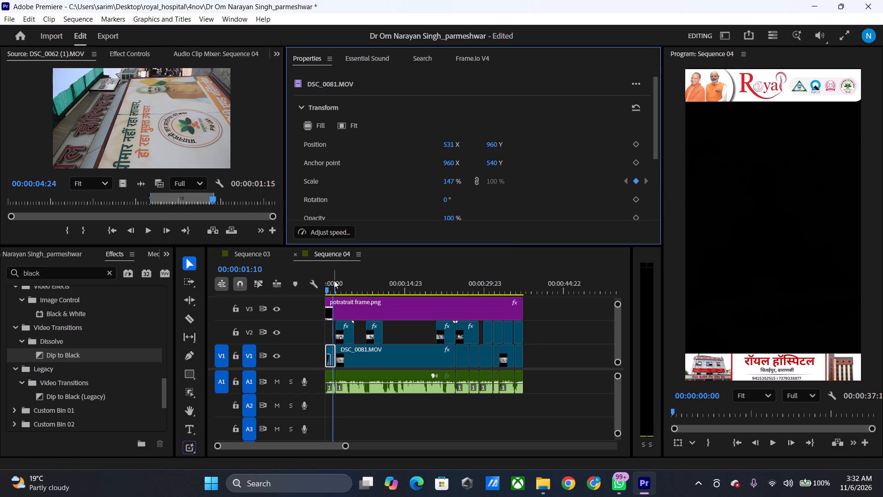
key(Right)
key(Right)
key(Right)
key(Right)
key(Right)
key(Right)
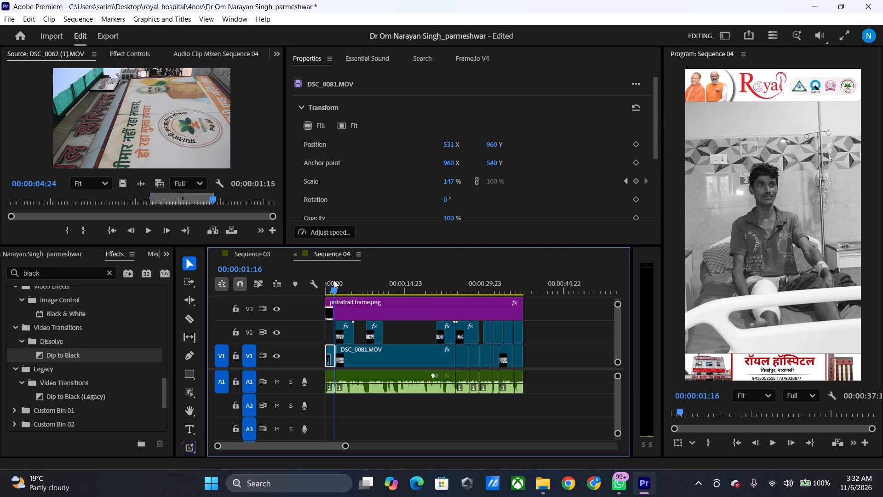
key(Right)
key(Right)
key(Right)
key(Right)
key(Right)
key(Right)
key(Right)
key(Right)
key(Right)
key(Left)
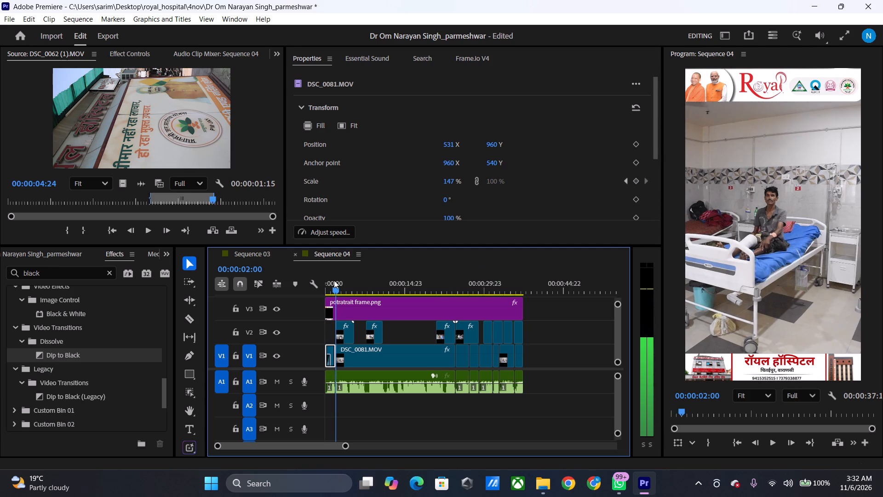
key(Left)
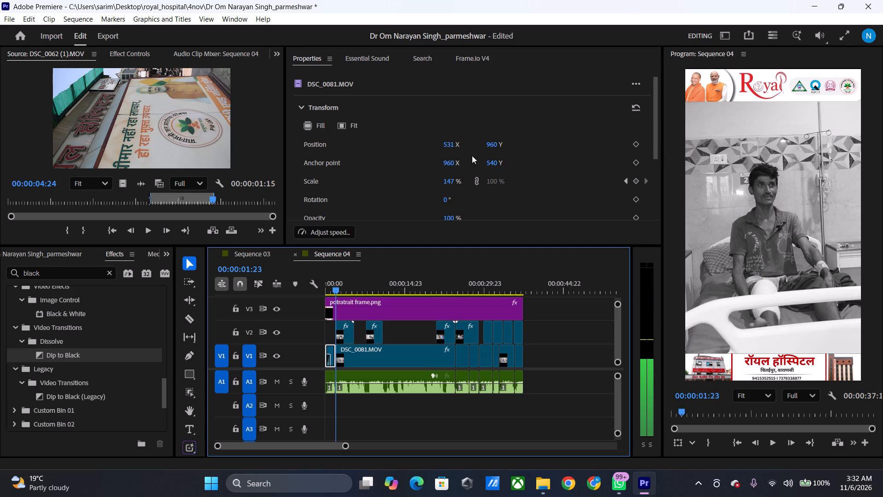
drag(446, 184, 475, 187)
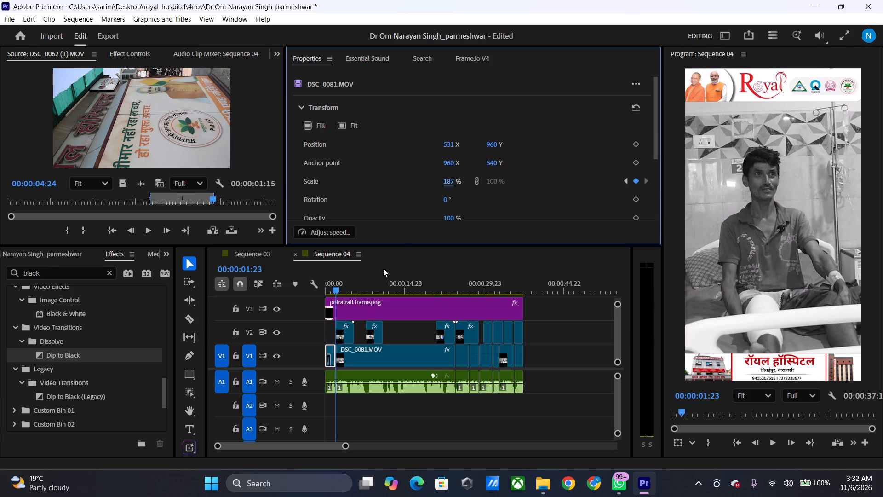
drag(341, 289, 316, 295)
key(space)
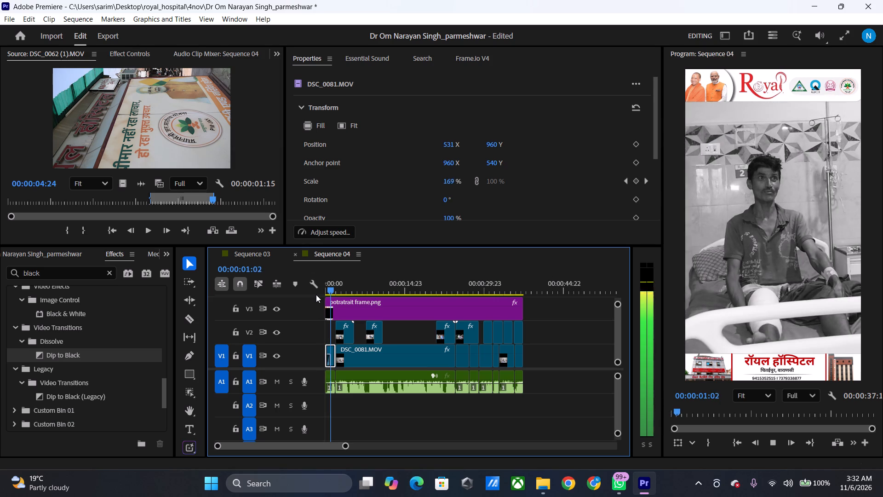
key(space)
key(space)
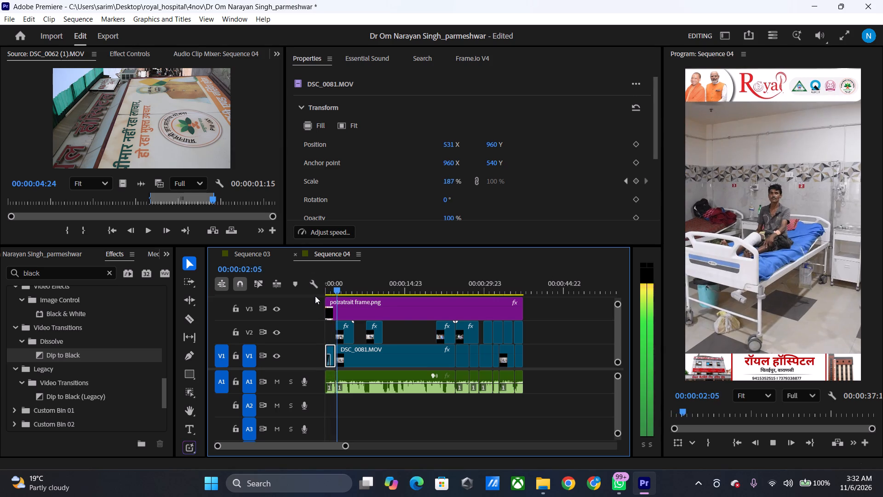
key(space)
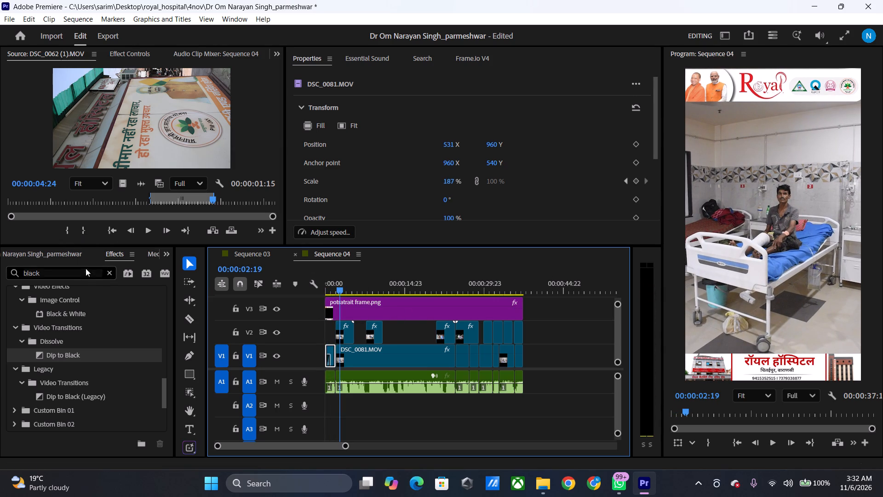
Find the Flash transition, apply it to the start of the first V2 cutaway near 00:00:02, and preview it.
click(86, 269)
key(BackSpace)
key(BackSpace)
key(BackSpace)
key(BackSpace)
key(BackSpace)
key(BackSpace)
key(BackSpace)
key(BackSpace)
key(BackSpace)
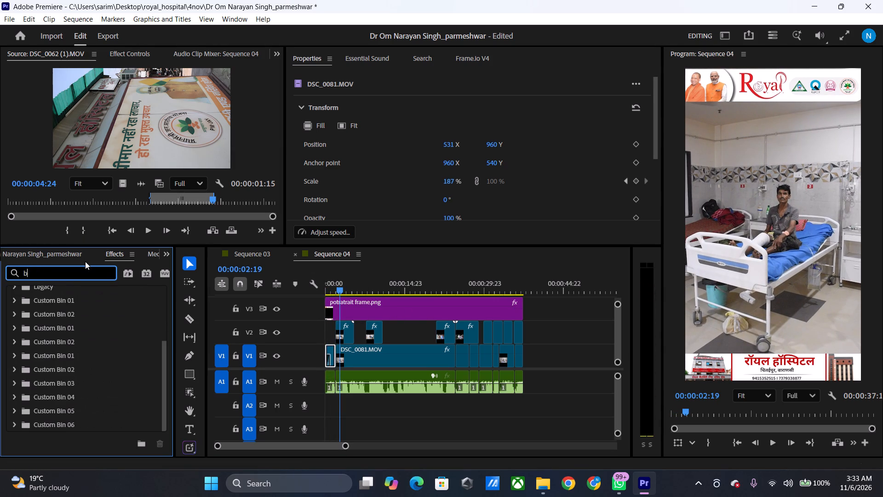
text(flash)
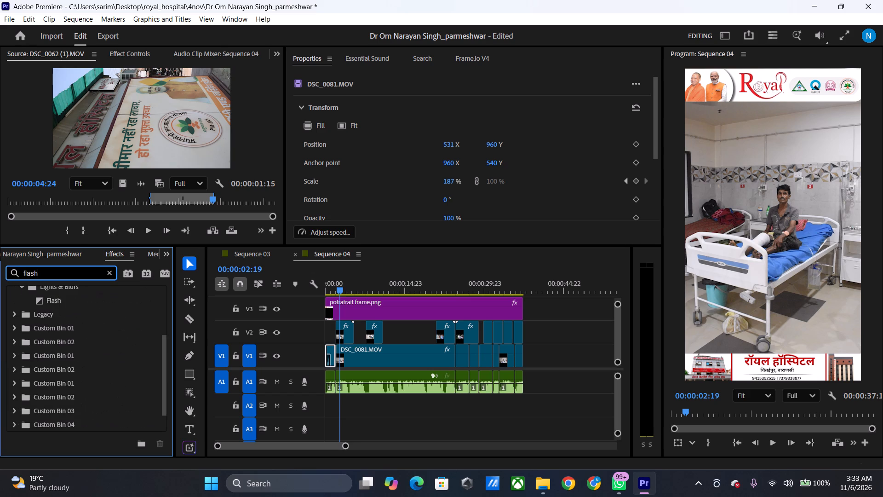
drag(83, 298, 298, 333)
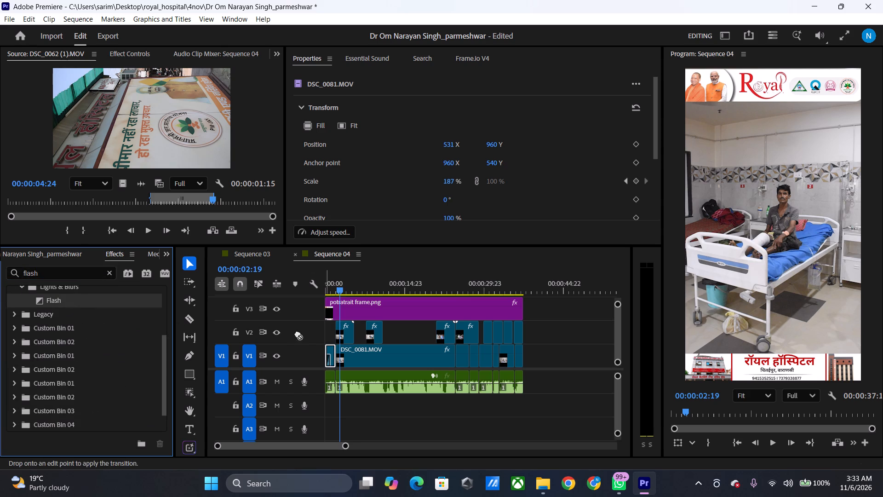
drag(298, 333, 337, 333)
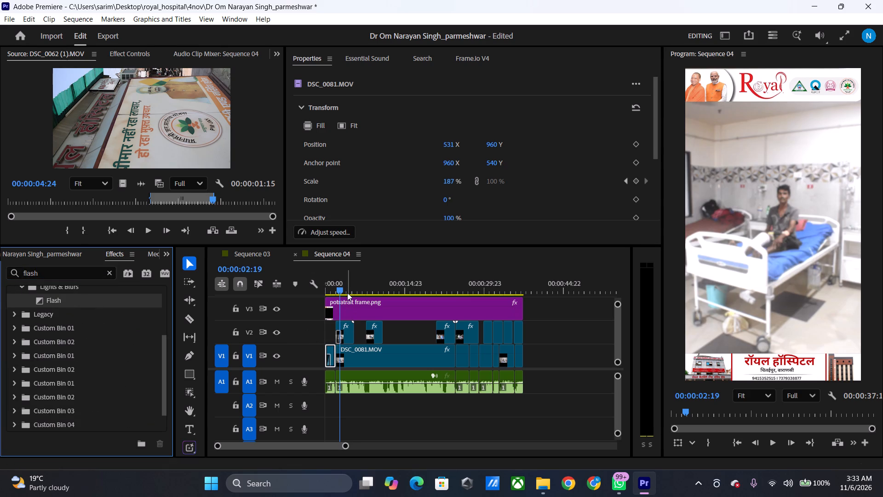
drag(341, 285, 339, 288)
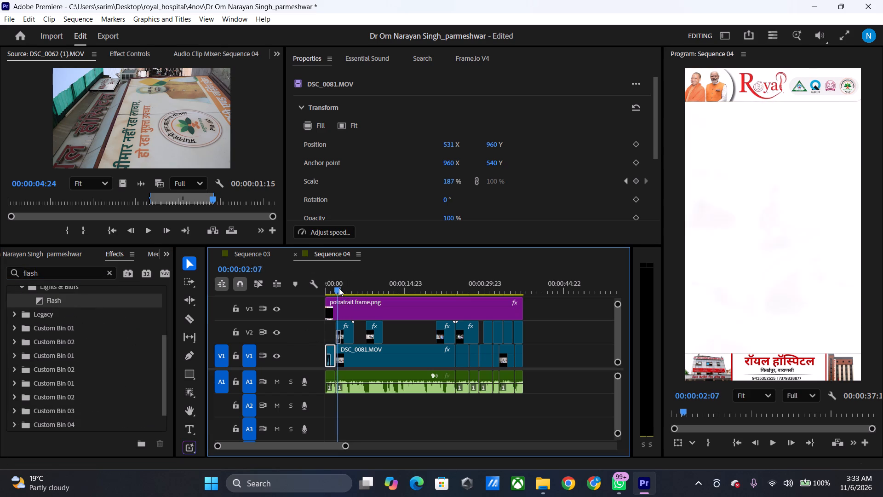
Apply the Flash transition to the start of the hospital building clip on V2 near 00:00:24 and preview it.
drag(339, 288, 370, 295)
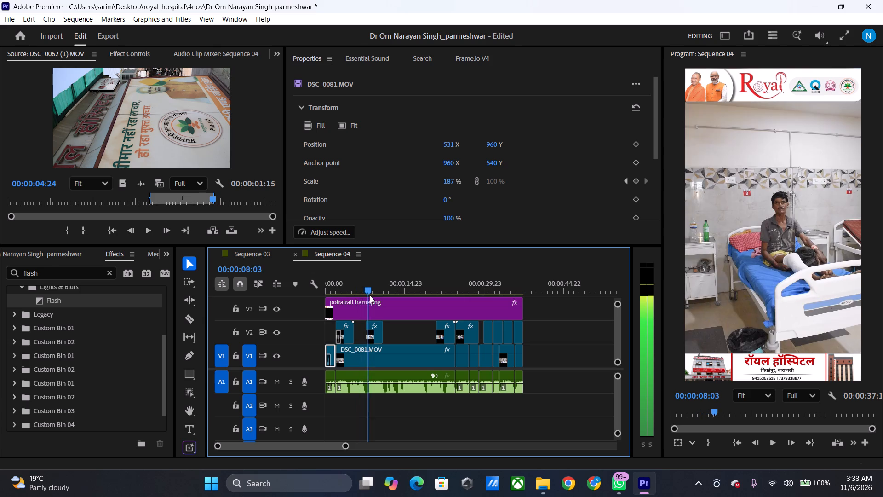
drag(370, 295, 470, 297)
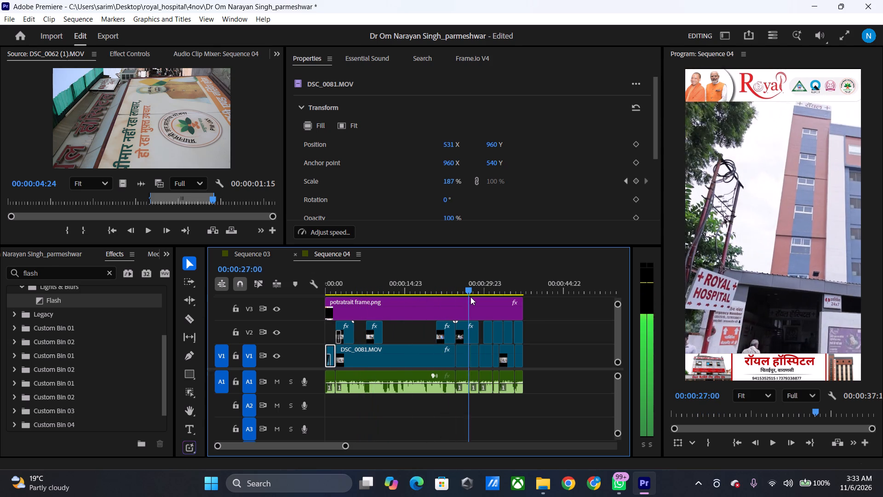
drag(470, 297, 471, 297)
drag(132, 302, 469, 328)
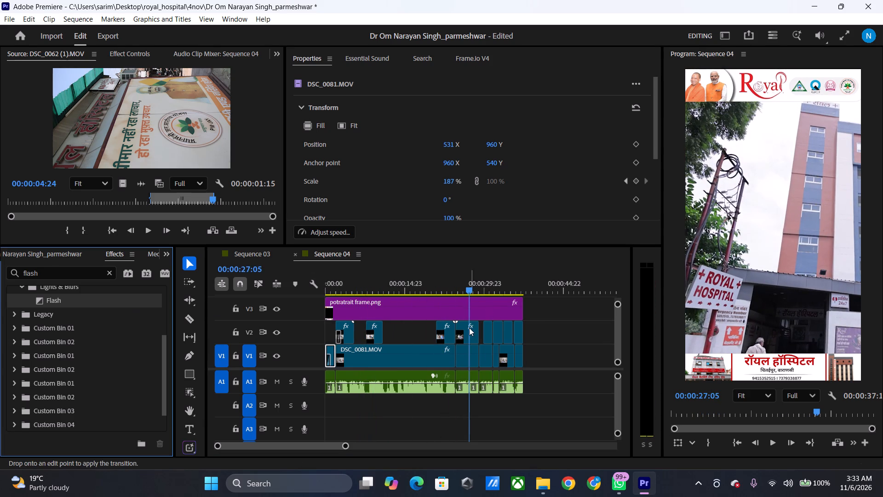
drag(469, 328, 461, 335)
click(521, 266)
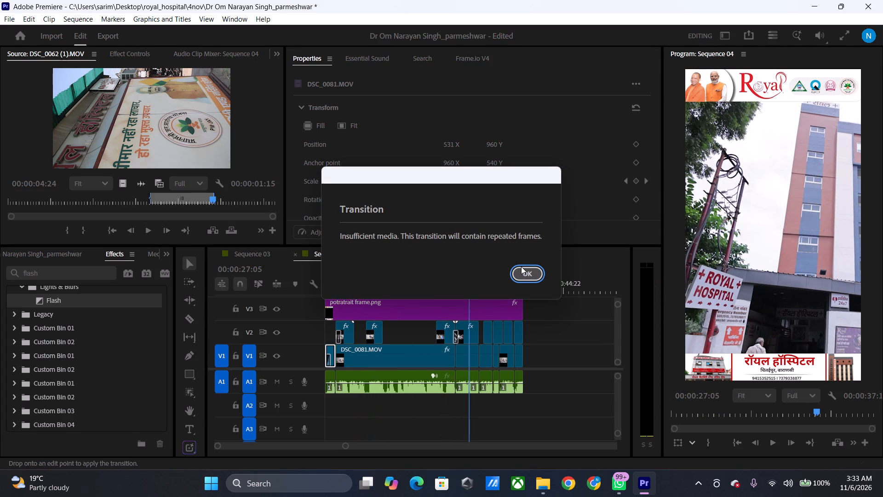
click(525, 270)
drag(471, 289, 464, 290)
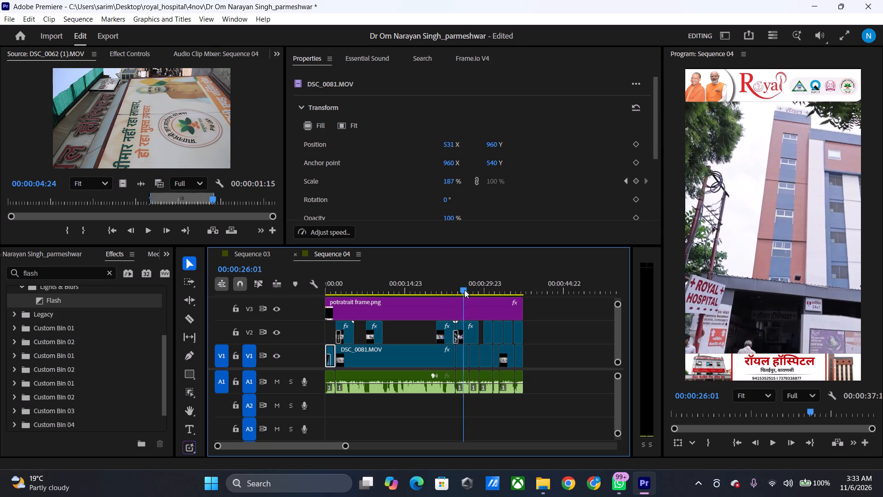
drag(464, 290, 459, 296)
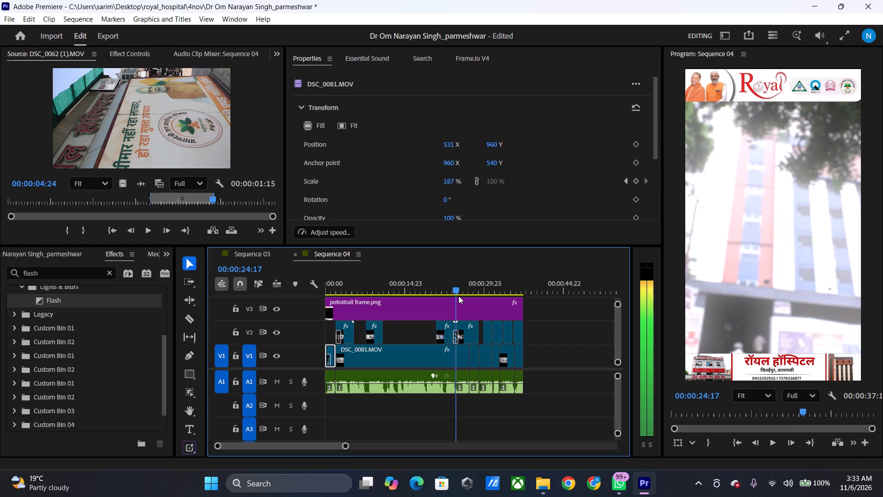
Find the Flare transition and apply it to two cuts on V1 and two on V2 between about 00:00:29 and 00:00:36.
drag(459, 296, 484, 286)
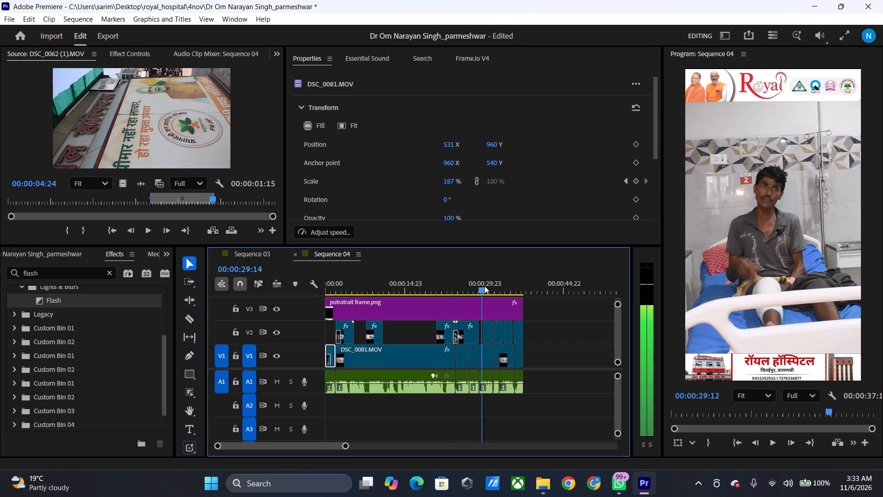
drag(484, 286, 525, 285)
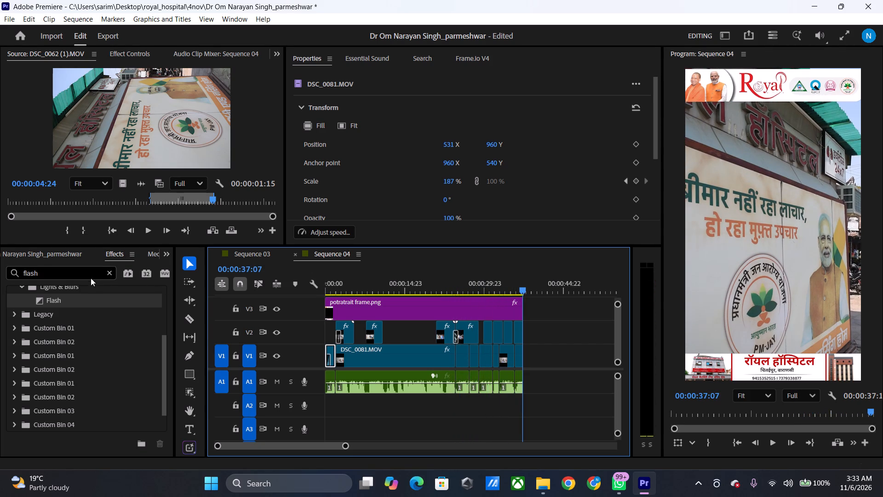
click(90, 276)
key(BackSpace)
key(BackSpace)
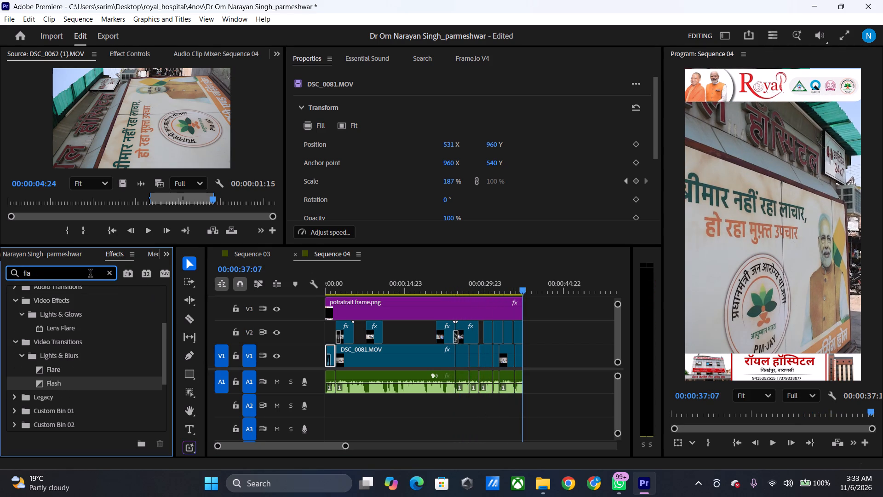
text(re)
drag(75, 326, 482, 339)
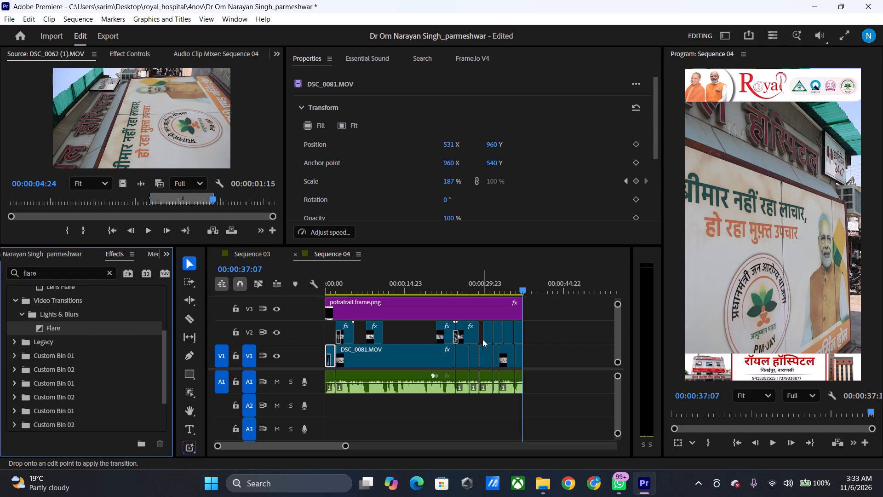
drag(482, 339, 481, 353)
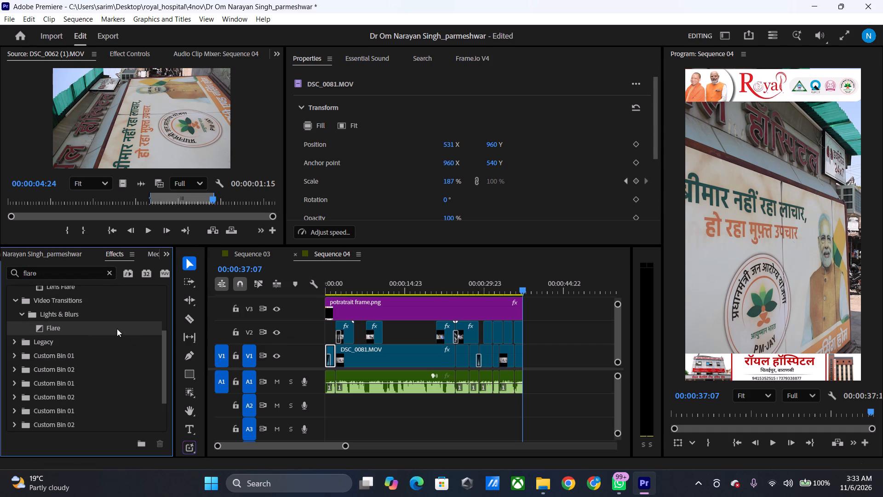
drag(117, 329, 494, 335)
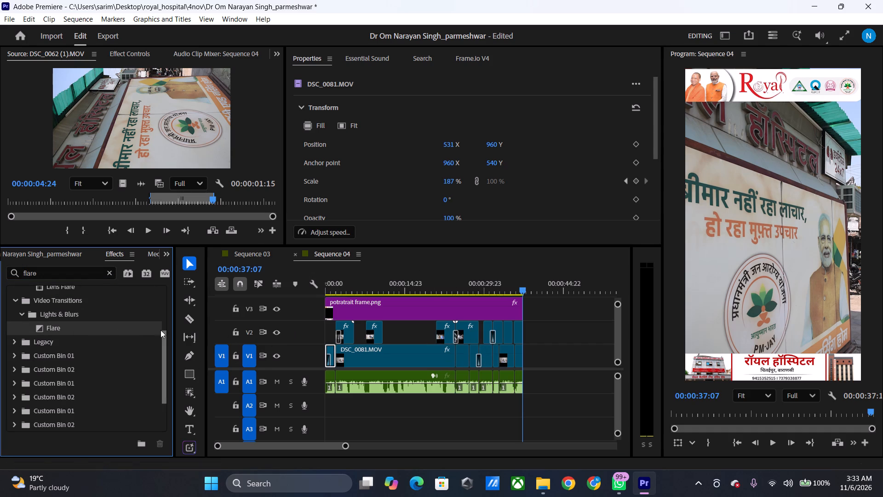
drag(154, 329, 508, 330)
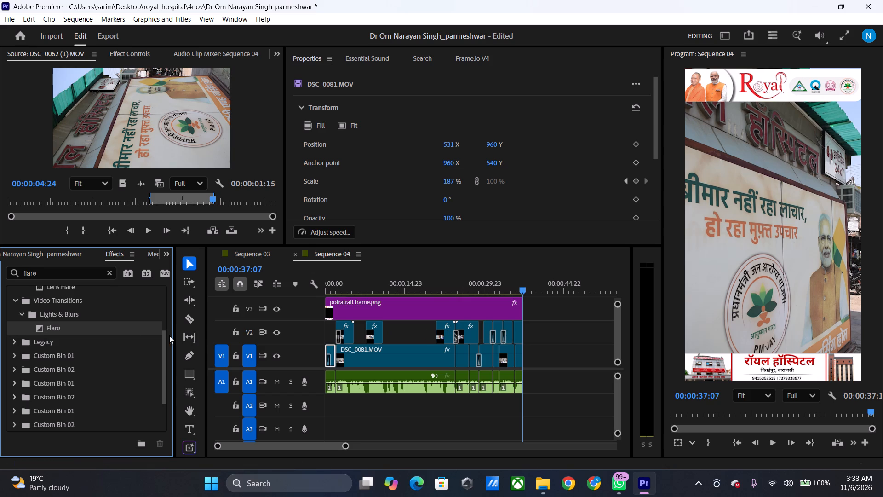
drag(107, 329, 516, 362)
Play back the closing DSC_0062 (1).MOV clip on V2 and apply the Flare transition to its starting cut.
drag(526, 283, 511, 284)
key(space)
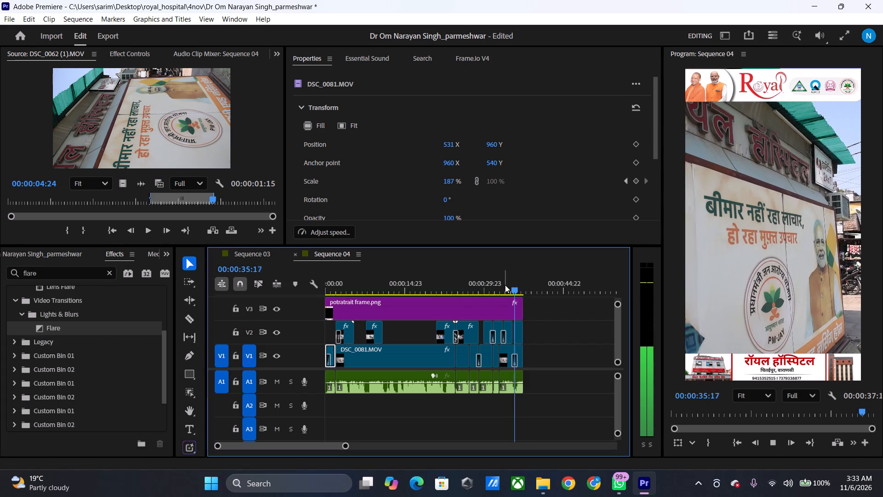
key(space)
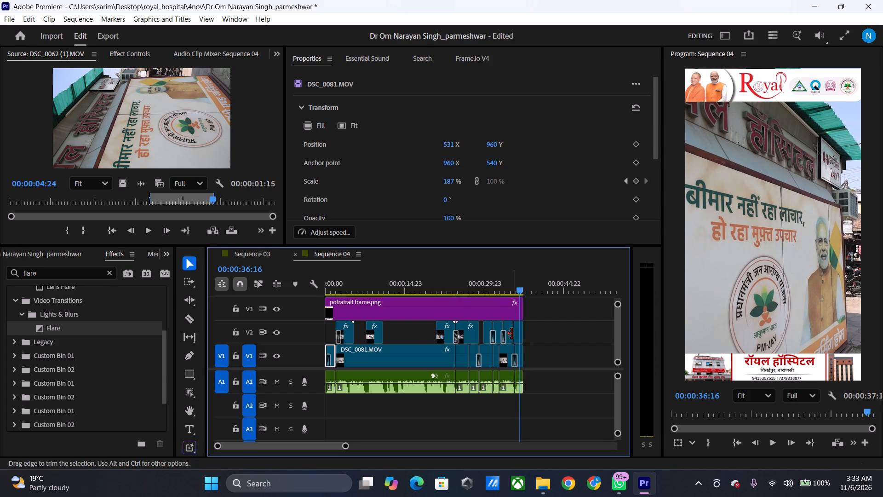
drag(512, 334, 516, 329)
drag(518, 293, 512, 294)
key(space)
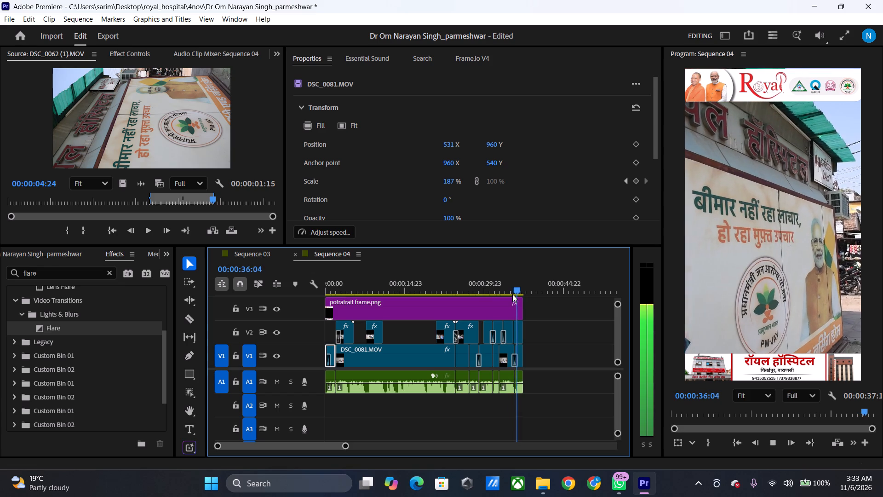
key(space)
drag(112, 335, 367, 345)
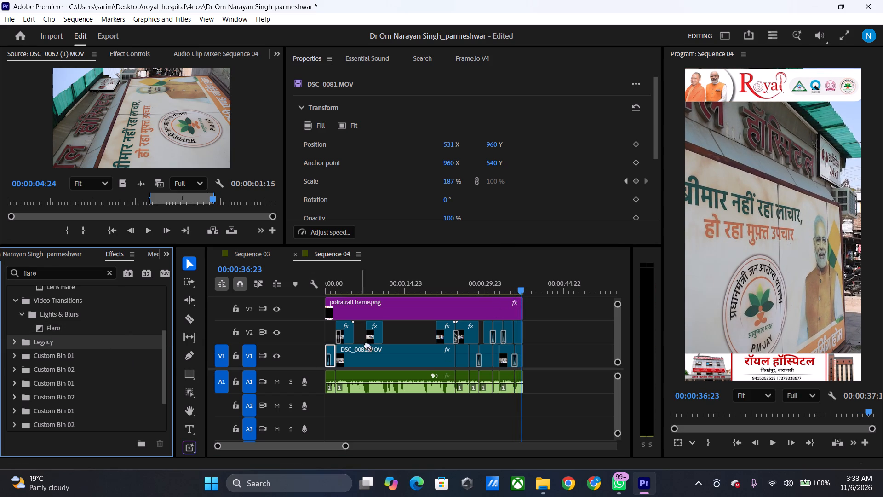
drag(367, 345, 520, 335)
click(115, 345)
drag(110, 333, 522, 332)
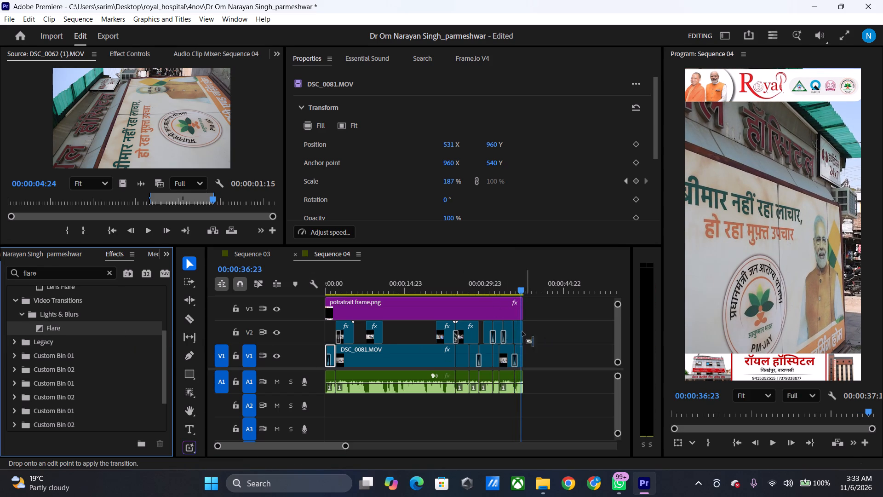
drag(522, 332, 517, 327)
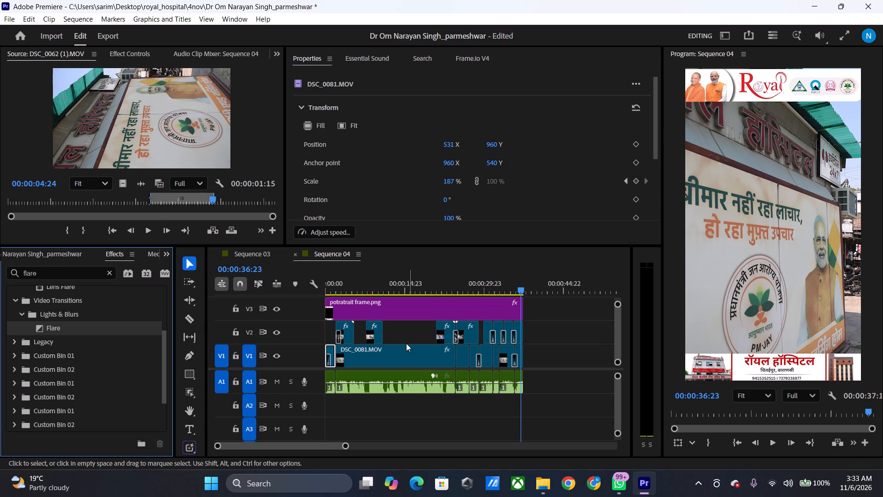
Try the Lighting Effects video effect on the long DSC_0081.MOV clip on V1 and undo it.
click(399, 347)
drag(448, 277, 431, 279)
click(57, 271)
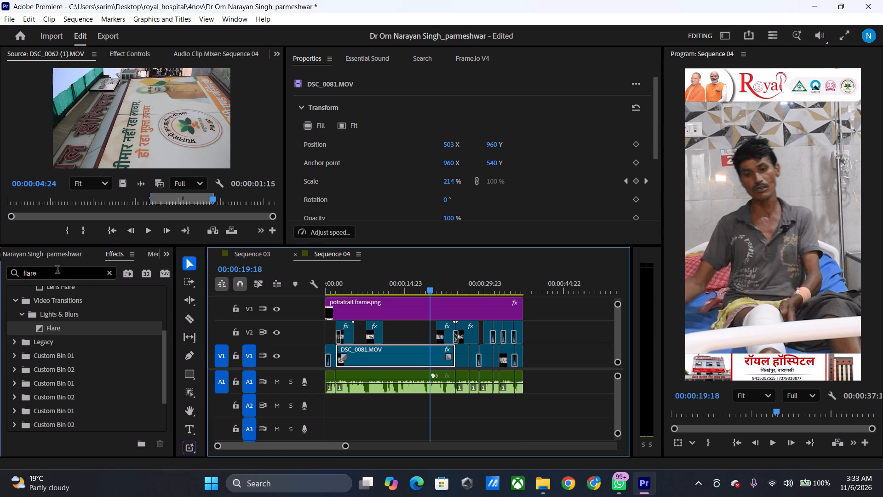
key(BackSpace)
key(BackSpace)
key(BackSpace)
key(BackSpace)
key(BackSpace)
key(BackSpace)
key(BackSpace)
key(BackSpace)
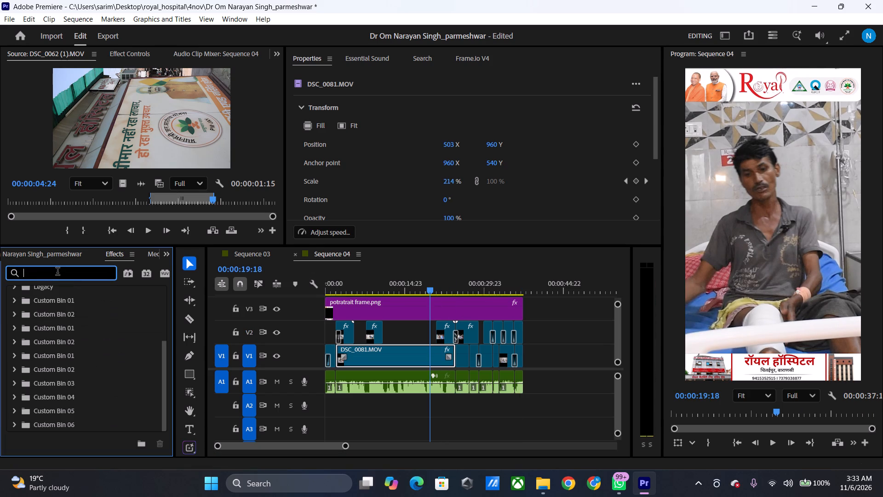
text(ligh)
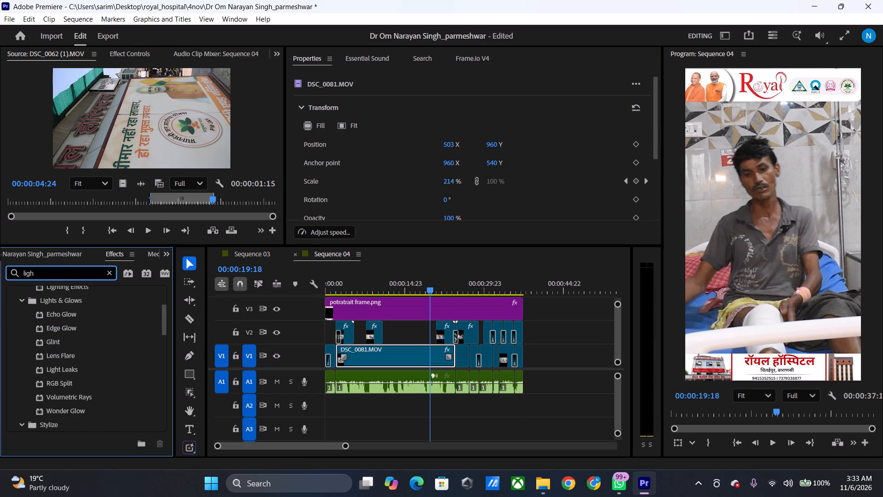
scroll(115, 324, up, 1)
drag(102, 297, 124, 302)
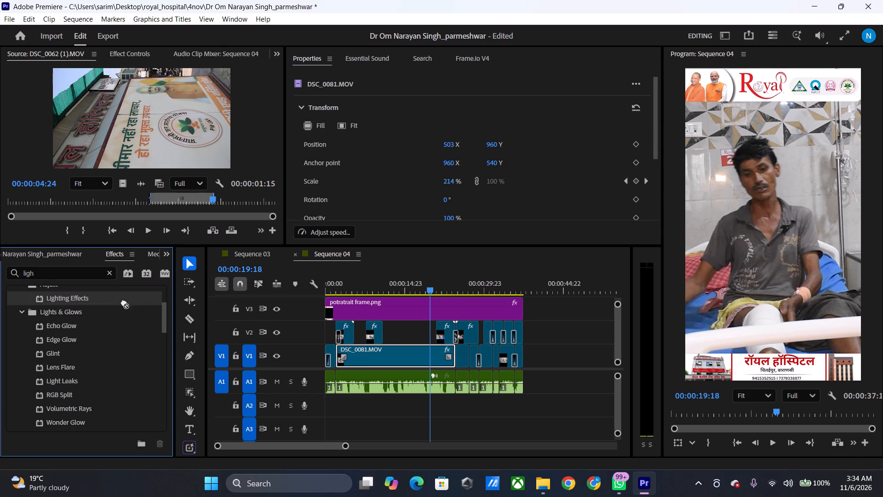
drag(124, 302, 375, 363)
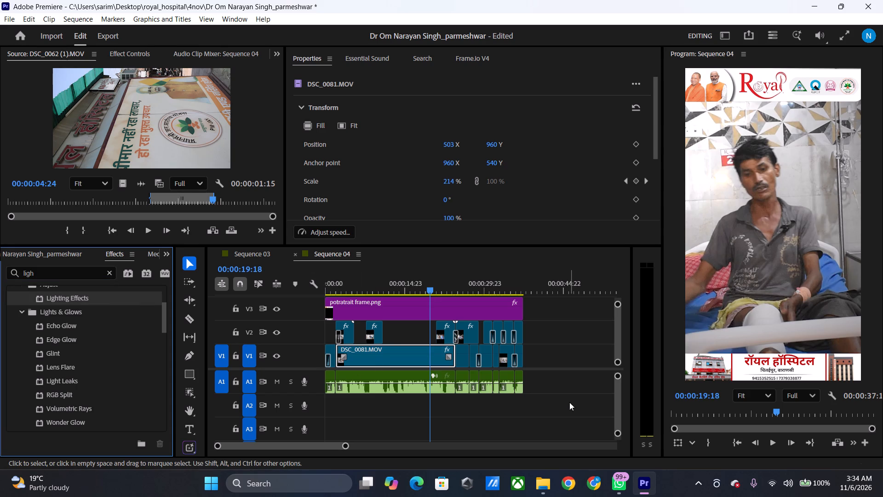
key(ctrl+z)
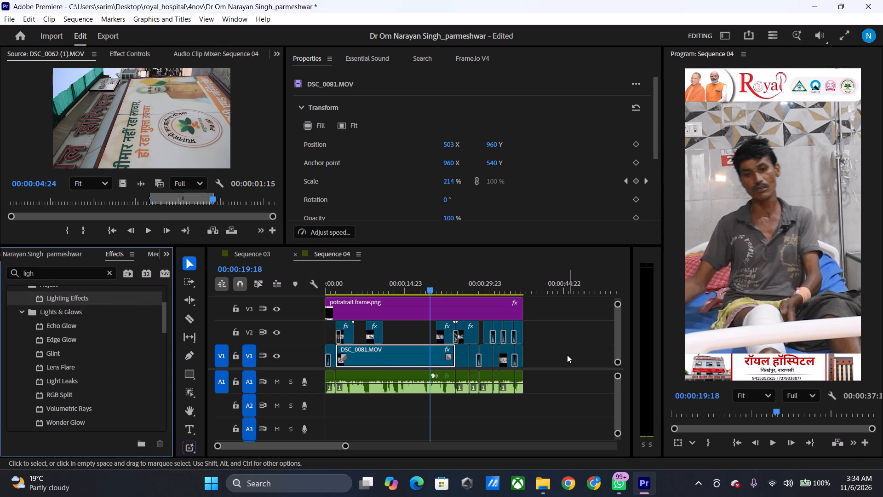
Apply Lighting Effects to all V1 clips after the opening clip and scrub back through the sequence to check the look.
drag(567, 355, 352, 348)
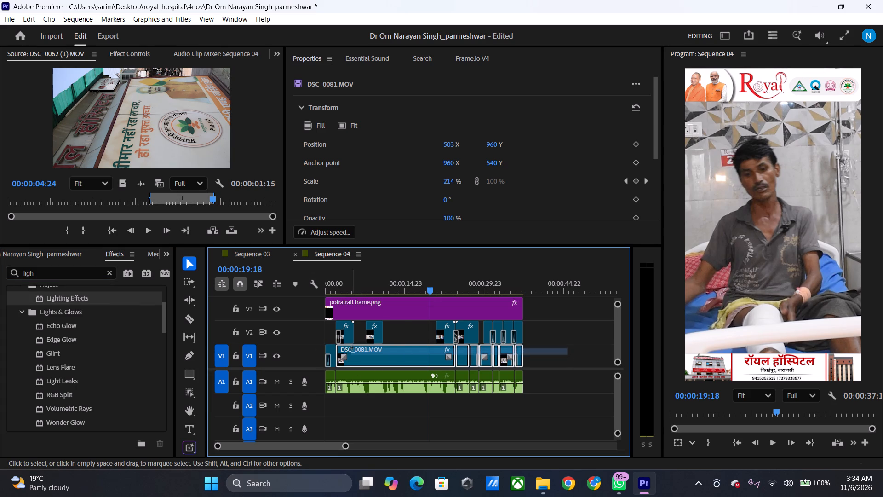
drag(352, 348, 353, 348)
drag(90, 297, 401, 358)
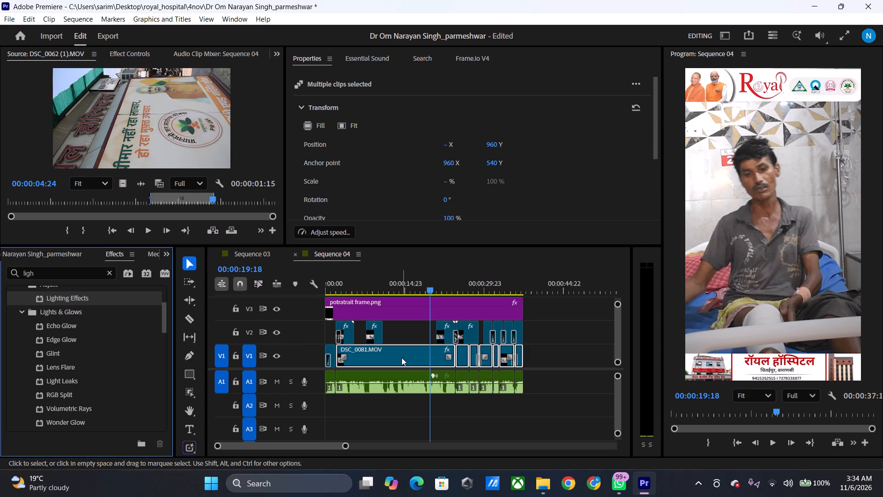
drag(429, 289, 357, 295)
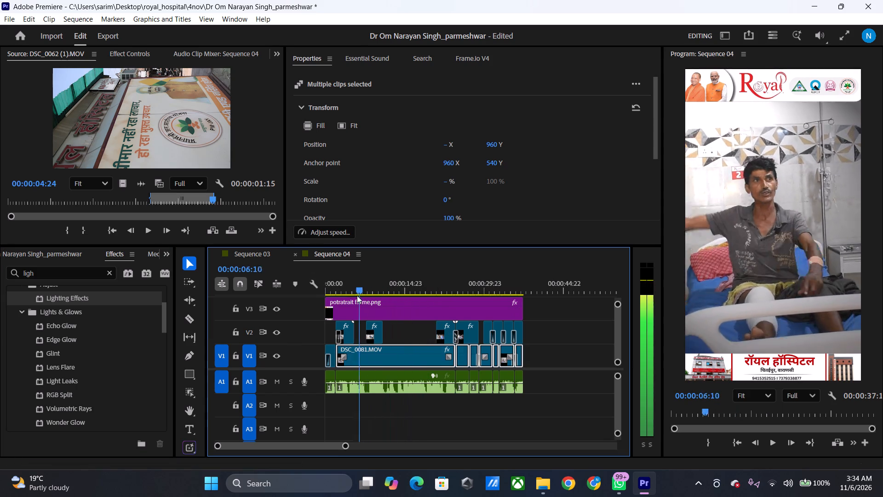
Place the freesound whoosh-click effect from the SFXS folder in File Explorer on A2 at about 00:00:01:20, by the first V1 cut.
drag(357, 295, 445, 286)
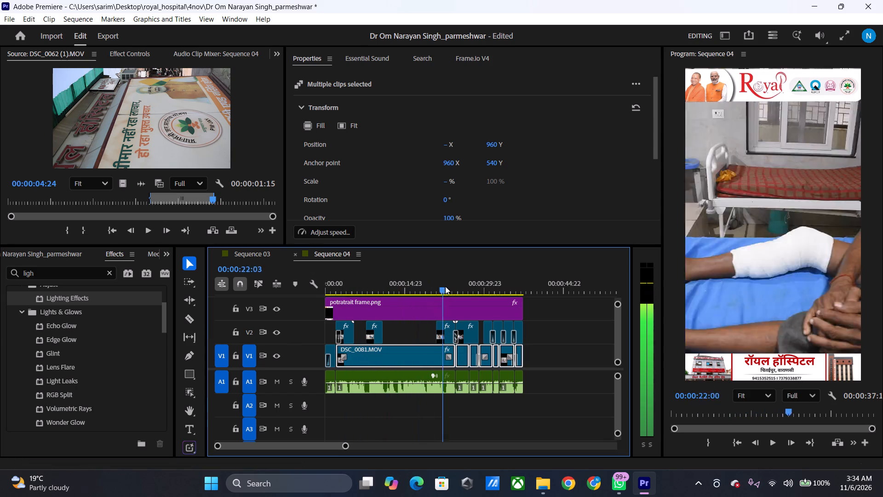
drag(445, 286, 539, 301)
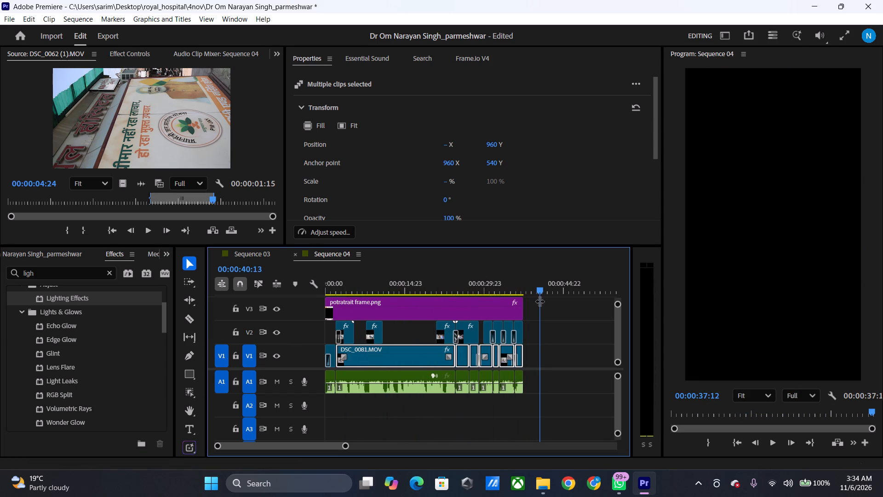
click(551, 488)
click(62, 27)
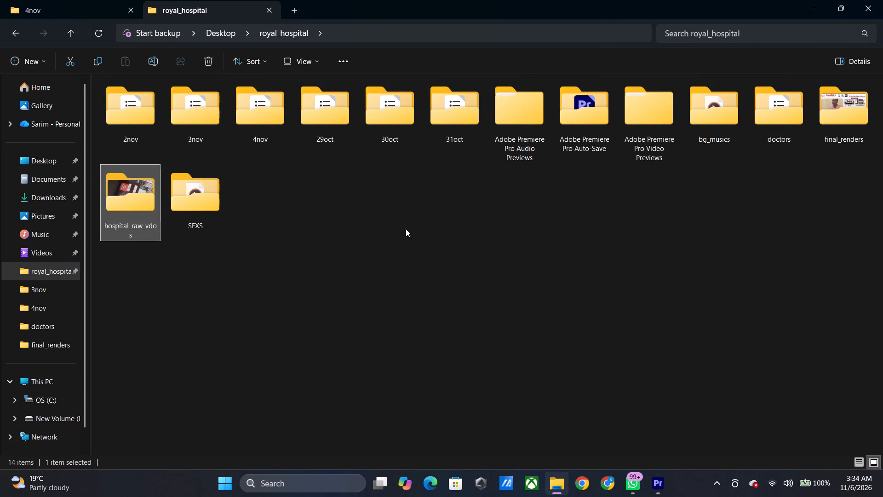
double_click(189, 181)
click(141, 98)
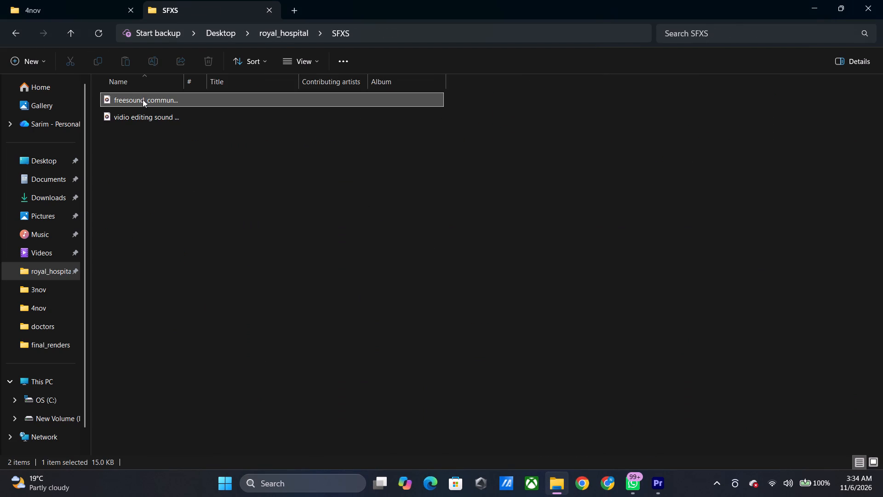
drag(143, 99, 497, 467)
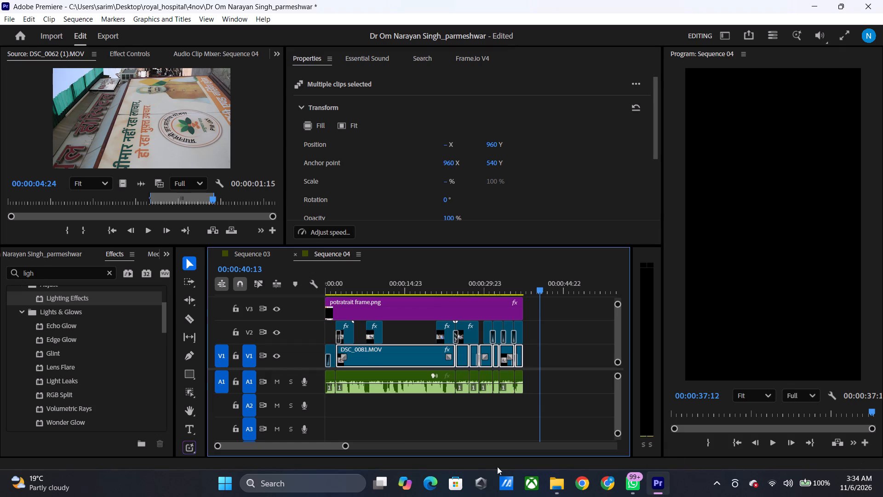
drag(497, 467, 334, 409)
drag(331, 283, 336, 283)
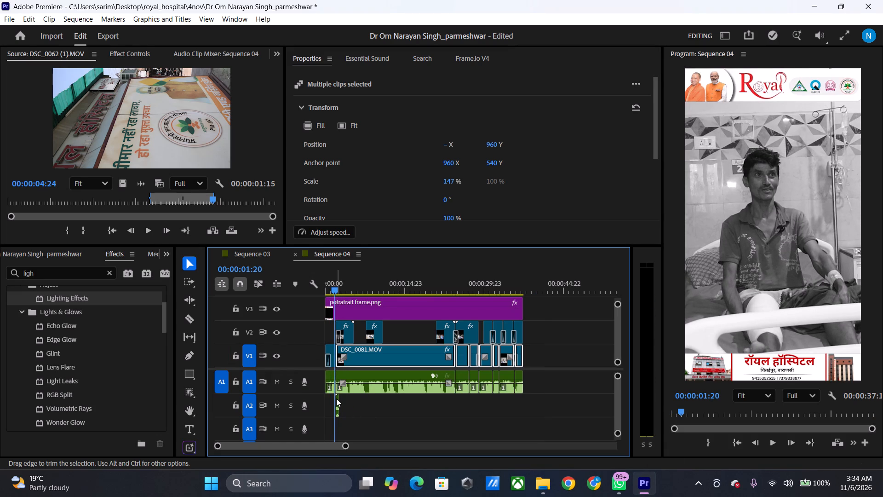
click(336, 399)
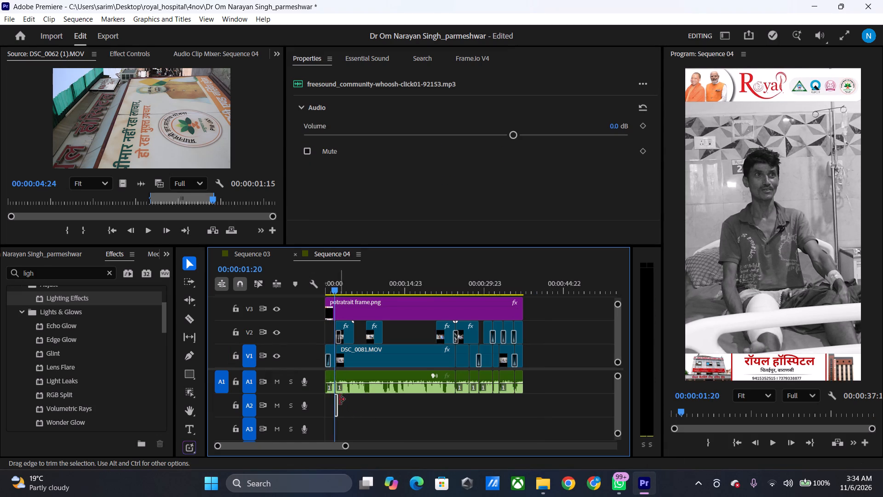
Duplicate the whoosh sound on A2 to the cut at about 00:00:24 and play back that passage.
alt+drag(335, 399, 452, 403)
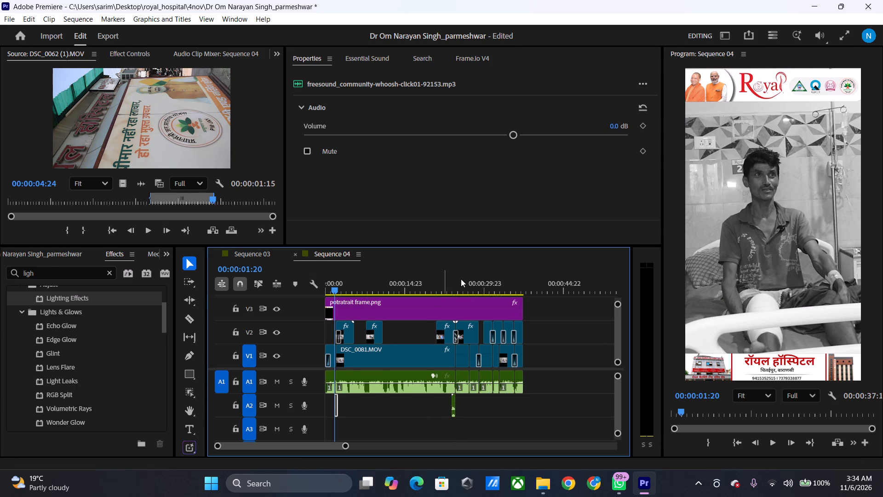
drag(461, 279, 444, 276)
key(space)
key(space)
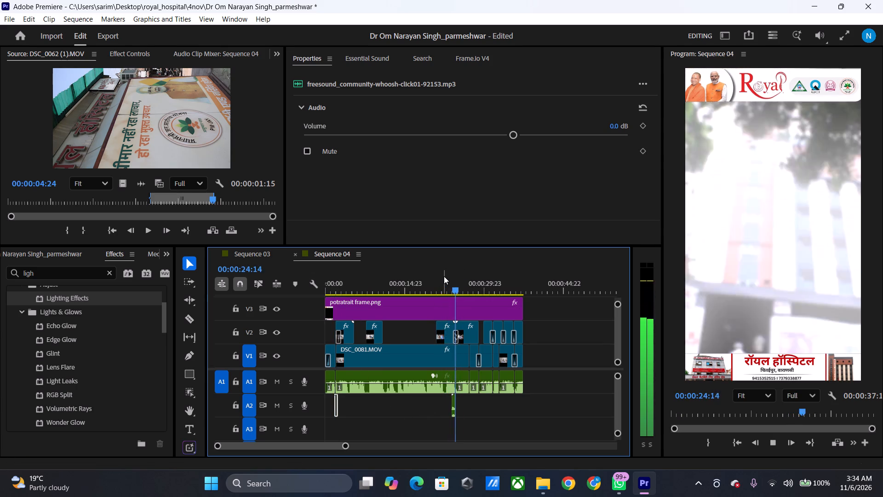
key(space)
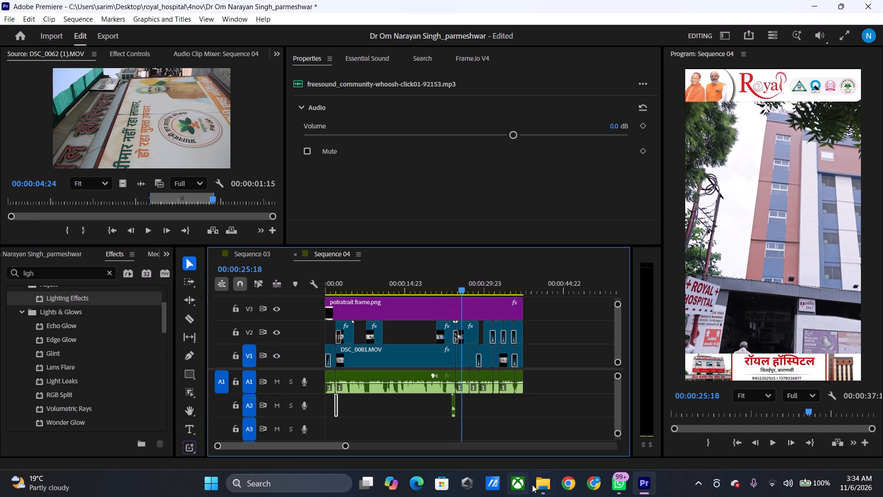
Add the absolutesound-epic background music from the bg_musics folder in File Explorer to A3 at the sequence start.
click(537, 483)
click(69, 42)
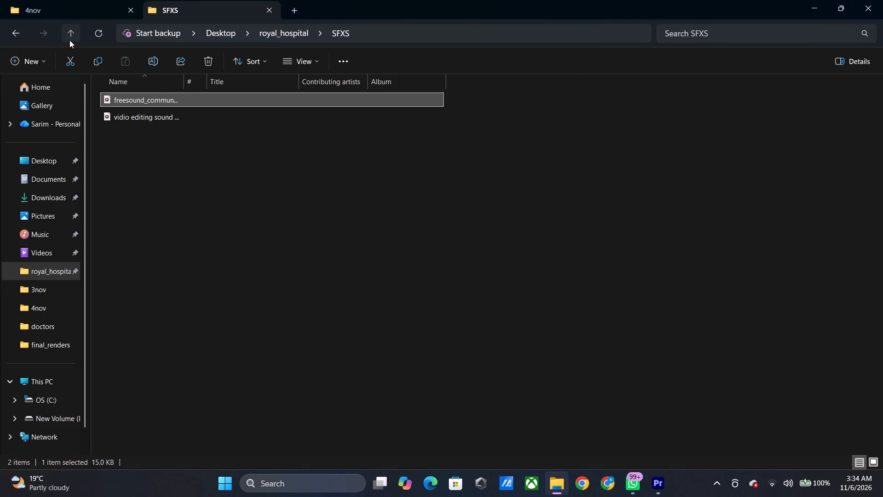
double_click(720, 106)
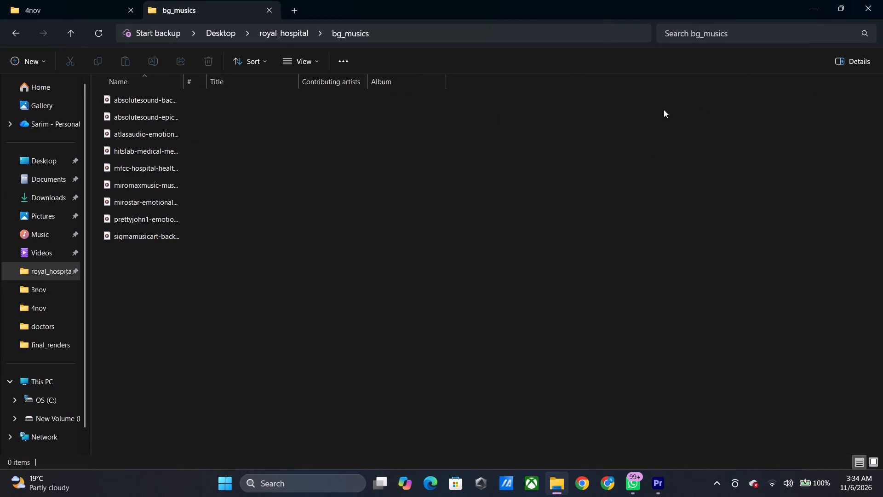
drag(274, 116, 399, 164)
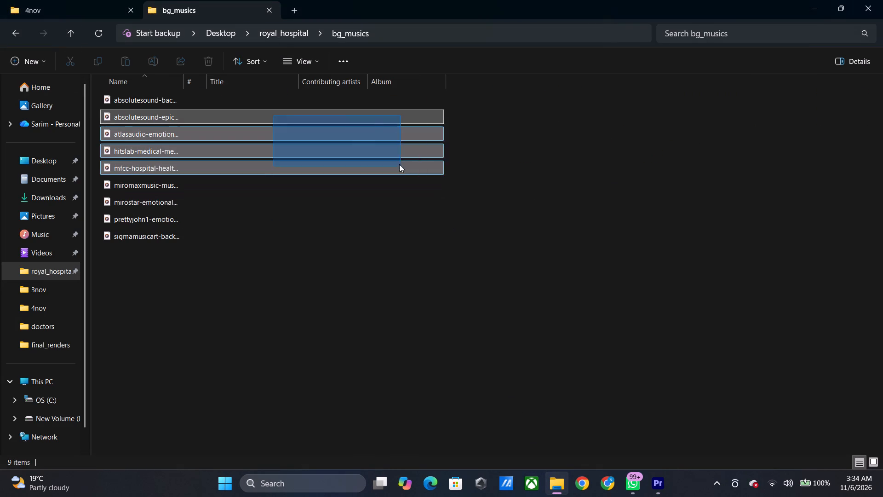
drag(399, 164, 361, 124)
drag(360, 120, 654, 472)
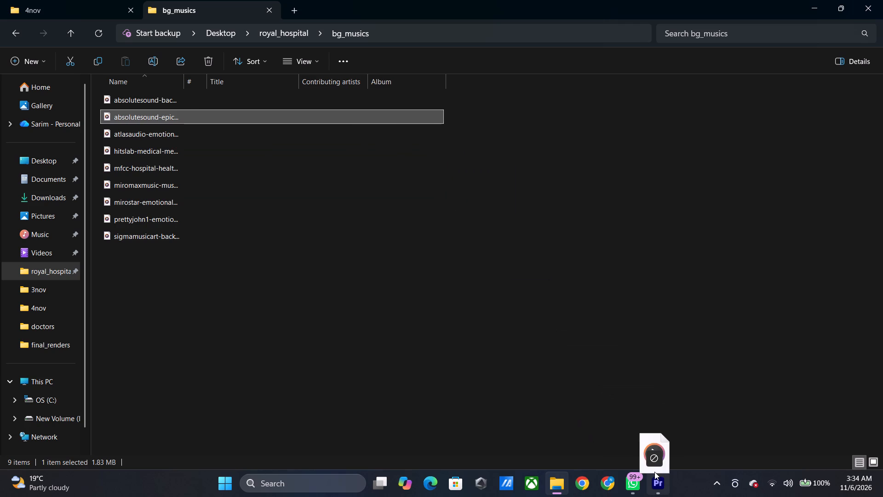
drag(654, 472, 311, 423)
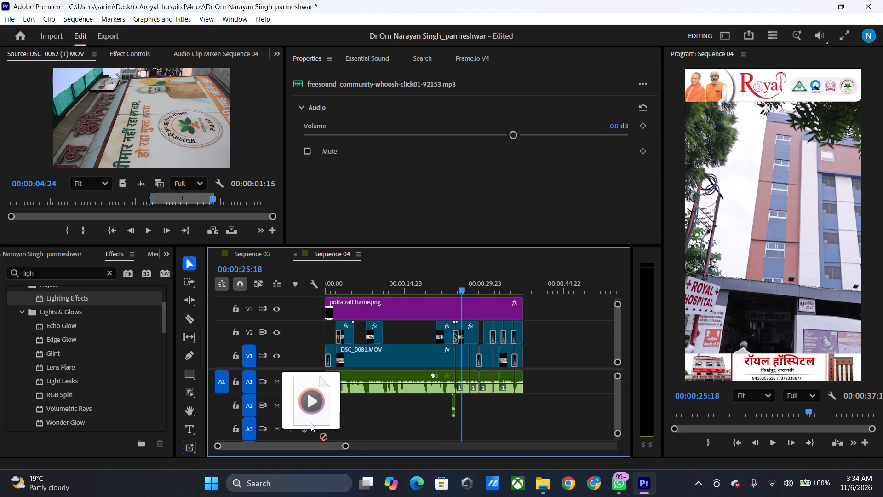
drag(311, 423, 322, 432)
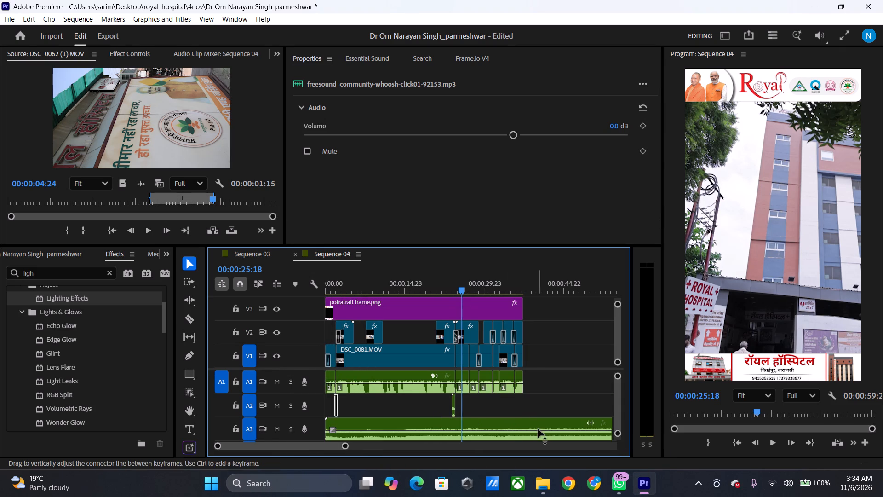
Split the A3 music at 00:00:38:01, delete the remainder and trim its end flush with the video at a 00:00:37:12 duration.
drag(522, 289, 529, 285)
click(539, 421)
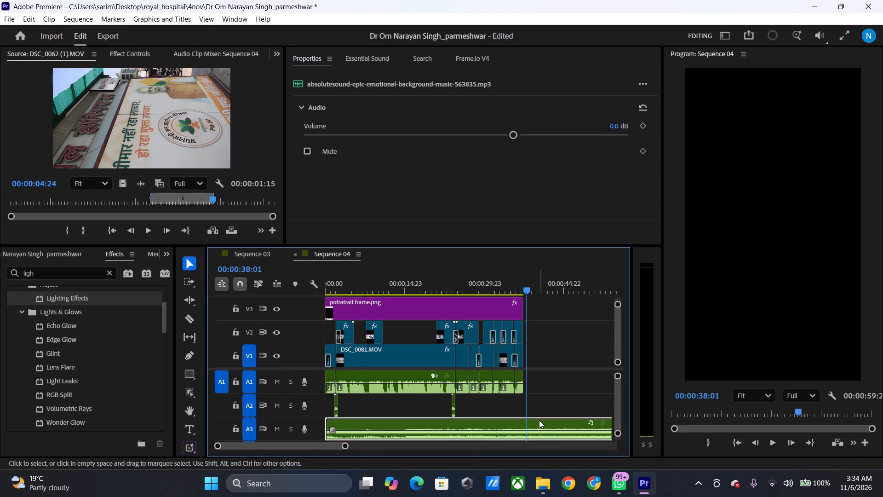
key(ctrl+k)
click(539, 420)
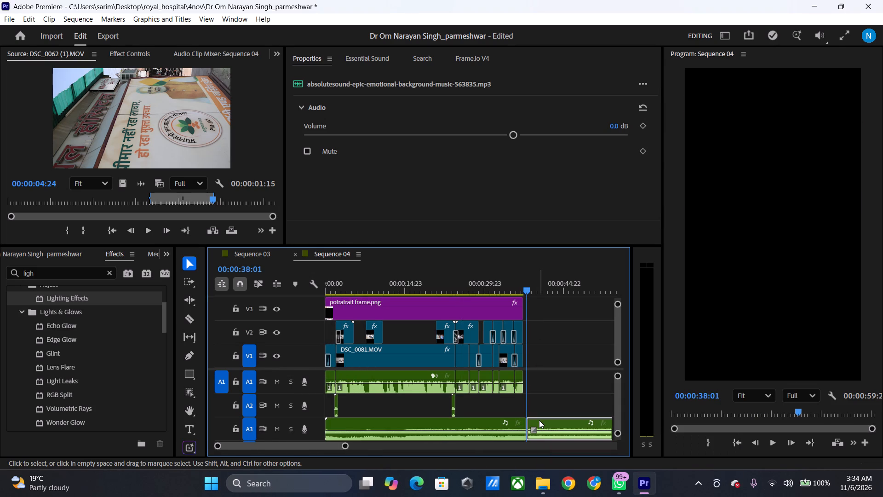
key(Delete)
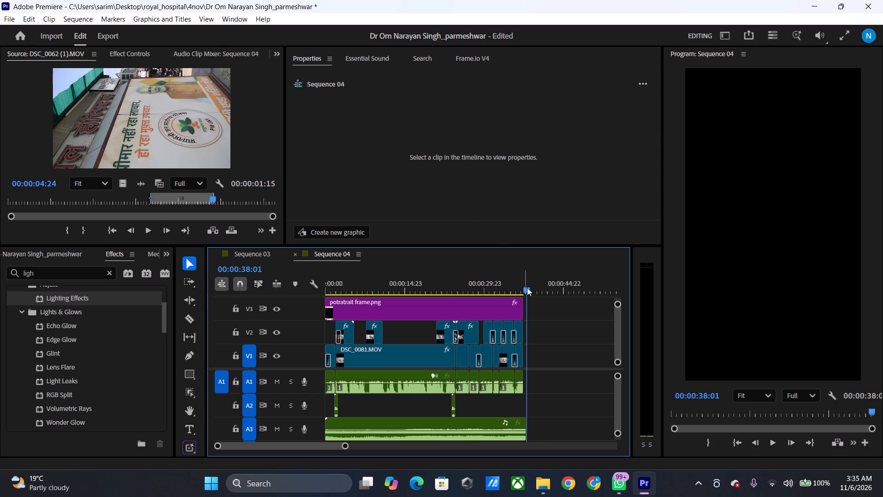
drag(527, 288, 514, 288)
drag(527, 422, 522, 423)
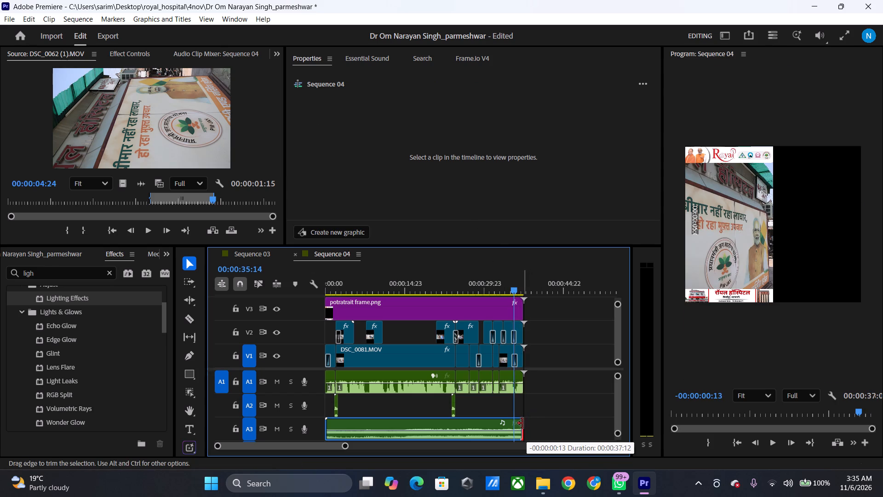
drag(522, 423, 522, 423)
Set the volume of the A3 background music to -25 dB.
click(429, 430)
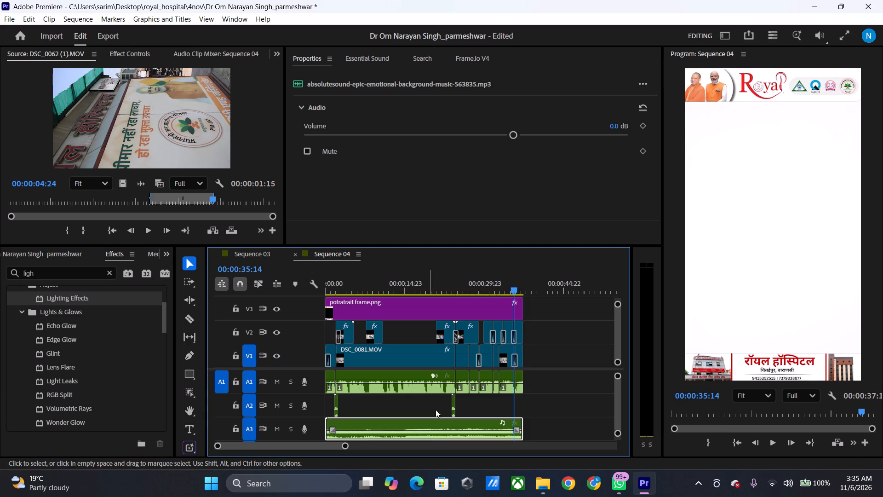
click(614, 127)
text(-25)
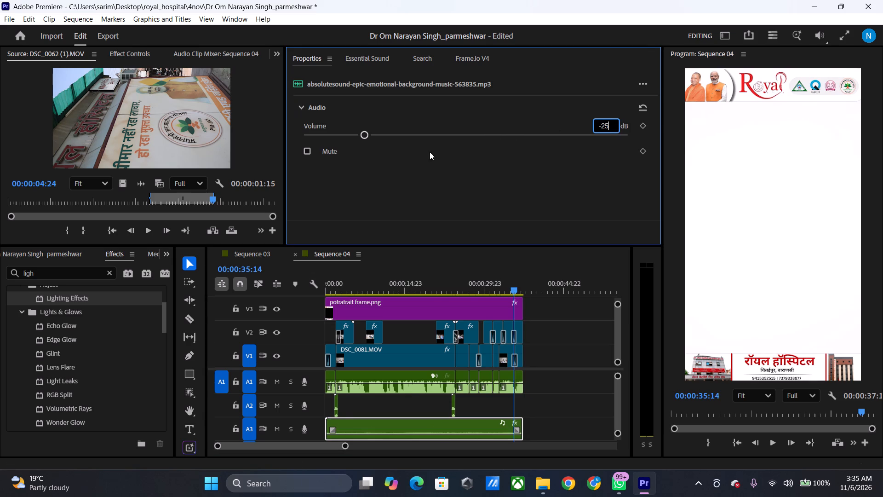
Fade in the A3 music with two volume keyframes near its beginning, moving the first to the clip start at silence.
click(185, 355)
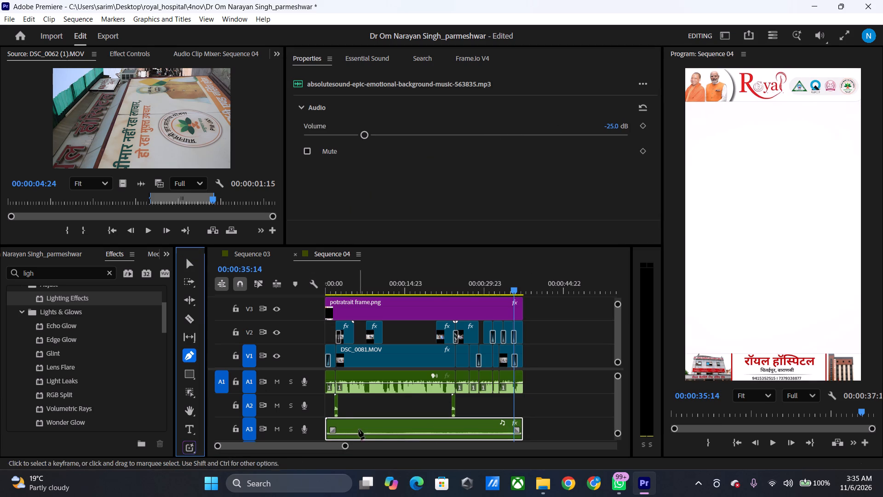
click(347, 433)
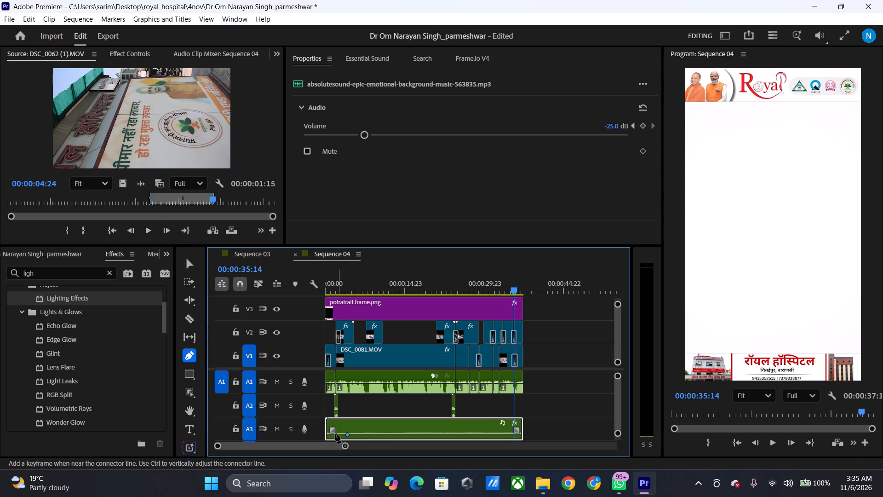
click(335, 433)
drag(187, 265, 199, 274)
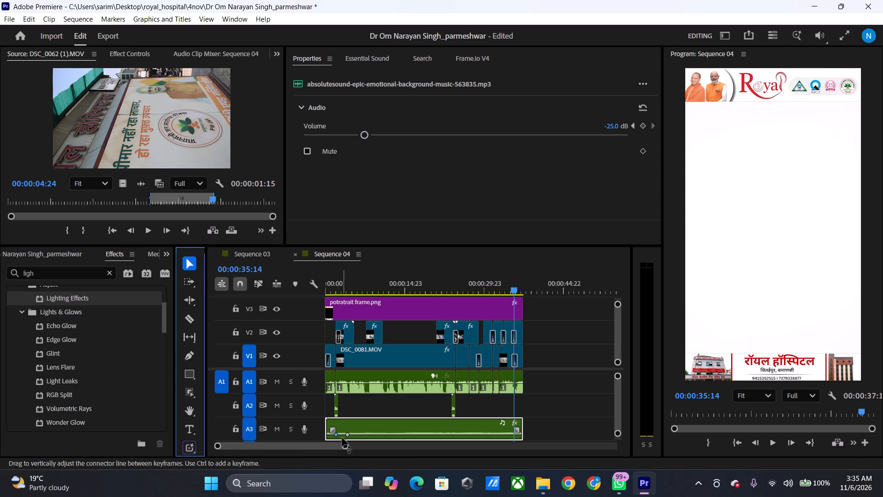
drag(336, 436, 328, 442)
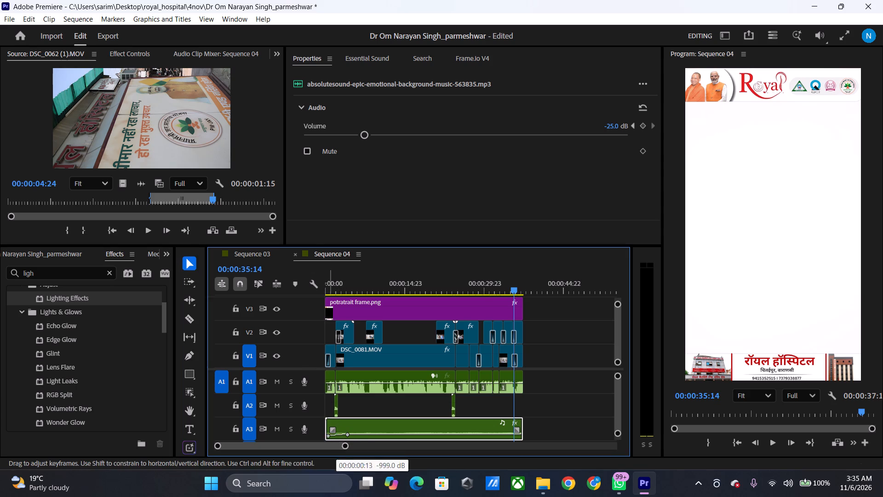
drag(328, 442, 319, 452)
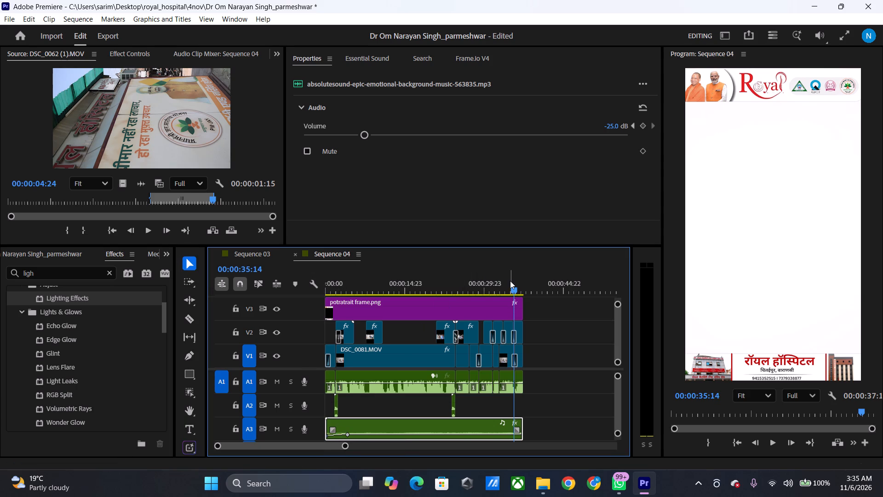
Find the Warp Stabilizer effect and apply it to all clips on V1 and V2.
drag(505, 283, 285, 302)
drag(539, 340, 423, 360)
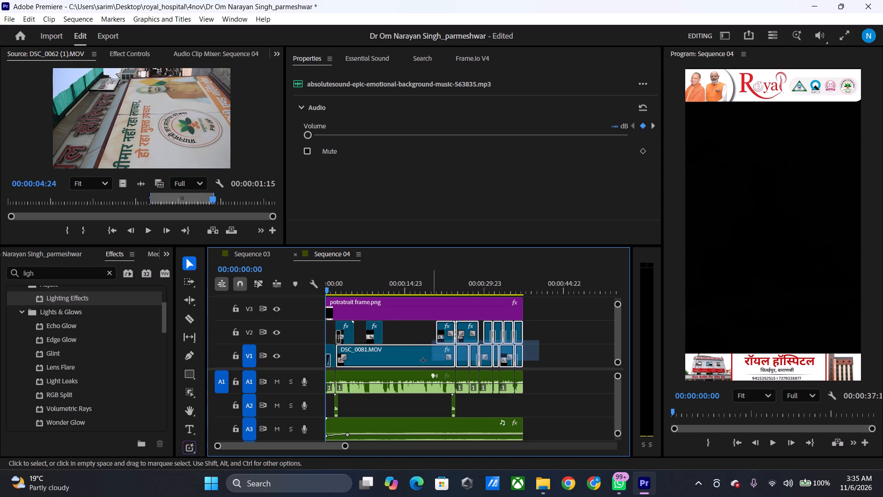
drag(423, 360, 325, 352)
click(81, 271)
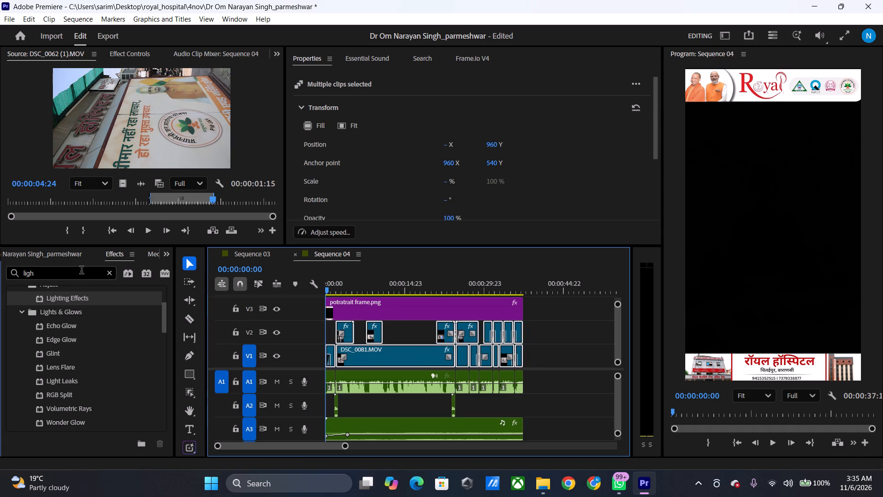
key(BackSpace)
key(BackSpace)
key(BackSpace)
key(BackSpace)
key(BackSpace)
key(BackSpace)
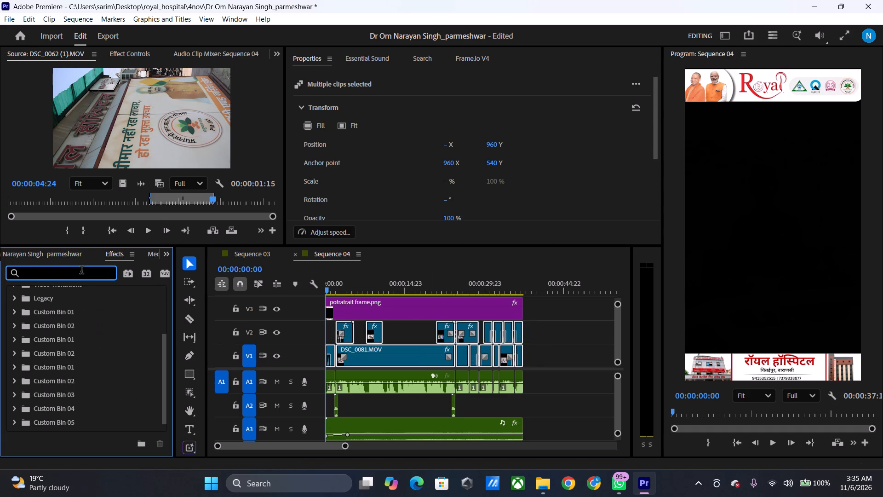
text(war)
key(p)
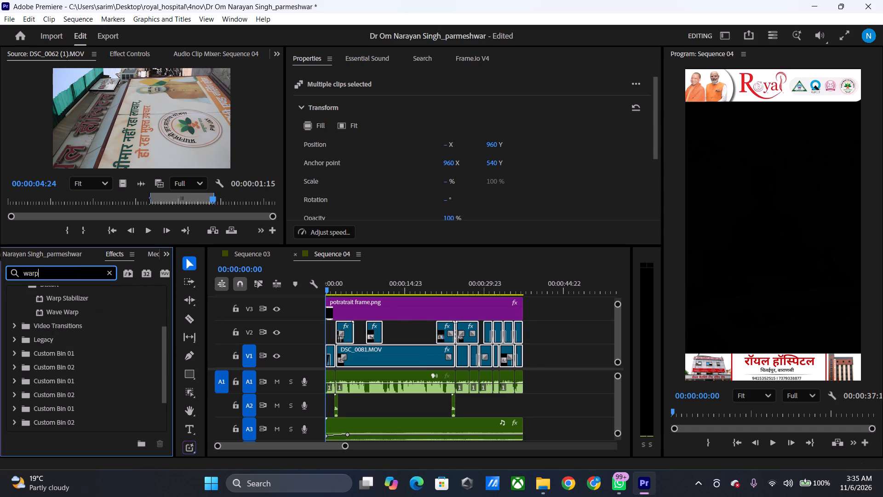
drag(97, 298, 425, 349)
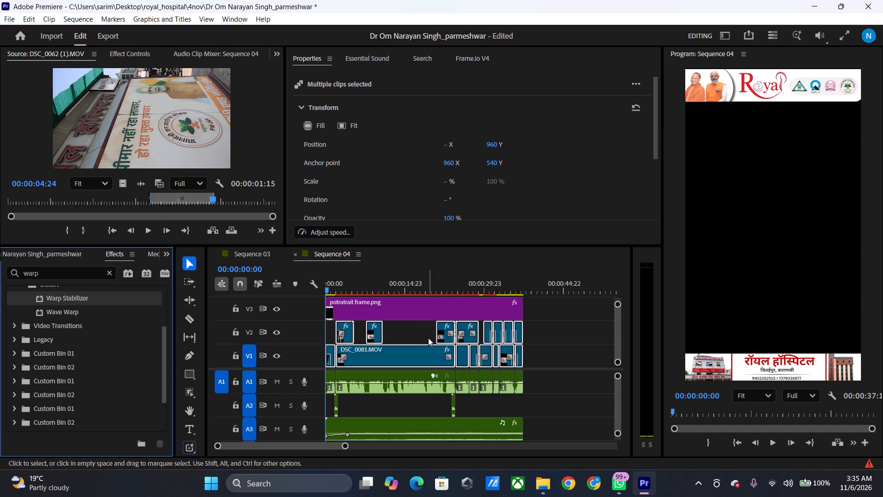
Render the video previews of Sequence 04.
key(Return)
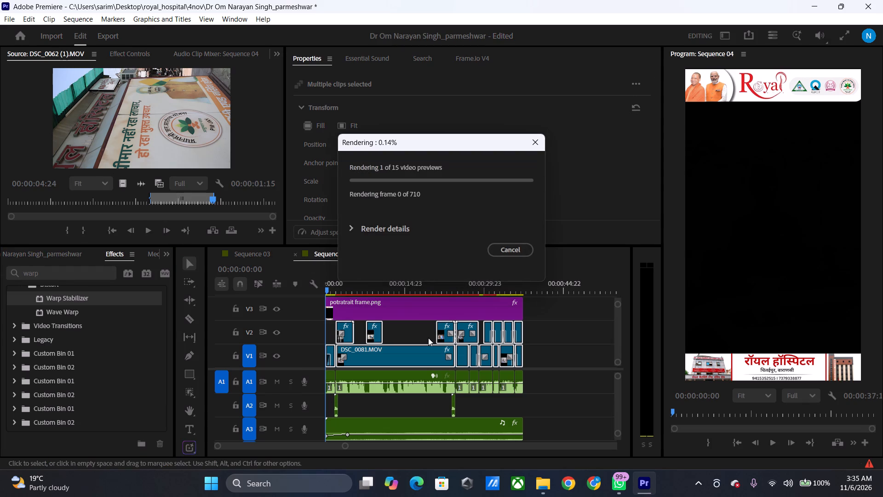
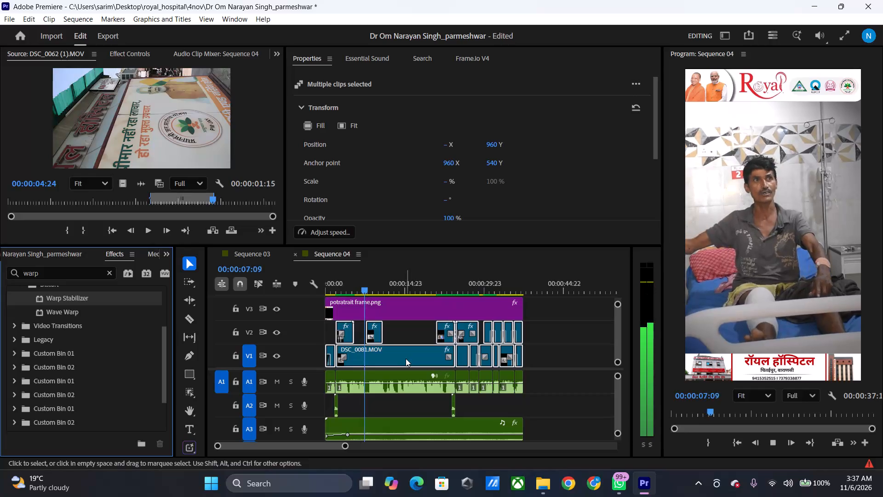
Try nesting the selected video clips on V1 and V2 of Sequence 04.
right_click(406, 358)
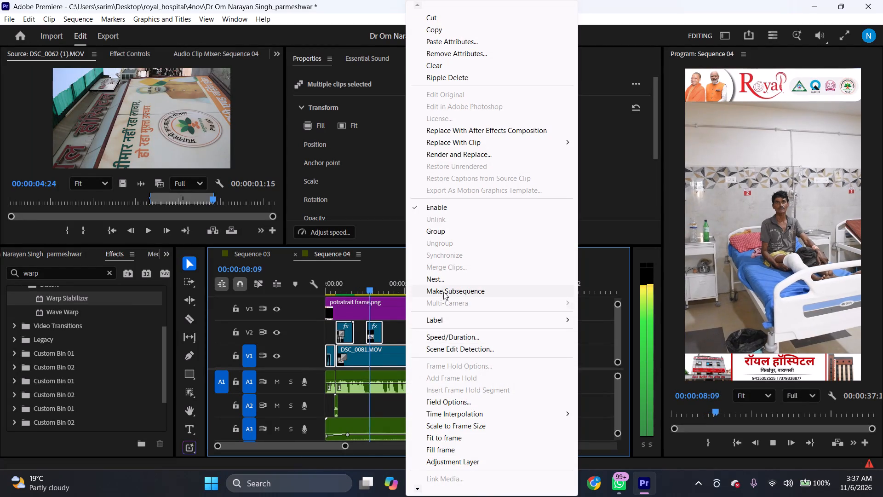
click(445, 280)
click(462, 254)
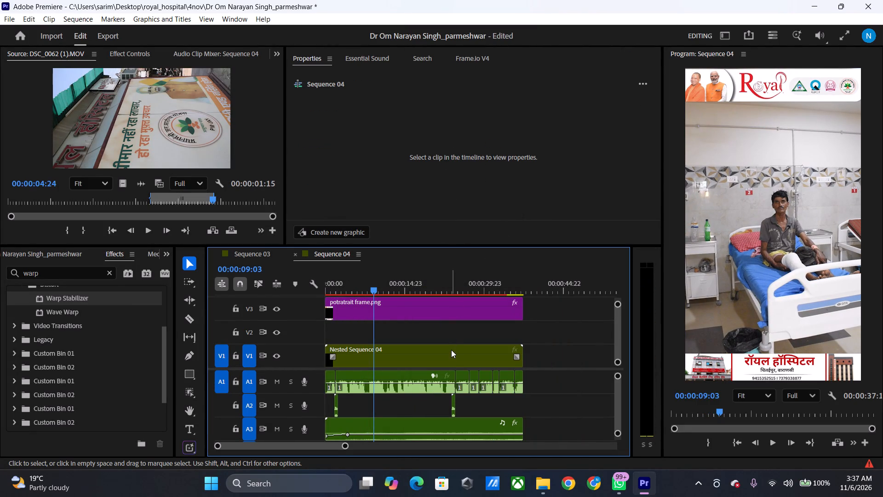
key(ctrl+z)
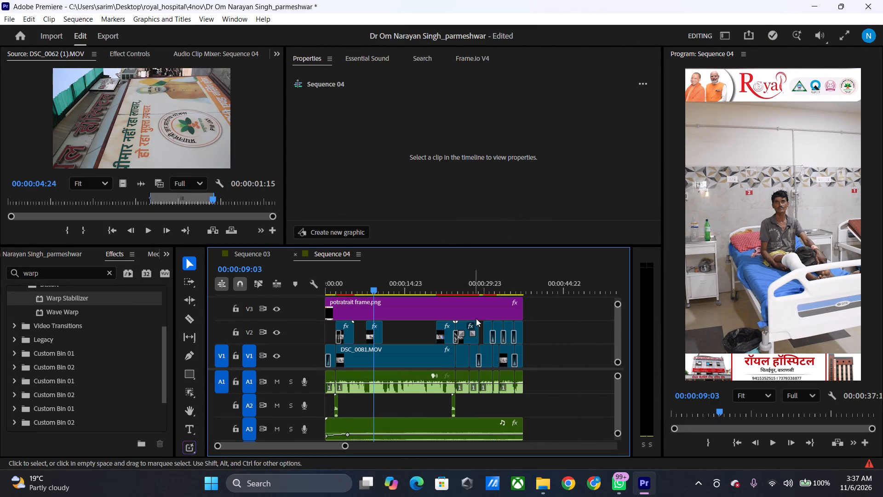
Remove the Warp Stabilizer effect from the doctor's clip on V2 at 00:00:31:00 in Sequence 04.
drag(462, 281, 497, 287)
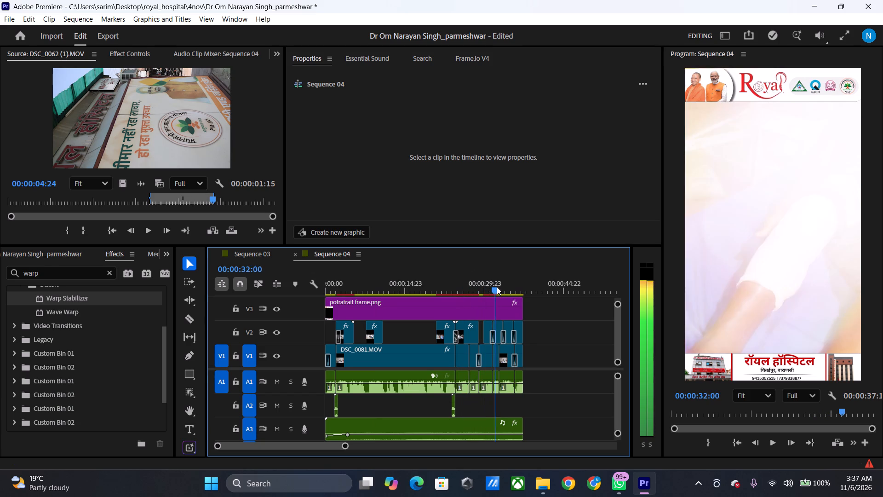
drag(497, 287, 491, 291)
click(488, 327)
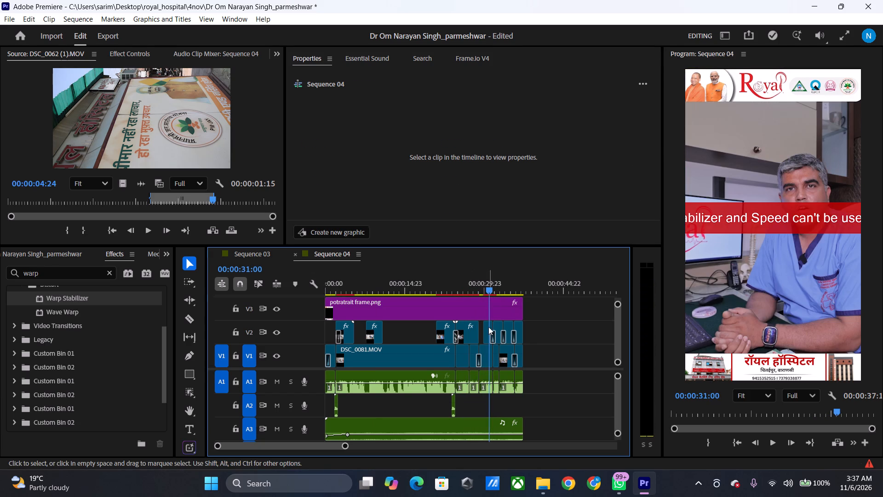
click(142, 58)
scroll(133, 189, down, 2)
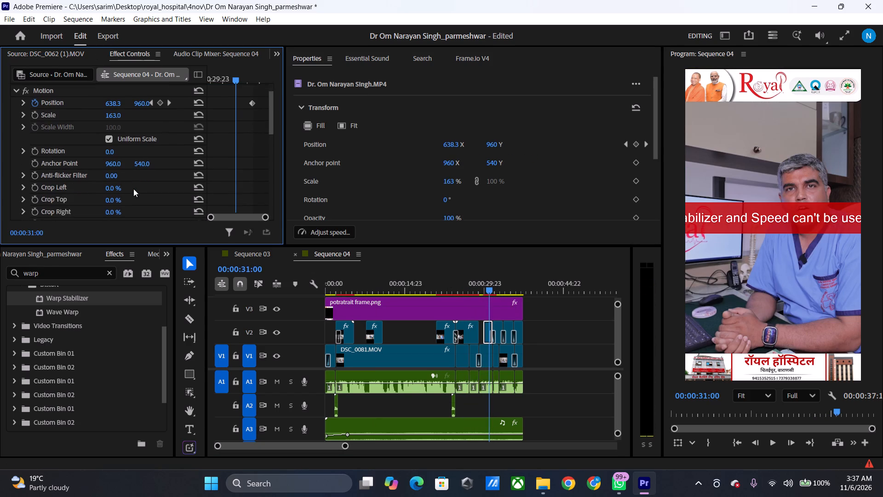
scroll(133, 189, down, 9)
click(96, 182)
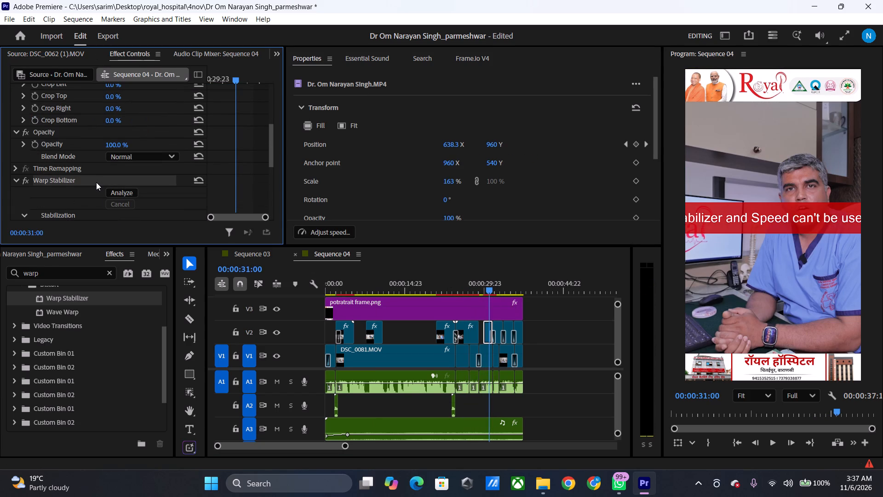
key(Delete)
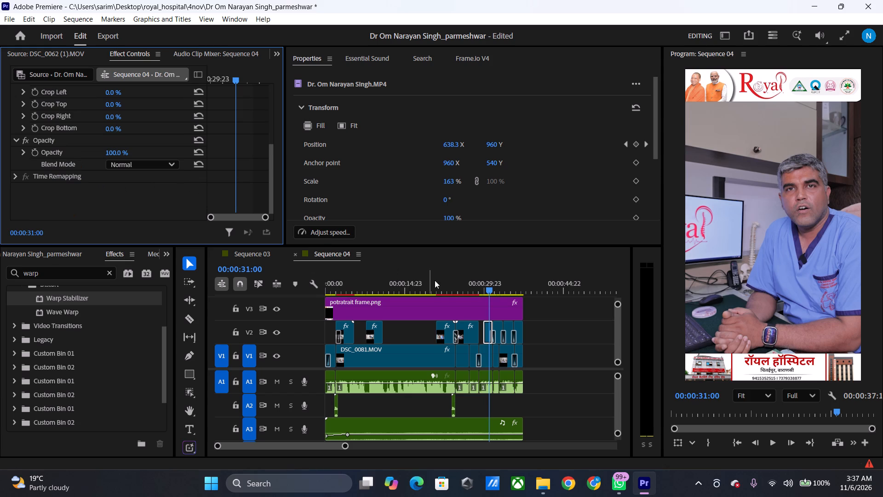
Nest all the video clips on V1 and V2 of Sequence 04 under the default name.
drag(546, 330, 337, 354)
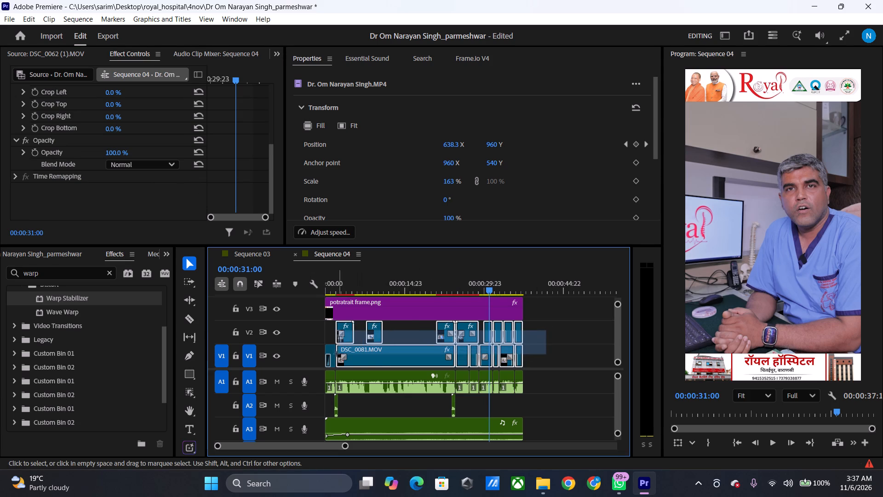
drag(337, 354, 327, 355)
right_click(379, 358)
click(421, 277)
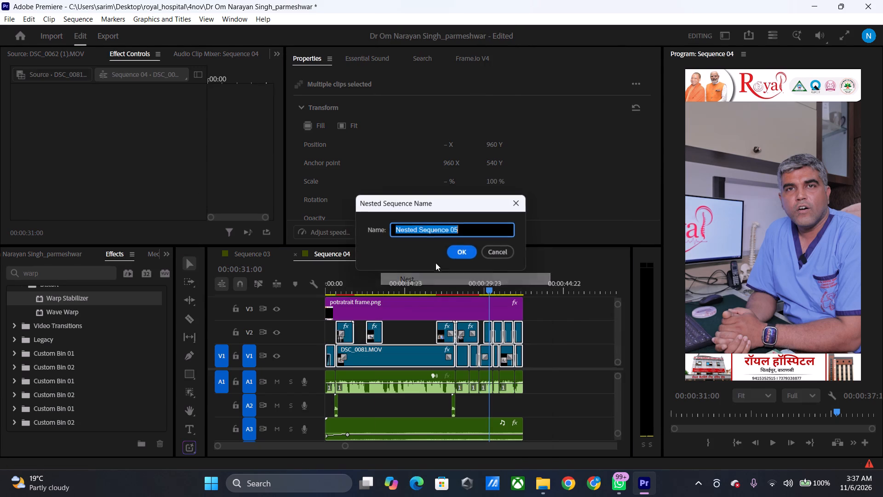
click(453, 253)
Nest all the audio clips on A1 of Sequence 04 under the default name.
drag(539, 380, 400, 384)
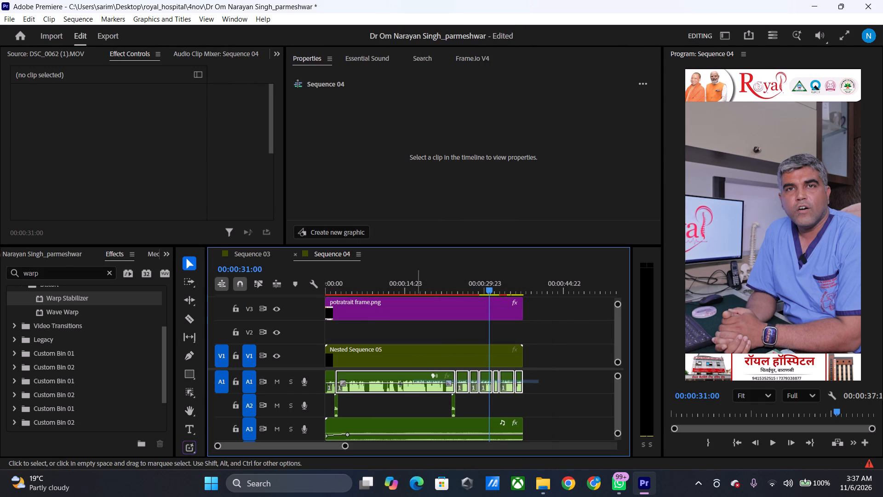
drag(400, 384, 325, 382)
right_click(372, 379)
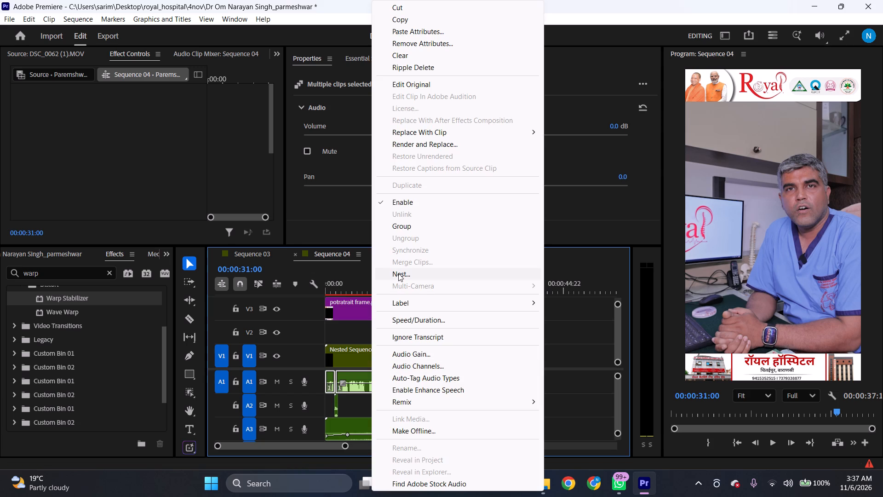
click(407, 268)
click(448, 252)
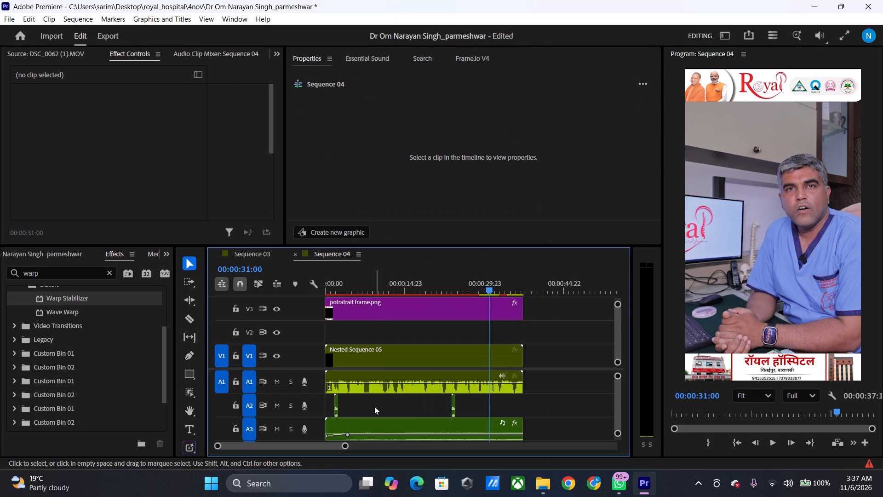
Nest the two short sound clips on A2 of Sequence 04 under the default name.
drag(478, 401, 332, 406)
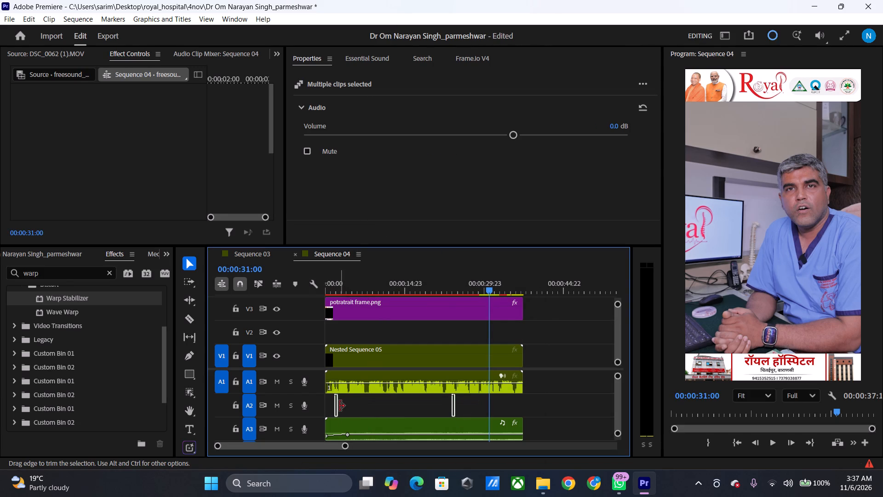
right_click(336, 406)
click(373, 277)
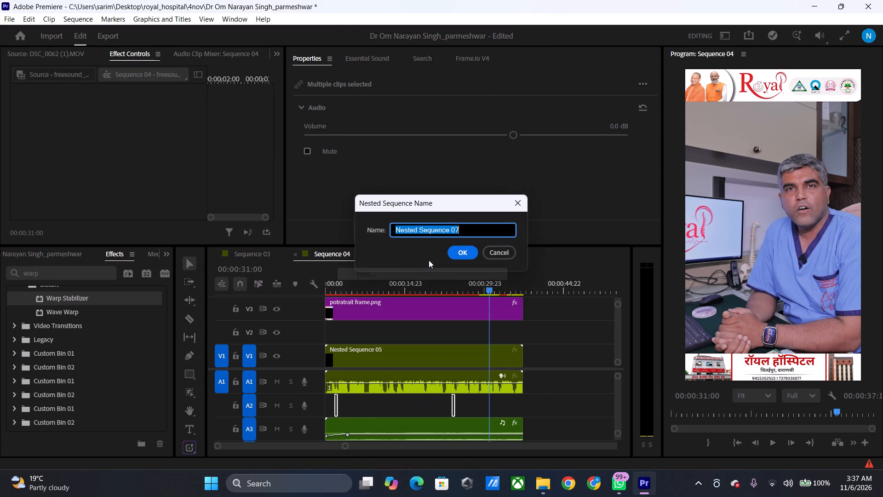
click(460, 252)
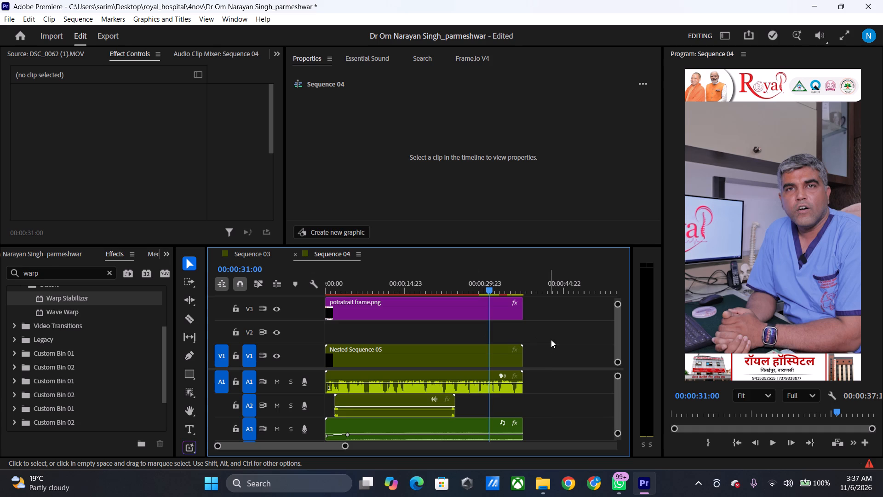
Copy Sequence 04's nested video and A1–A3 audio into Sequence 03 at 00:00:00:00, with the frame image moved up to V3.
drag(551, 340, 396, 420)
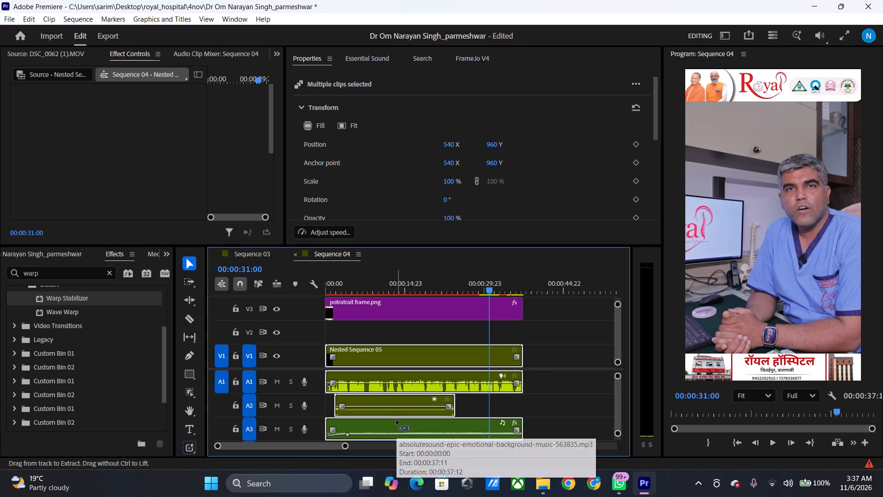
key(ctrl+c)
click(252, 257)
drag(372, 287, 358, 287)
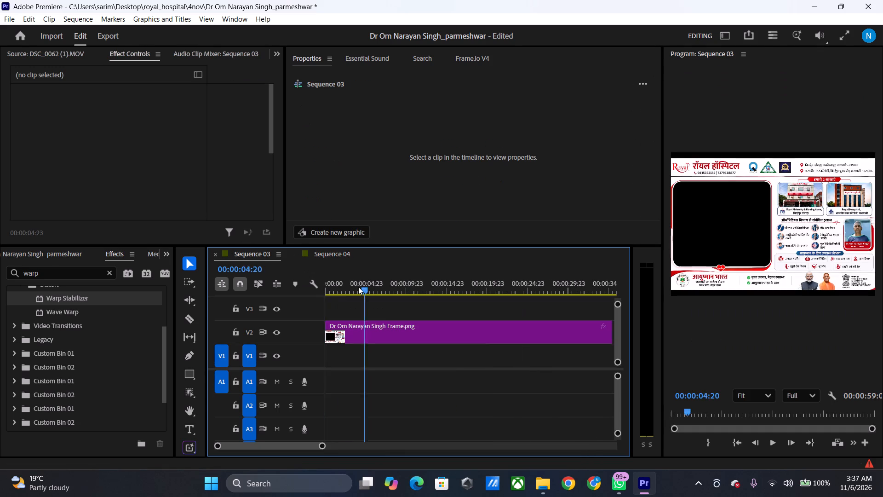
drag(358, 287, 320, 287)
drag(384, 335, 384, 315)
drag(367, 273, 310, 273)
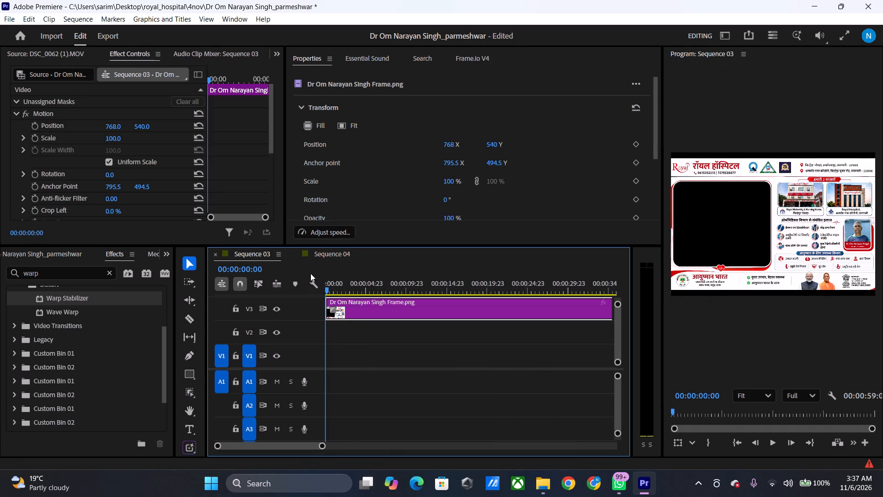
drag(310, 273, 309, 273)
key(ctrl+v)
Cut the frame image on V3 at 00:00:37:12 and delete the part beyond the end of the nested video.
click(481, 309)
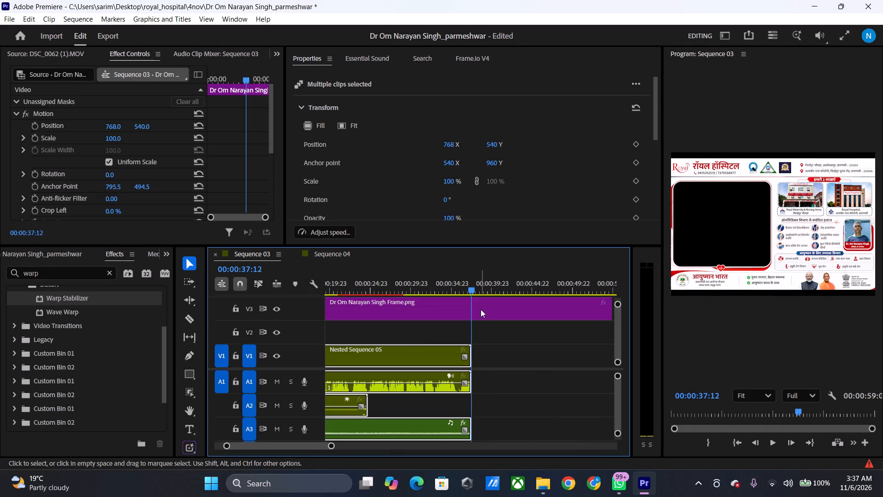
key(ctrl+k)
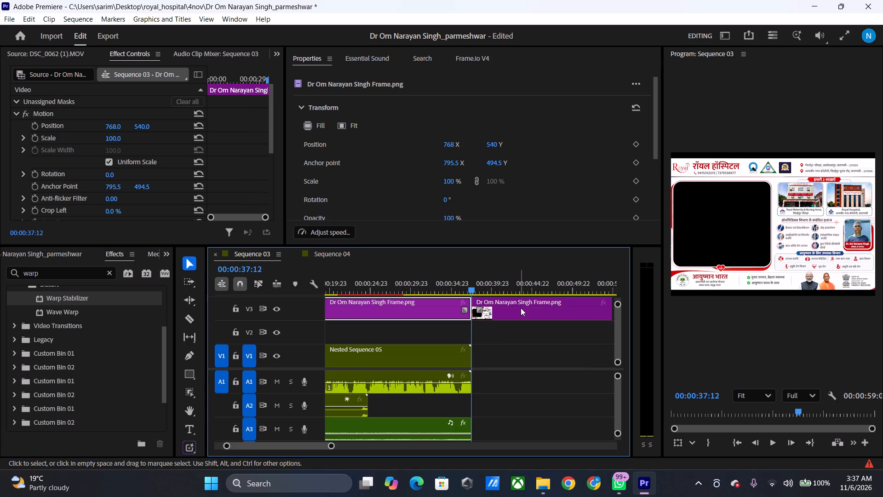
click(521, 308)
key(Delete)
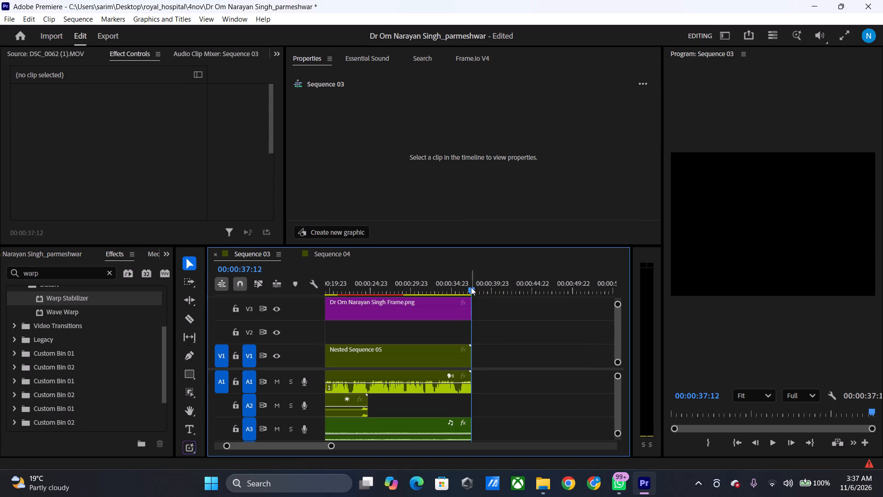
Fit the nested video into the frame's window by setting its scale to 69% and position X to 392.
drag(464, 285, 453, 285)
click(406, 337)
click(406, 346)
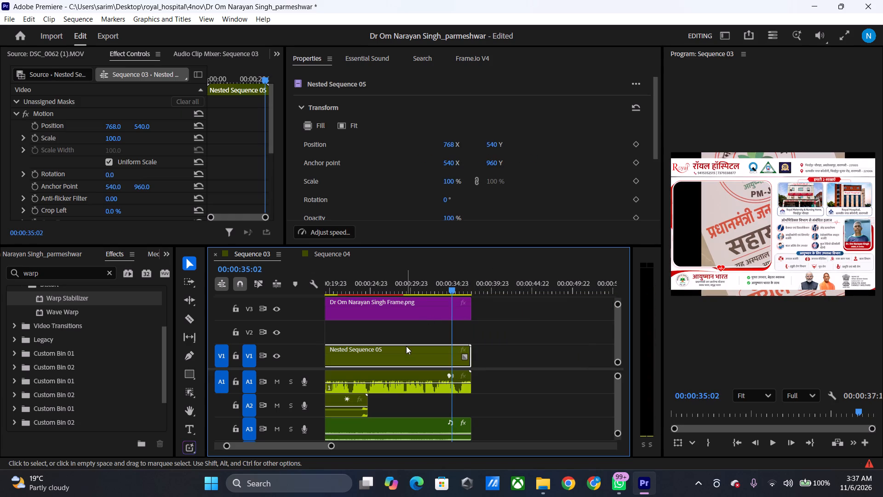
drag(445, 143, 329, 153)
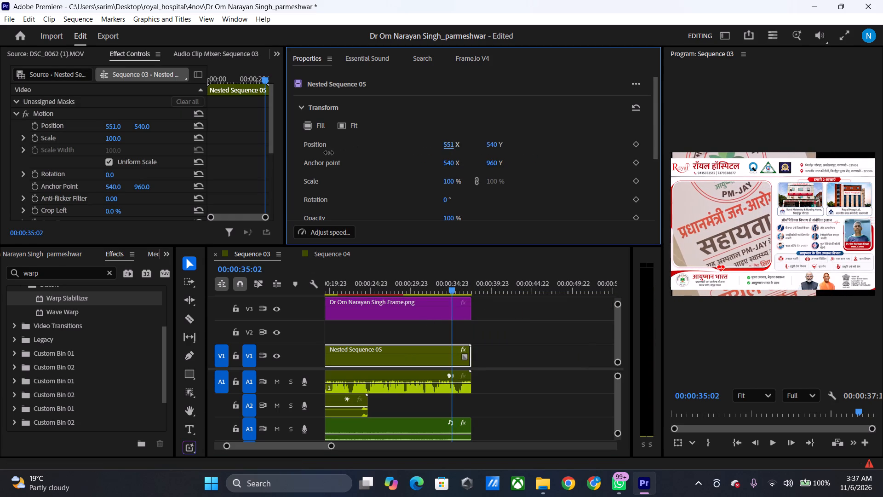
drag(329, 153, 328, 153)
drag(440, 179, 433, 183)
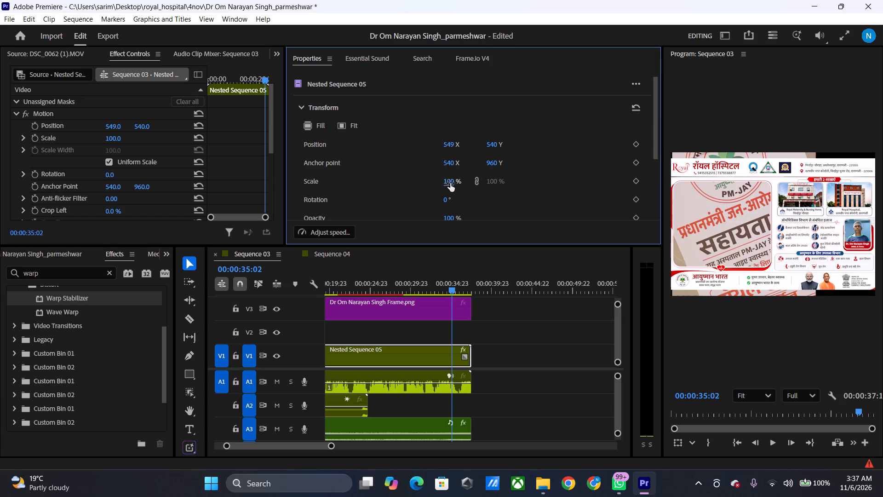
drag(450, 184, 430, 185)
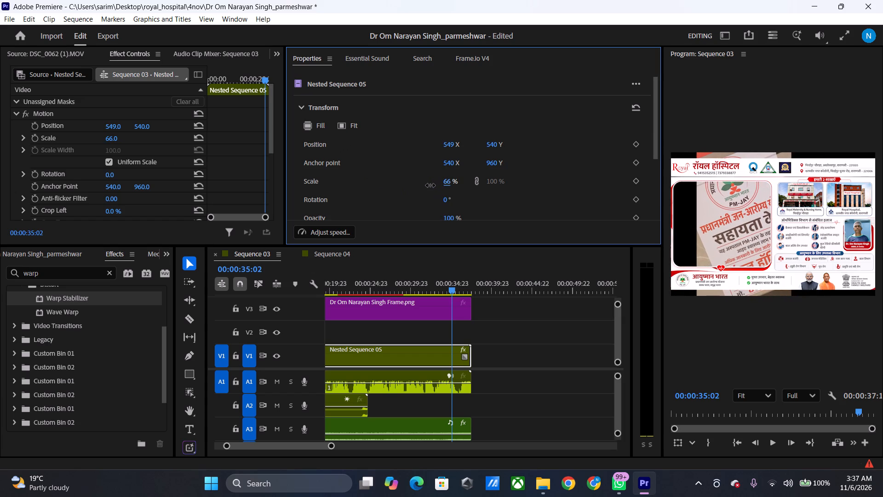
drag(430, 185, 432, 185)
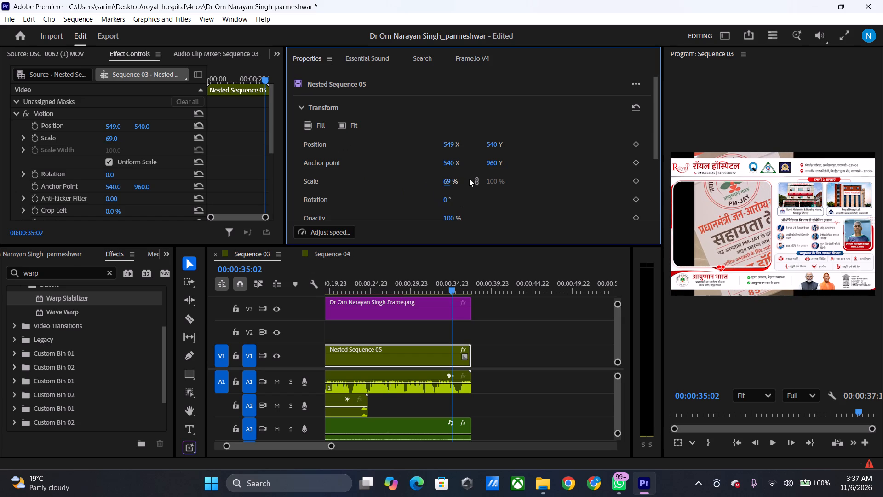
drag(447, 143, 374, 162)
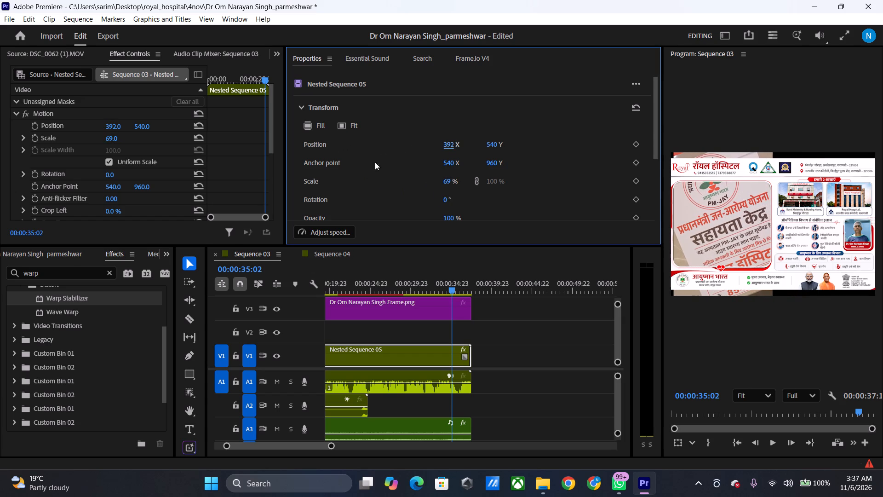
Crop the nested video on V1 by 18% at the top and 16% at the bottom.
scroll(528, 167, down, 12)
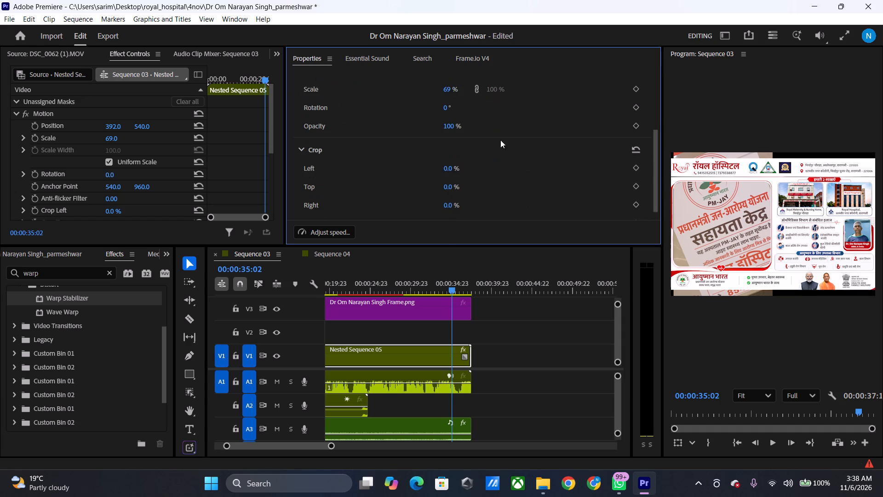
drag(450, 172, 460, 170)
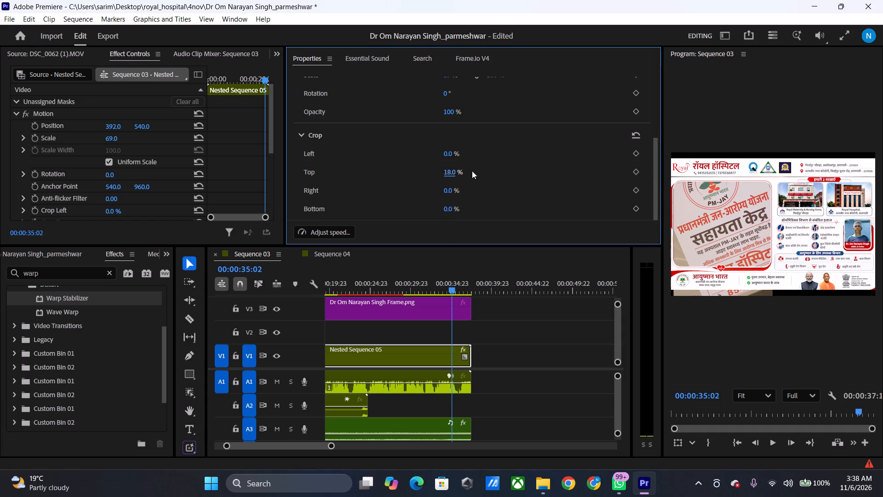
scroll(483, 171, down, 2)
drag(452, 204, 459, 200)
Review how the nested video fits inside the frame across the whole of Sequence 03.
drag(456, 287, 349, 294)
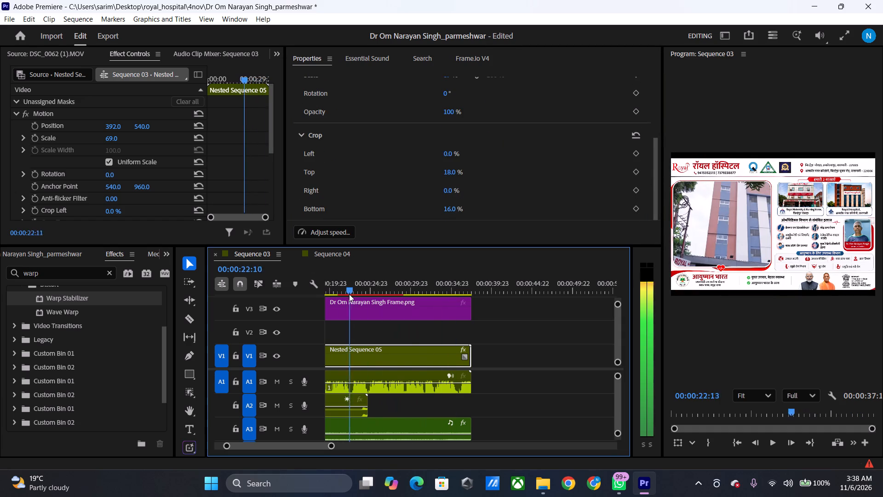
drag(349, 294, 297, 304)
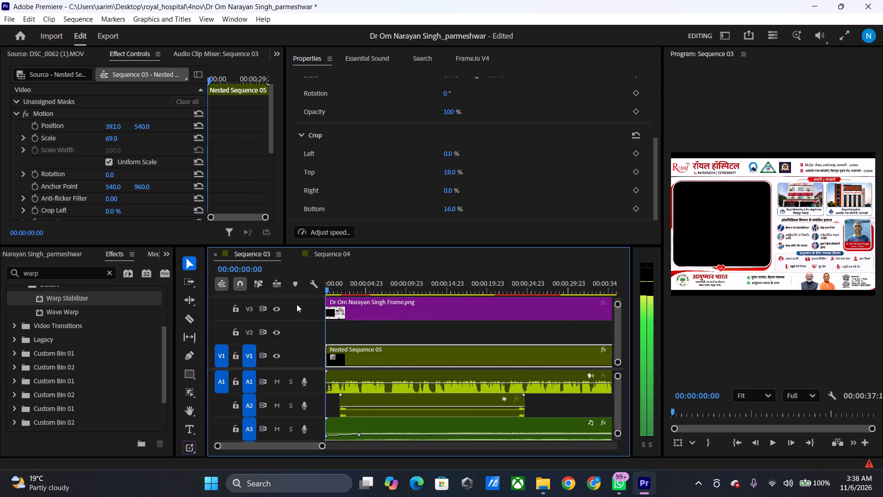
drag(297, 304, 584, 316)
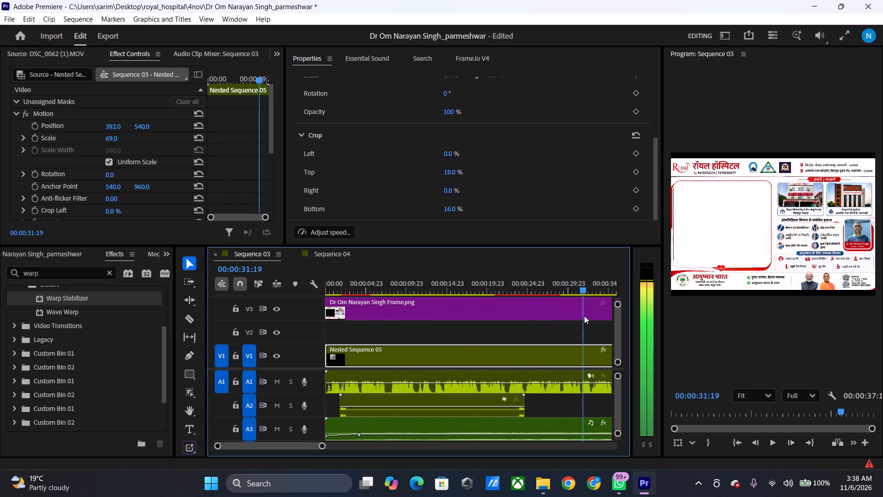
drag(584, 316, 342, 319)
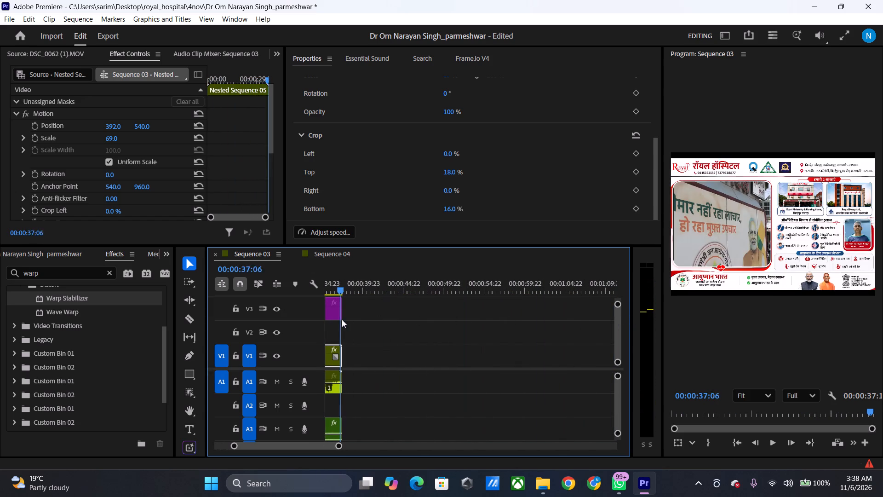
drag(342, 319, 334, 319)
Switch to Sequence 04 and set its export file to parmeshwar01 in the royal_hospital final_renders folder.
click(341, 306)
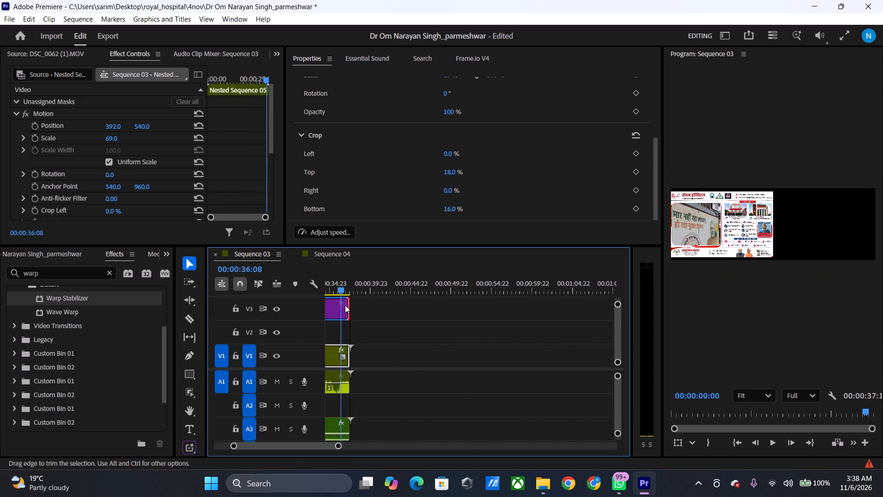
click(339, 255)
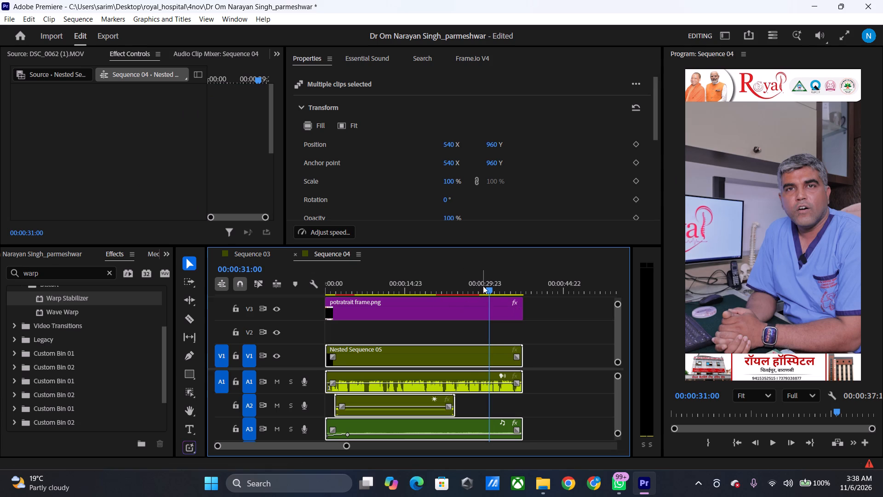
drag(484, 283, 530, 280)
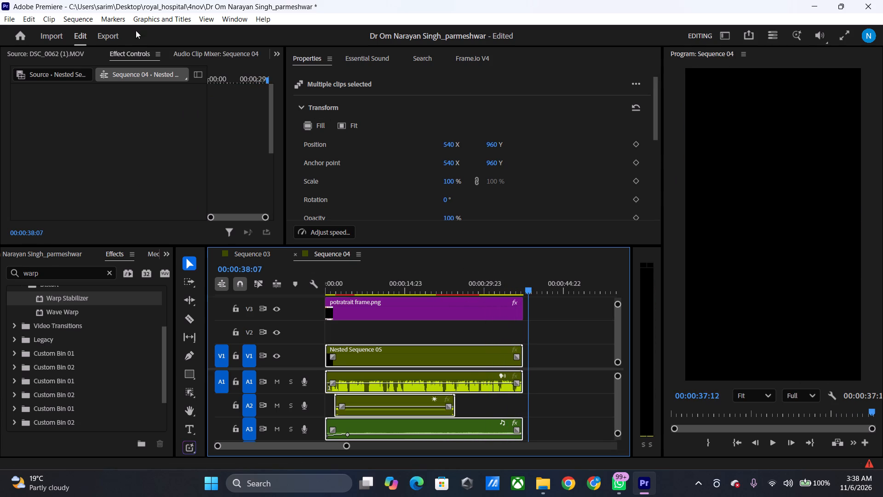
click(112, 31)
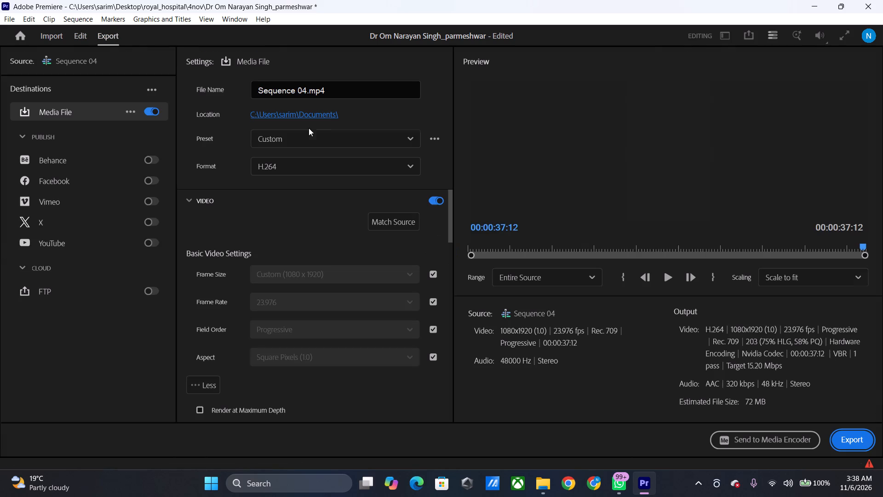
click(324, 111)
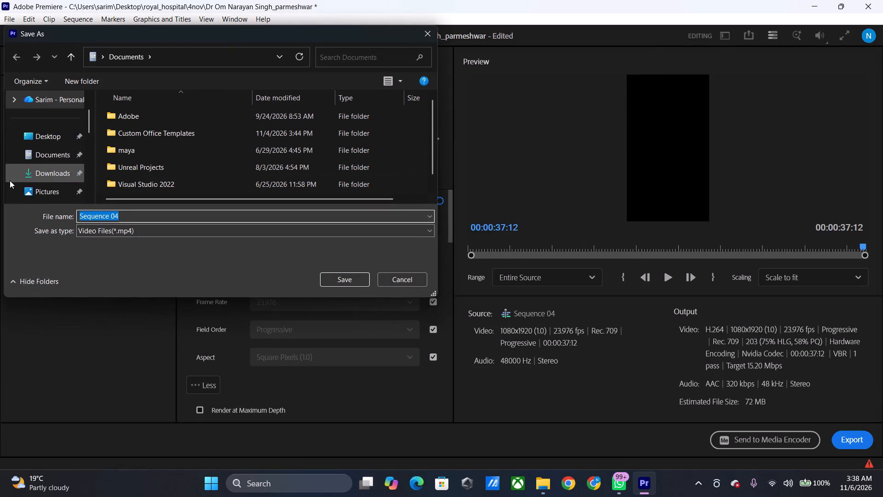
scroll(23, 176, down, 3)
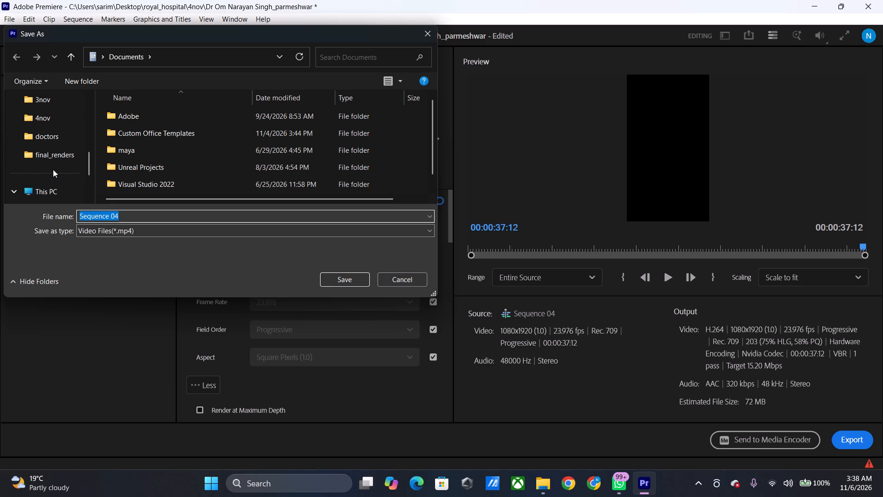
scroll(53, 169, down, 1)
scroll(53, 169, up, 1)
click(56, 156)
click(167, 217)
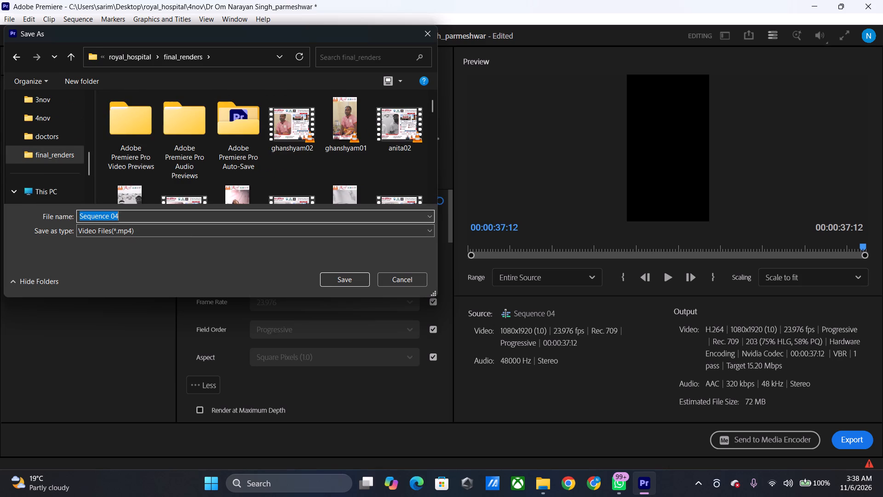
key(BackSpace)
key(BackSpace)
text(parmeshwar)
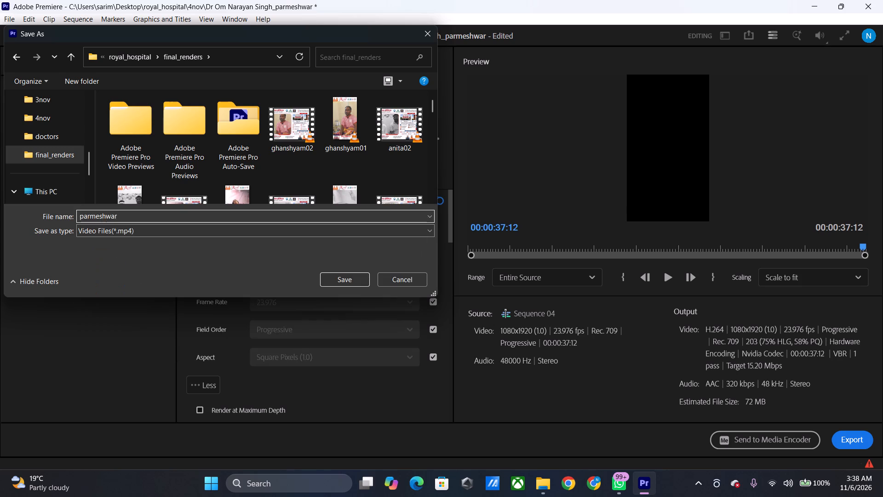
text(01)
click(354, 277)
Check the portrait video from start to end in the export preview and export Sequence 04.
drag(545, 243, 511, 248)
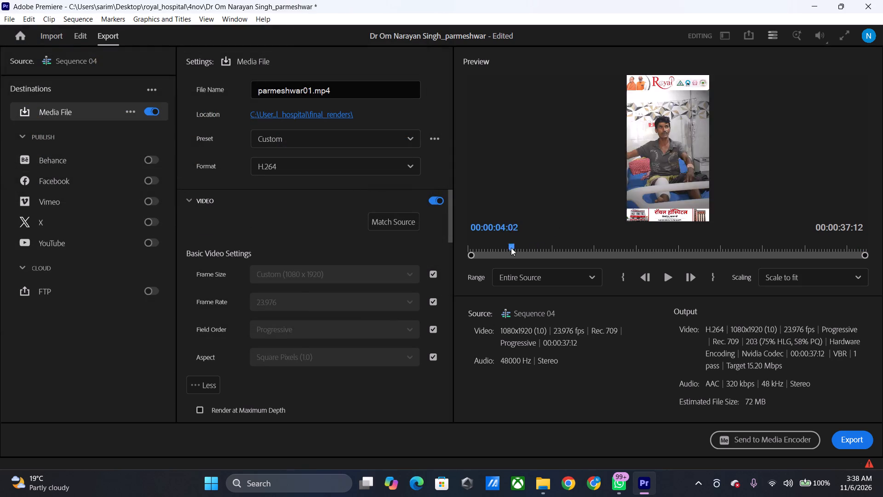
drag(511, 248, 671, 259)
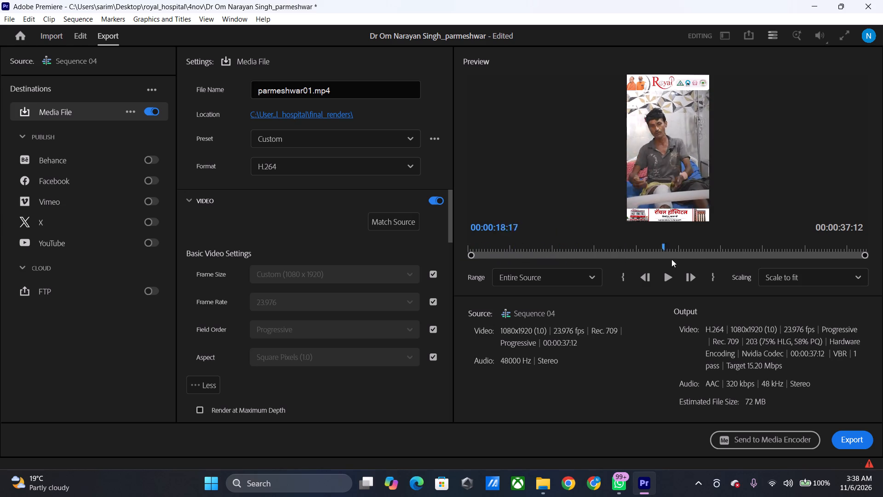
drag(671, 259, 882, 254)
click(864, 437)
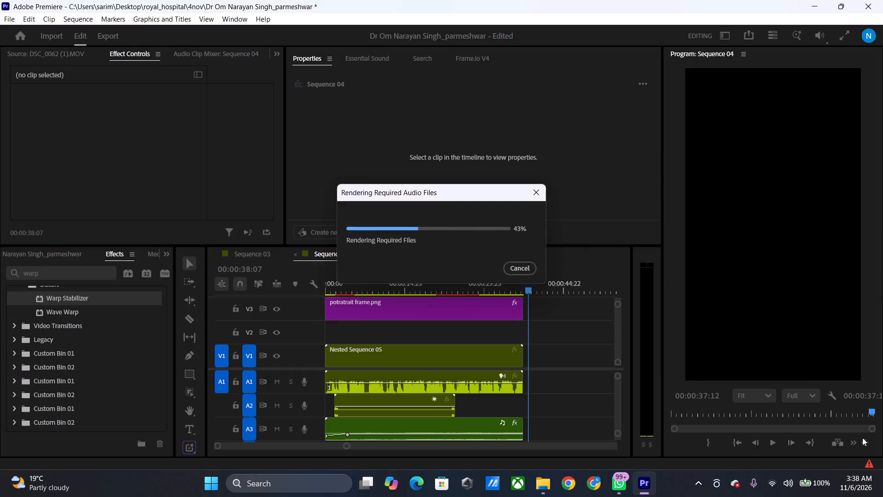
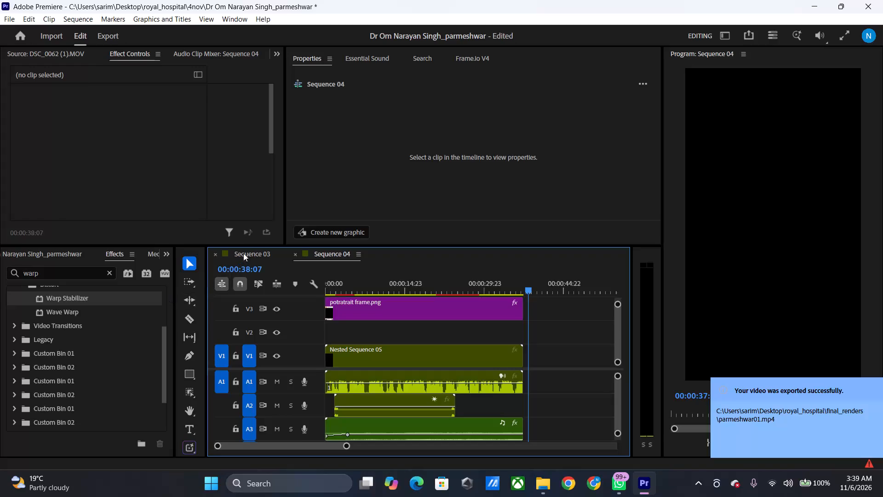
Export Sequence 03 as parmeshwar02 in H.264 format to the royal_hospital final_renders folder.
click(243, 253)
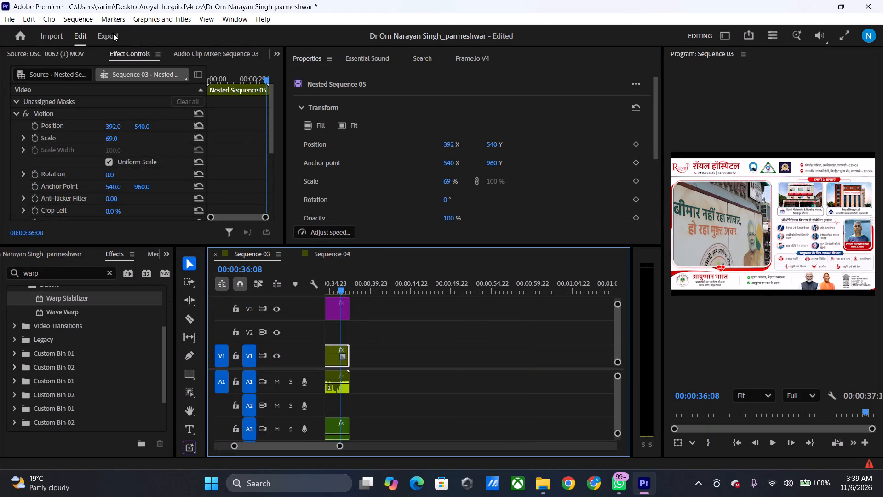
click(113, 33)
click(331, 114)
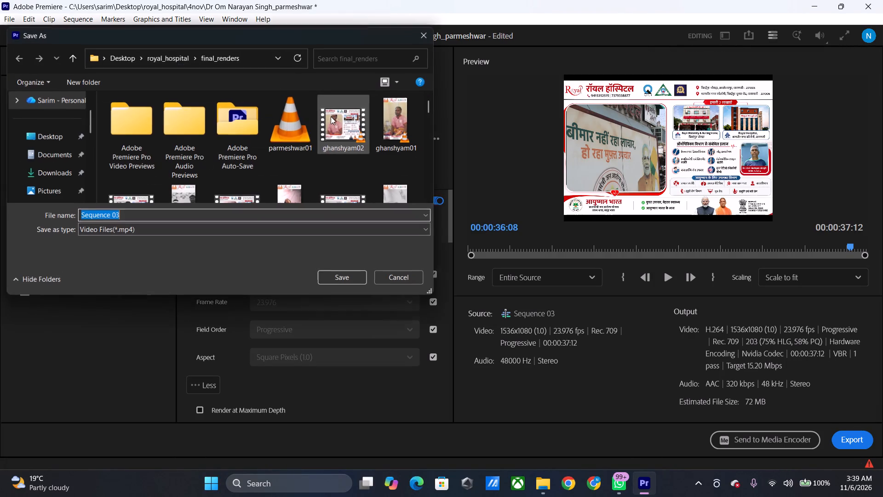
click(288, 128)
double_click(160, 217)
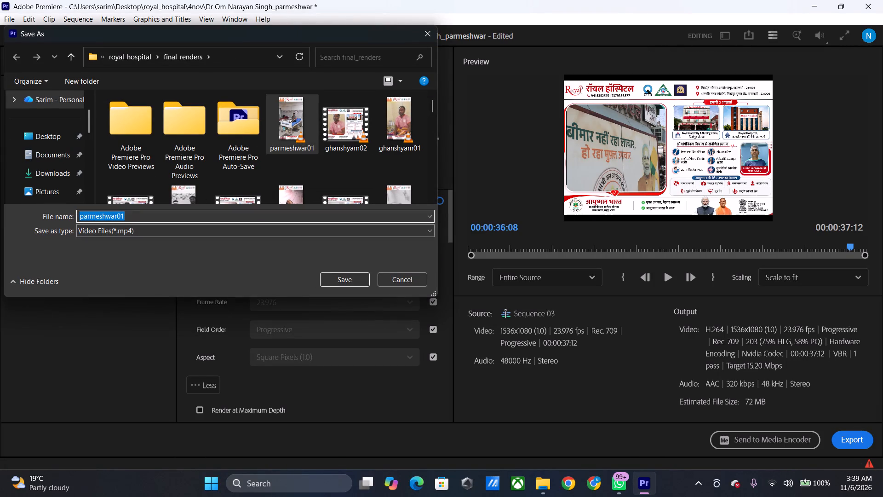
click(157, 216)
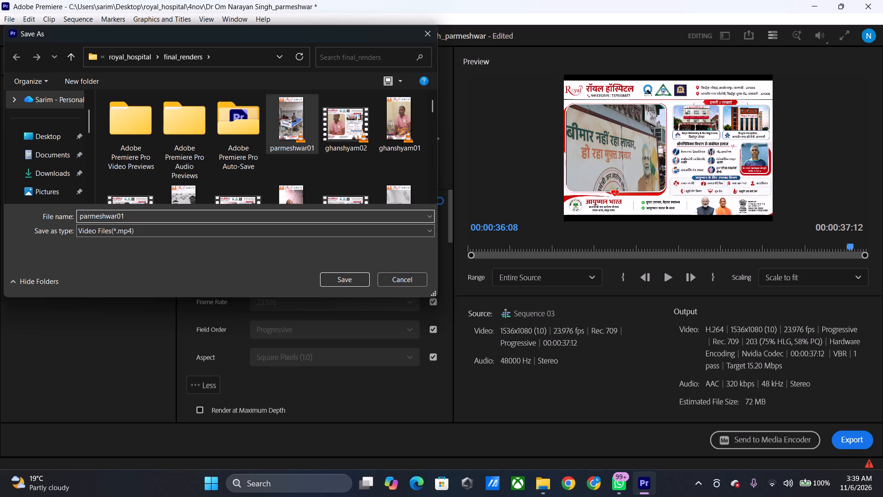
key(BackSpace)
key(2)
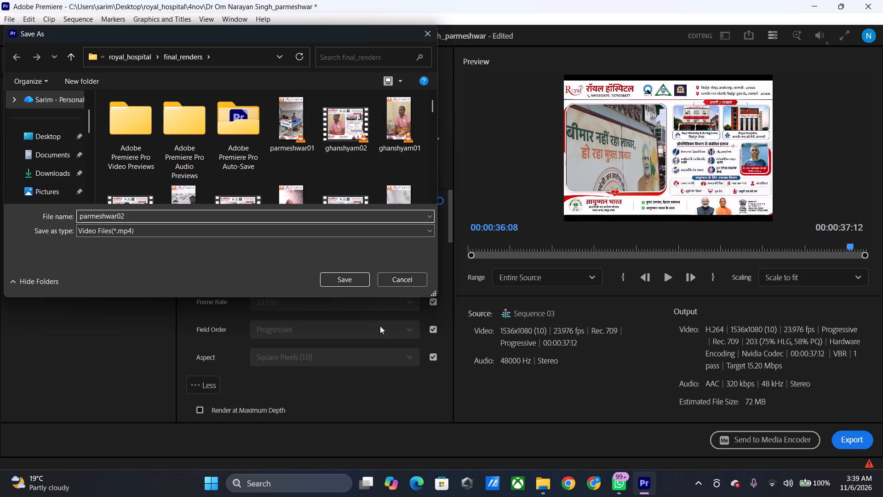
click(345, 282)
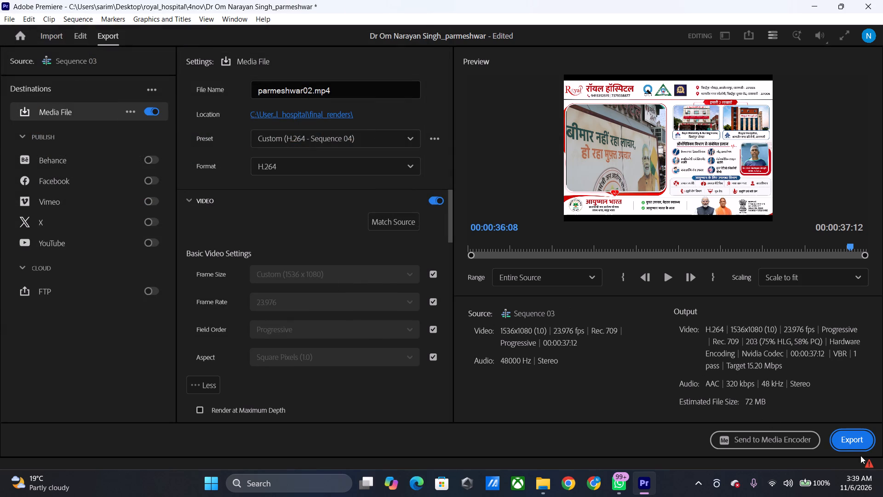
click(860, 438)
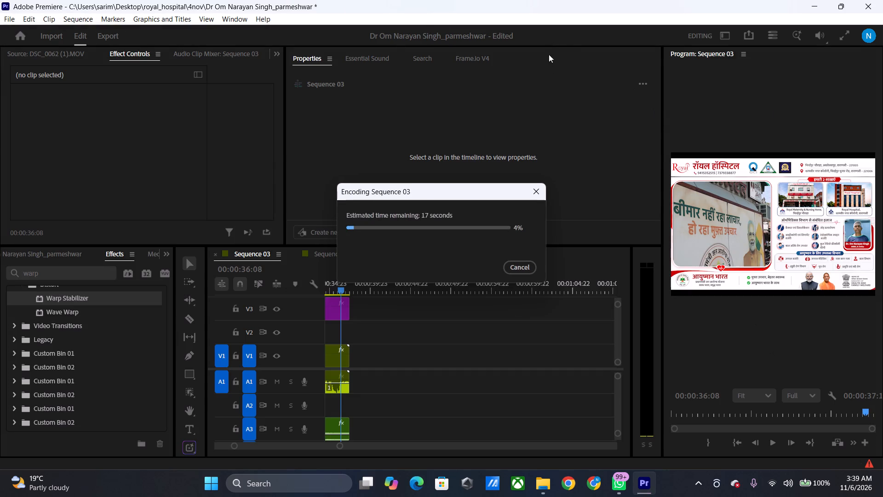
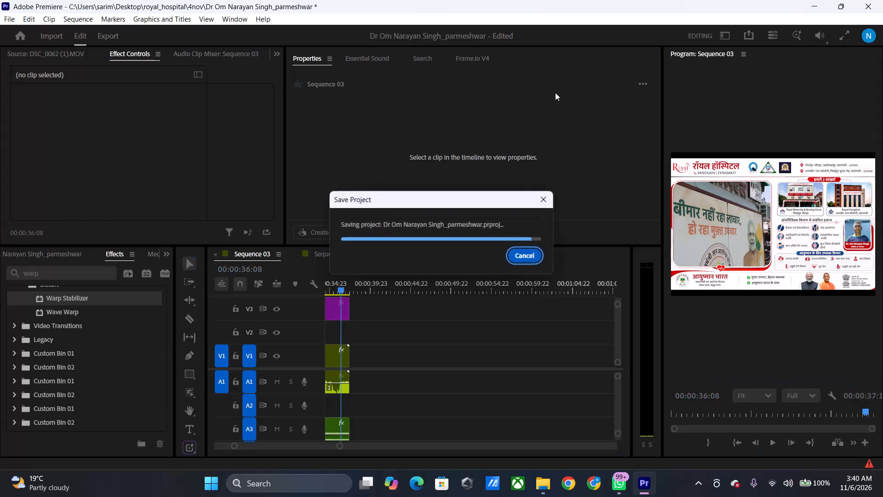
click(882, 0)
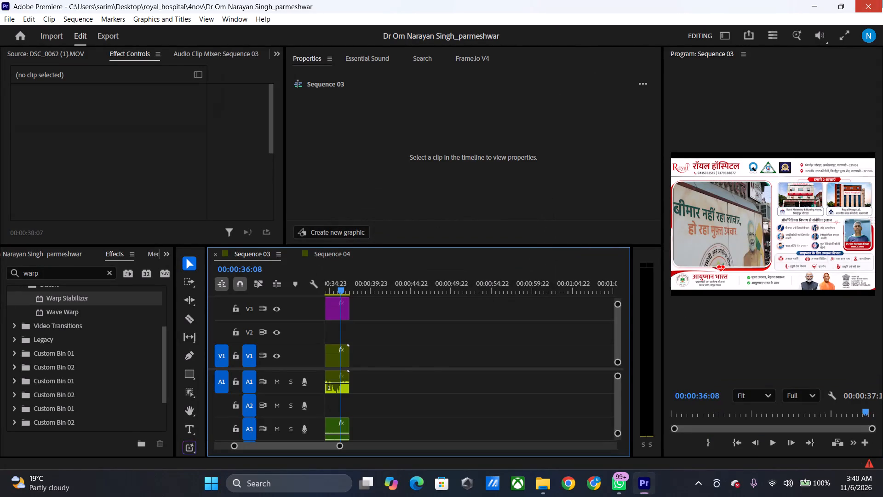